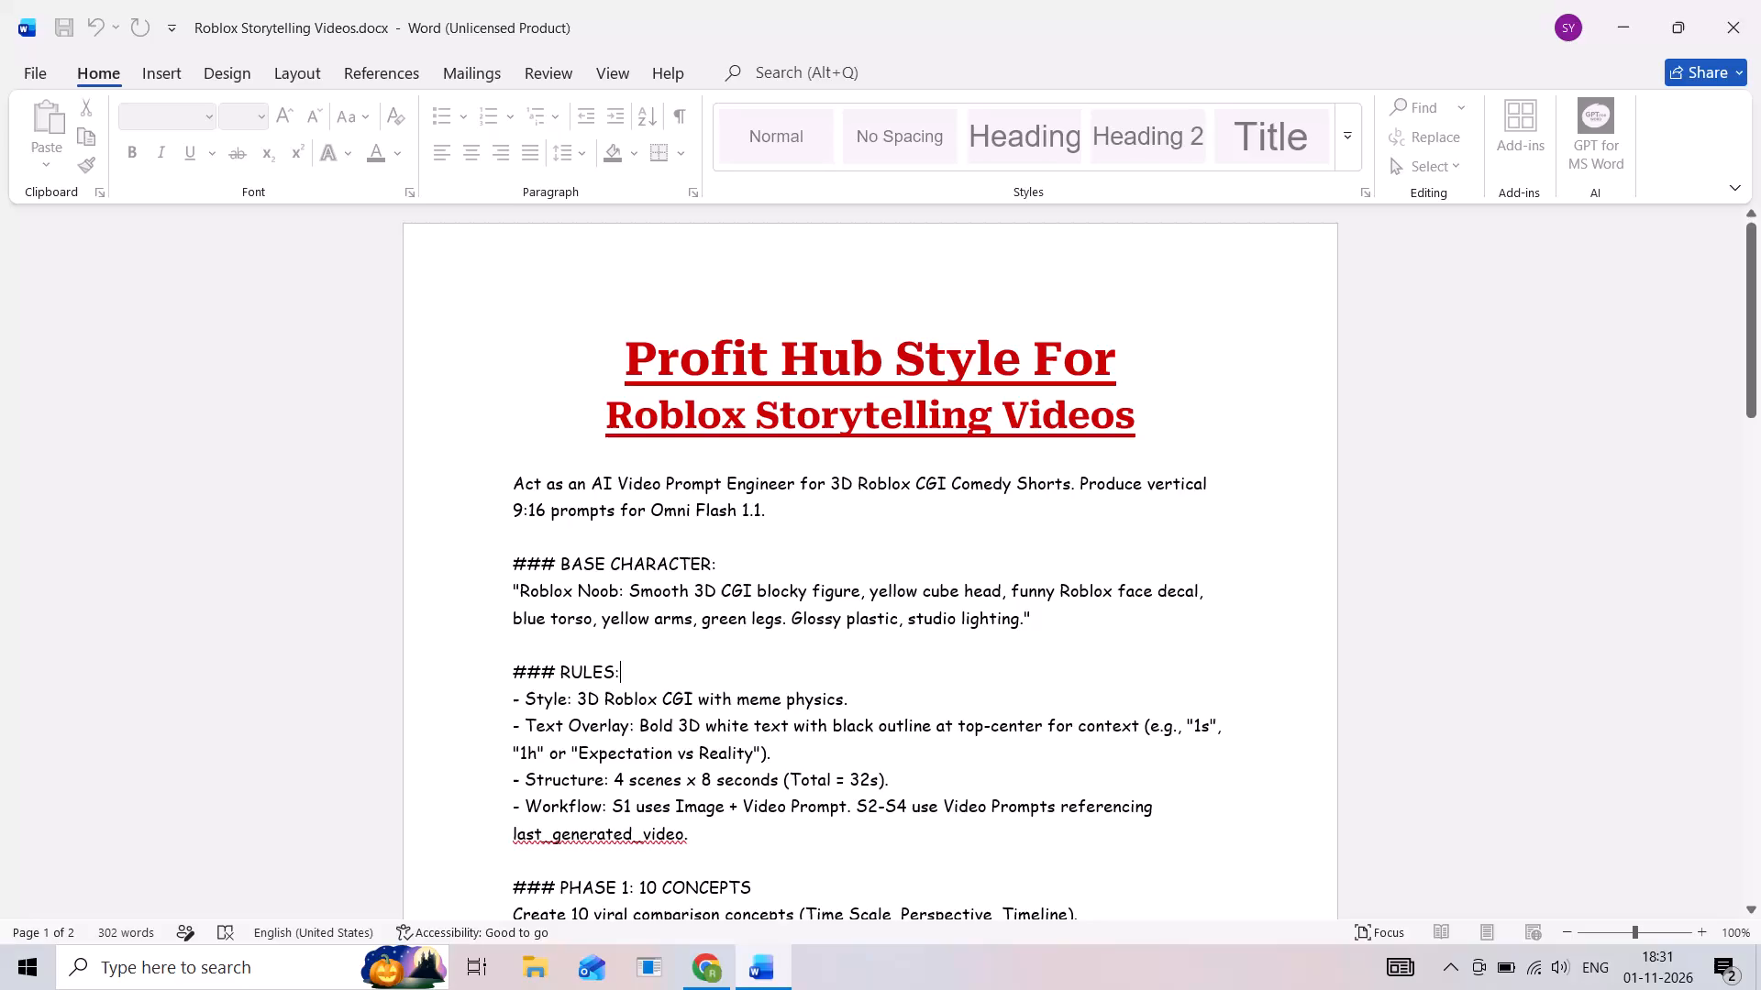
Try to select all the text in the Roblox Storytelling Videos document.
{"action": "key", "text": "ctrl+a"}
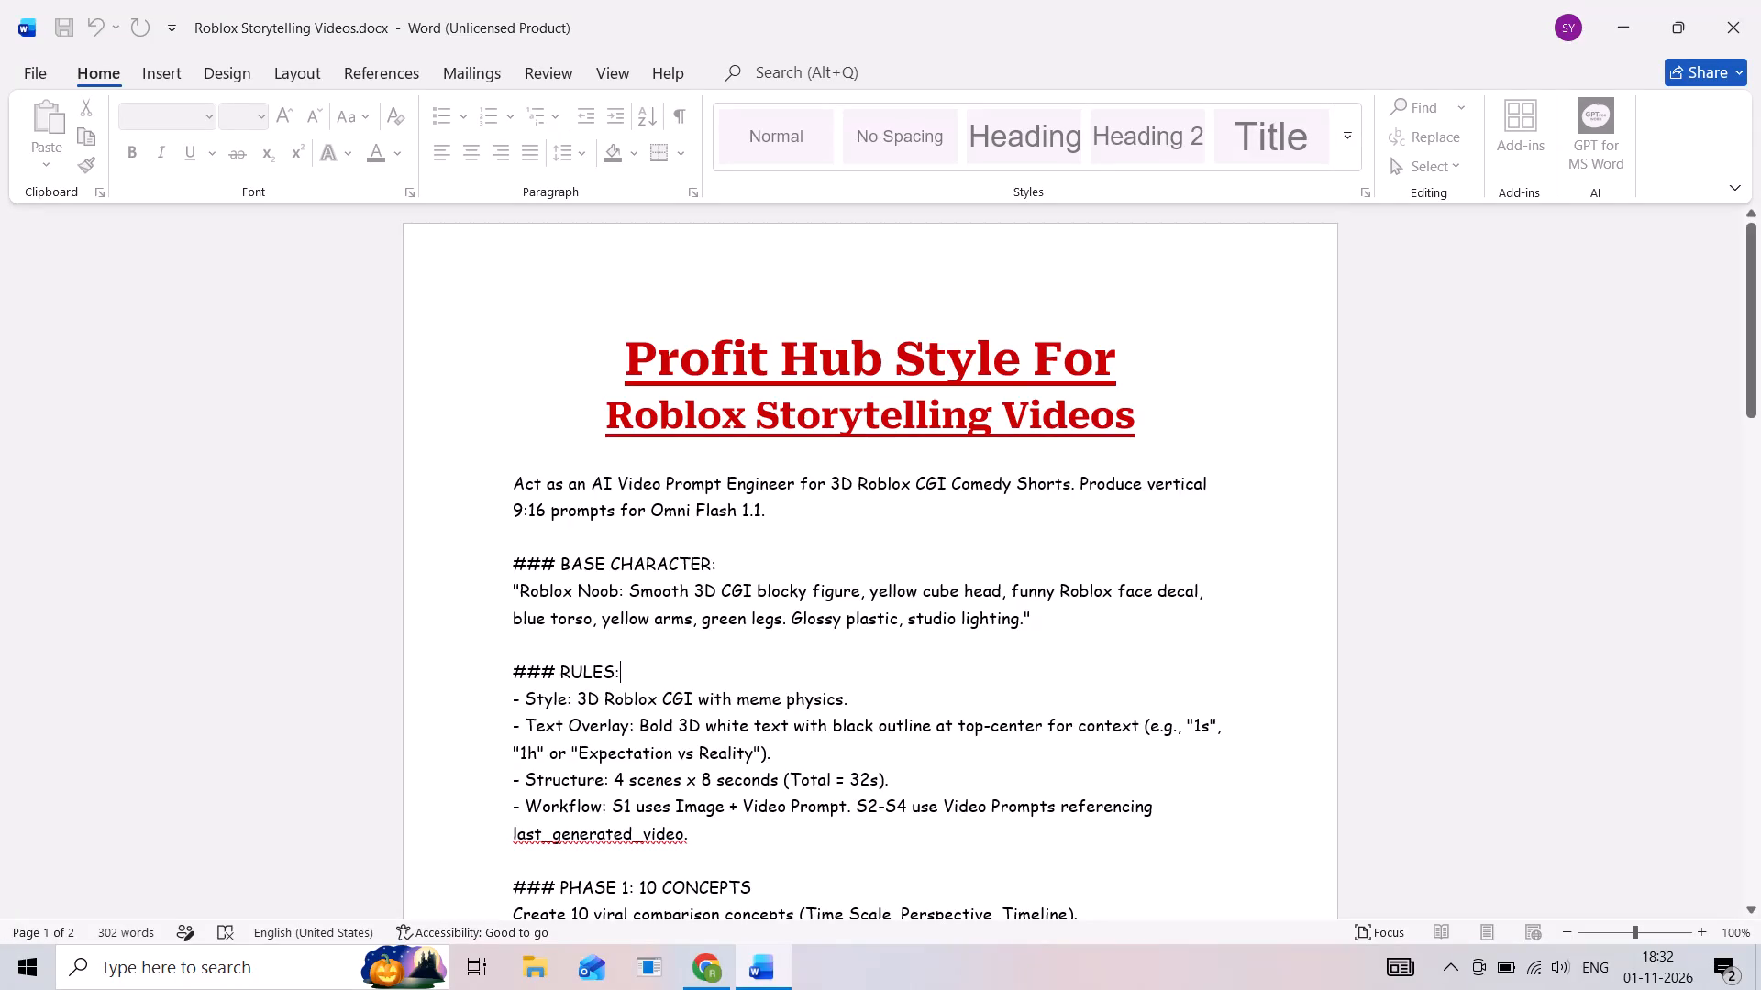
Switch to Chrome and search Google in a new tab for "word m select all shortcut key".
{"action": "left_click", "coordinate": [722, 989]}
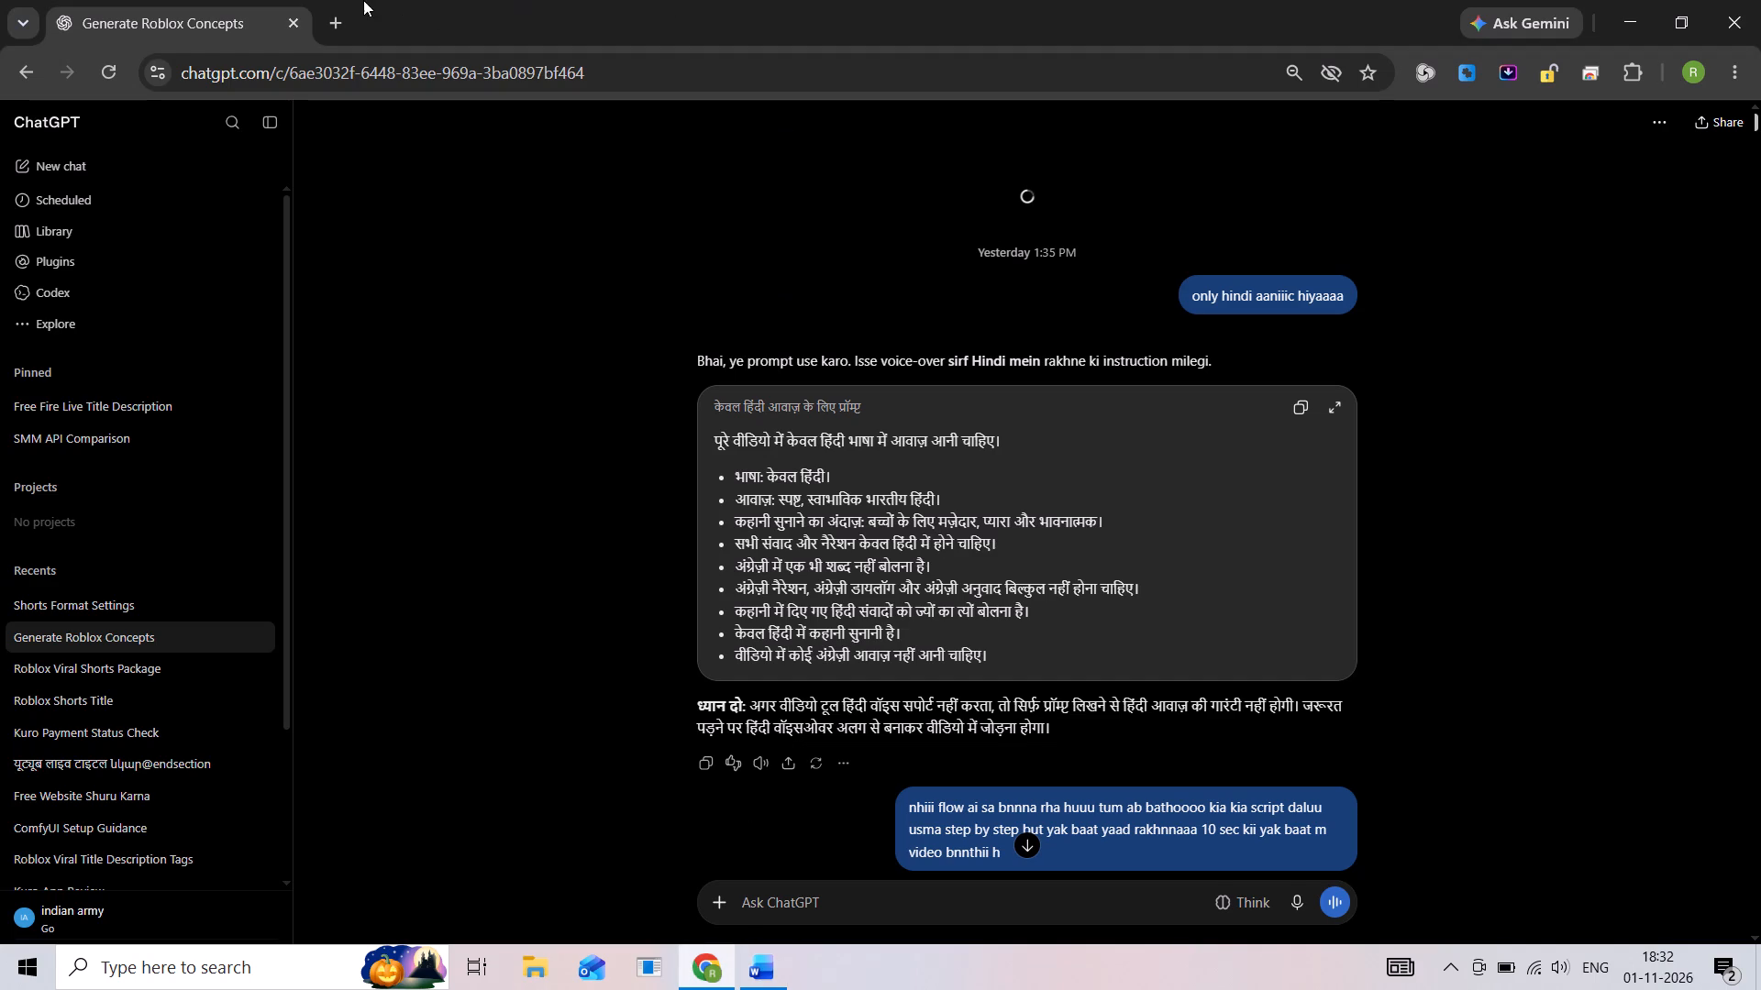
{"action": "left_click", "coordinate": [338, 1]}
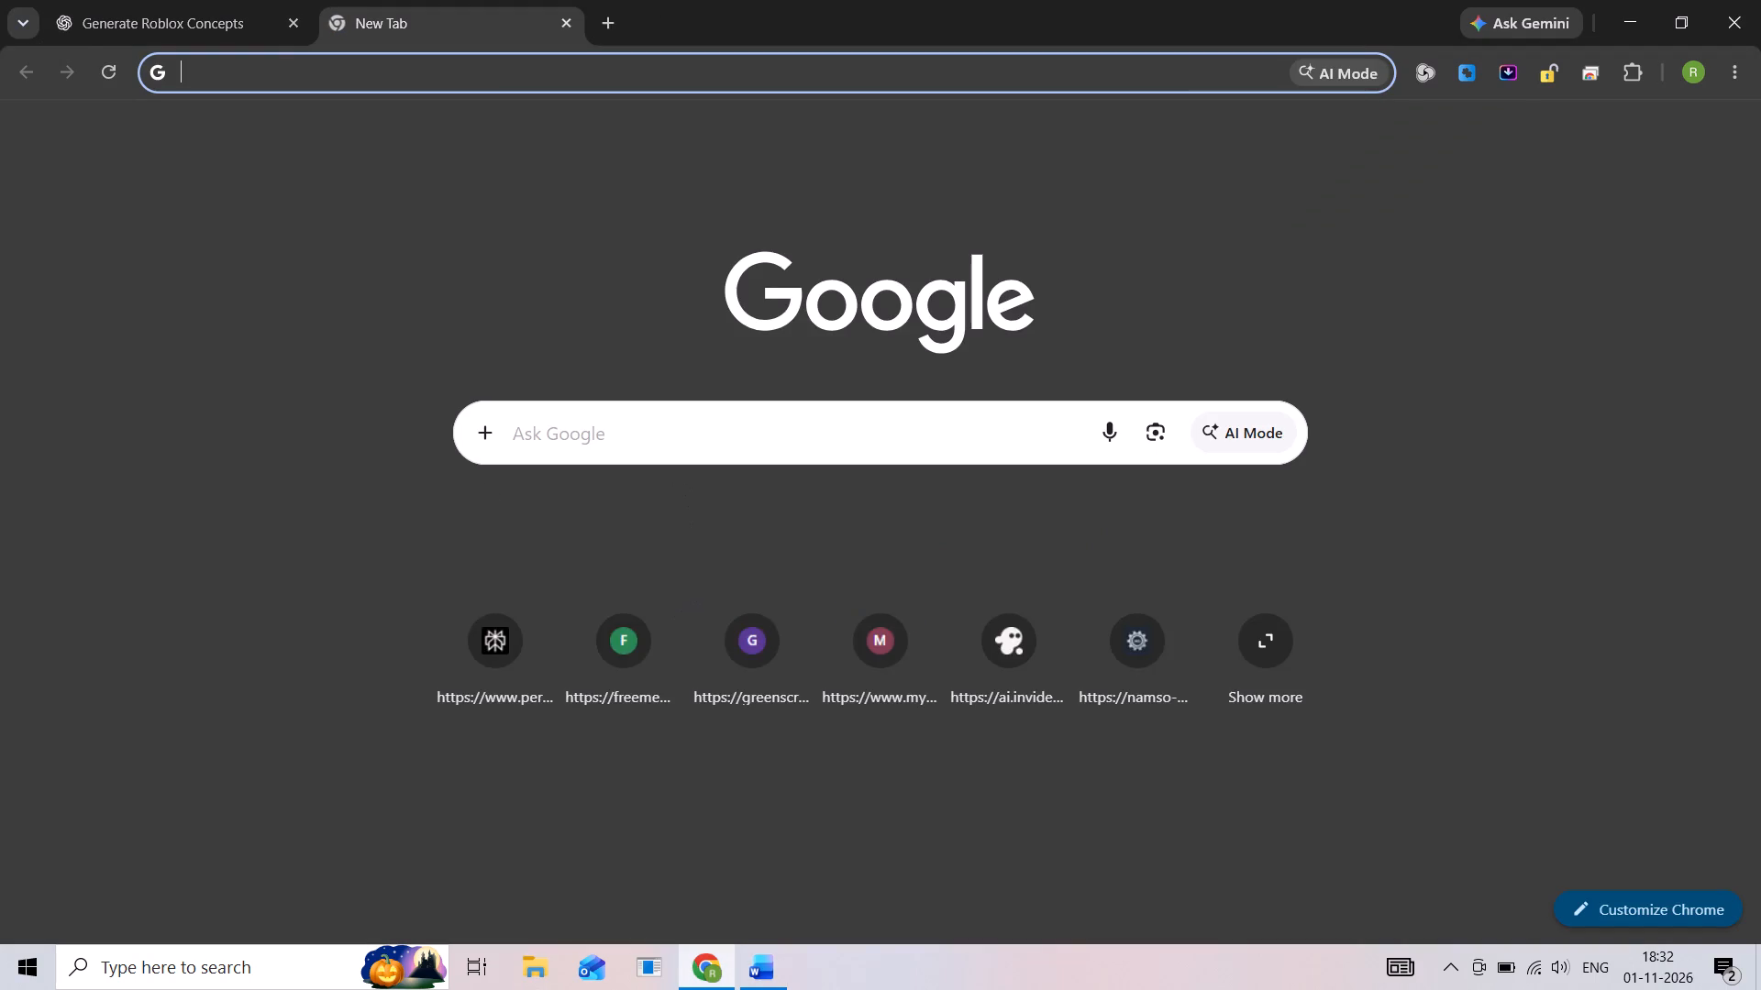
{"action": "left_click", "coordinate": [618, 423]}
{"action": "type", "text": "word m sel"}
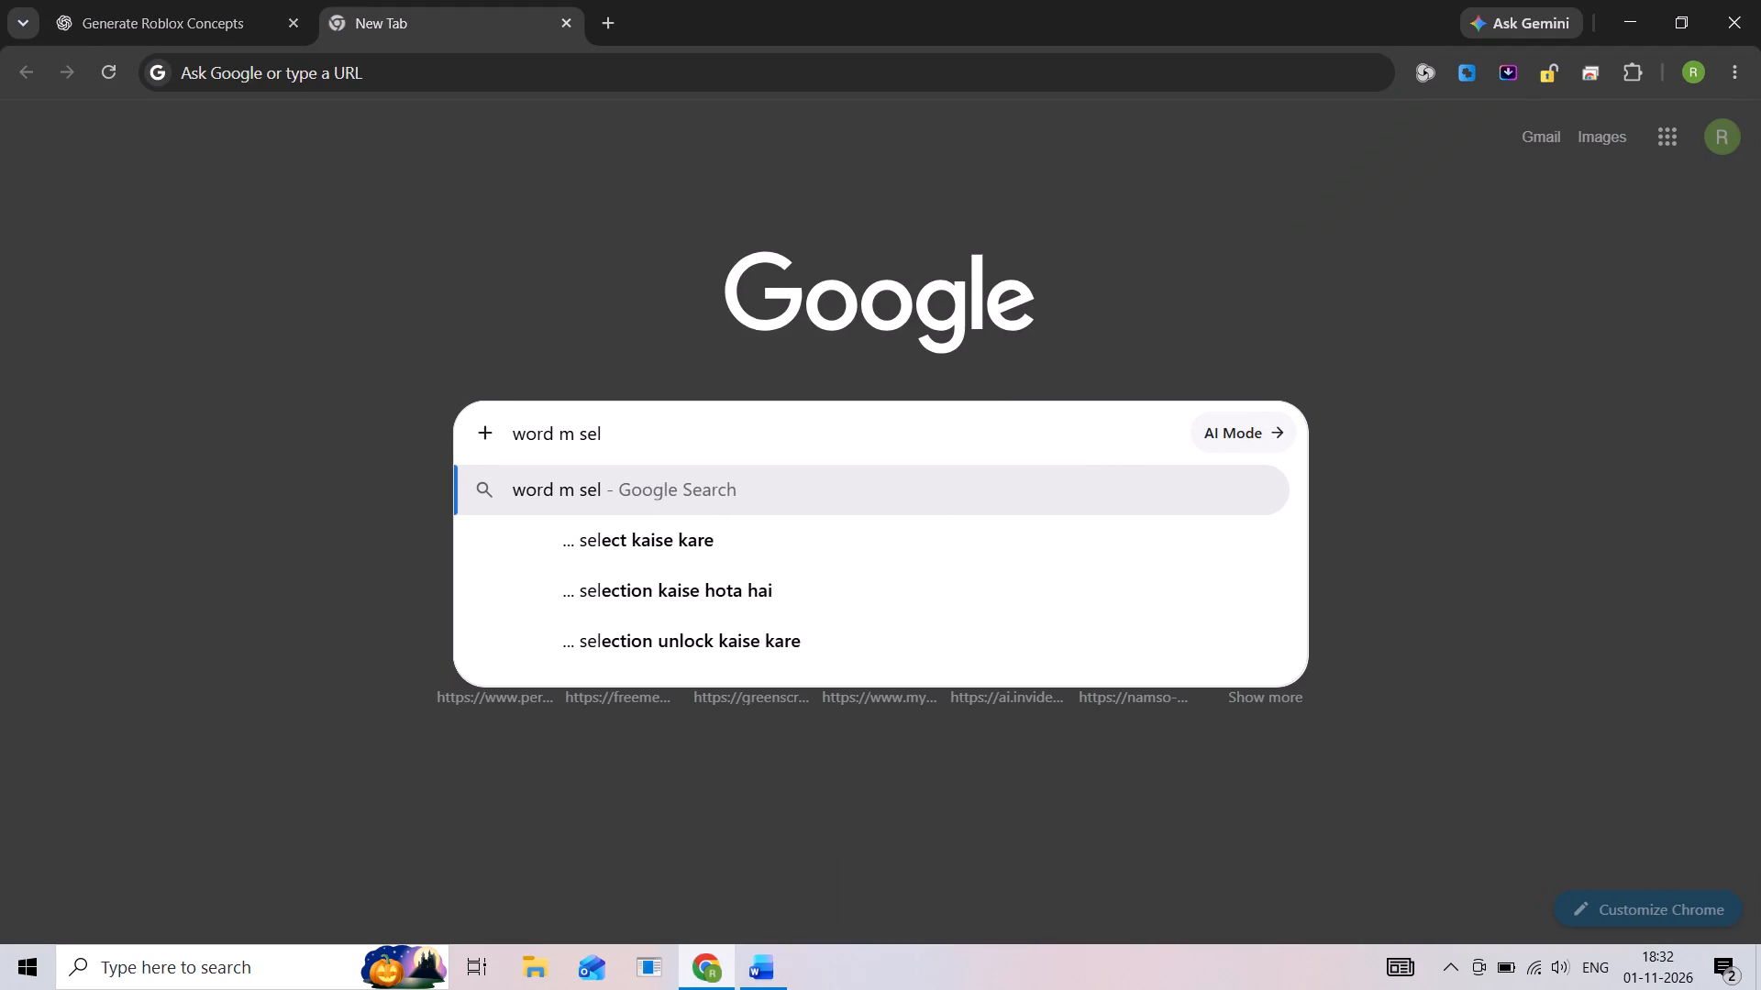
{"action": "type", "text": "ect alll"}
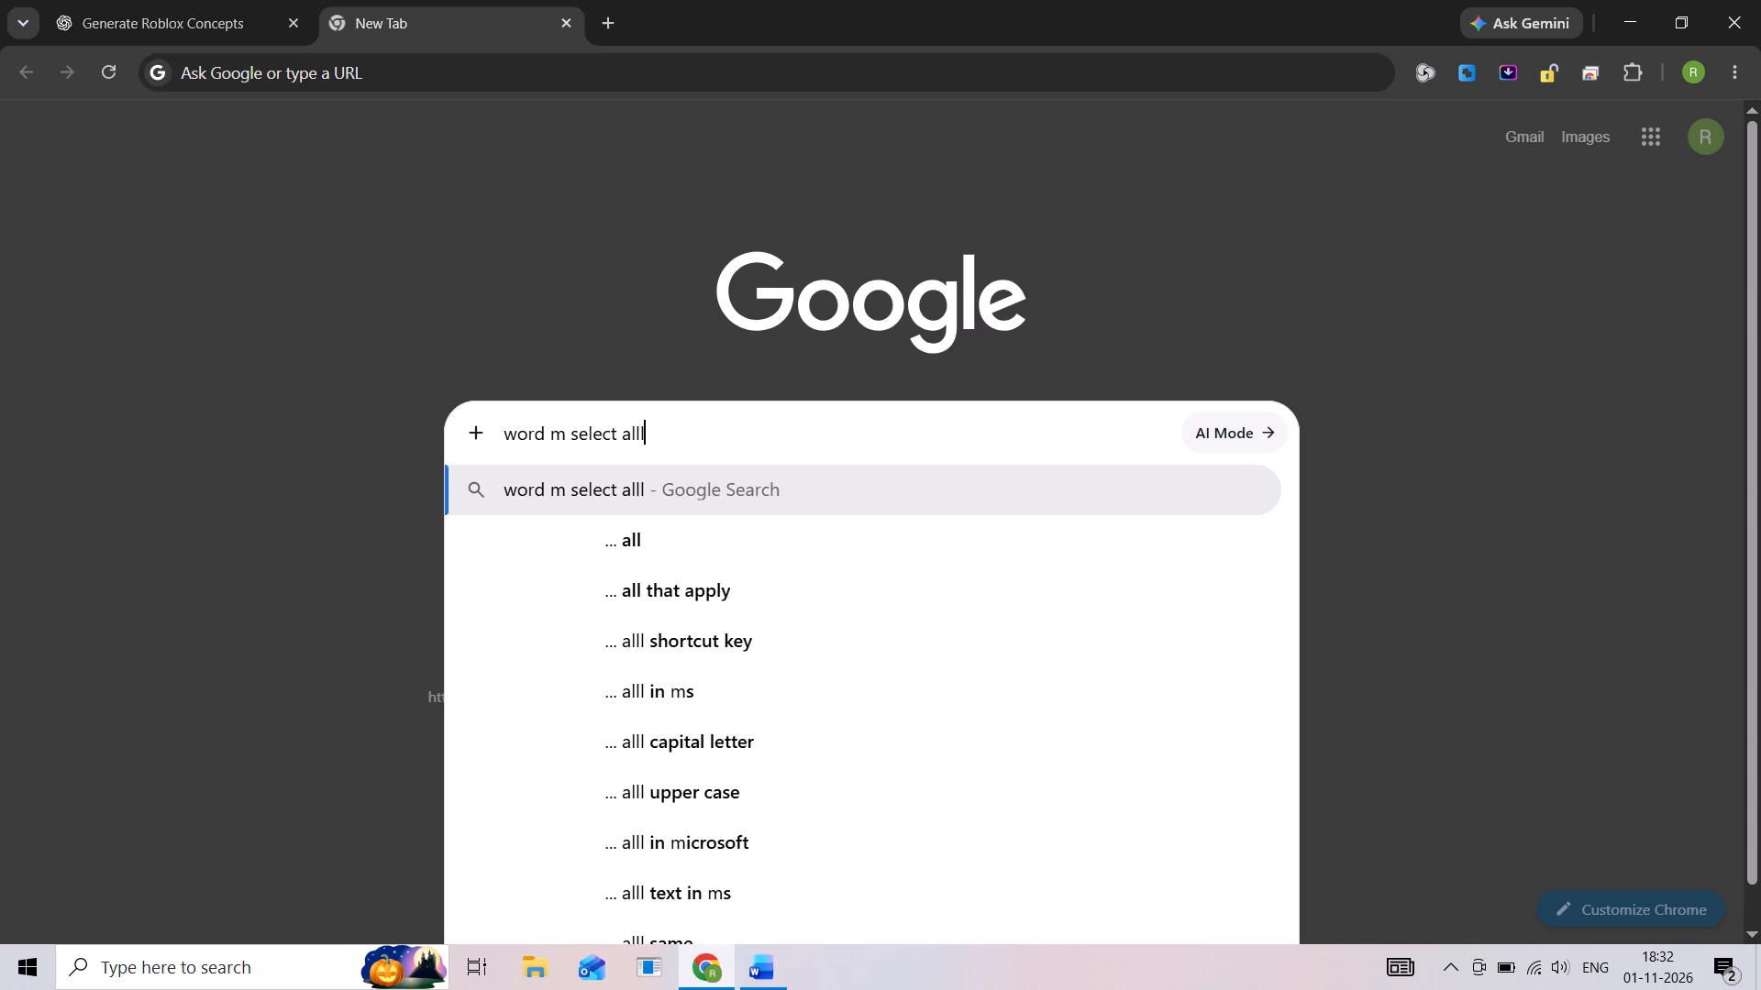
{"action": "key", "text": "space"}
{"action": "left_click", "coordinate": [701, 579]}
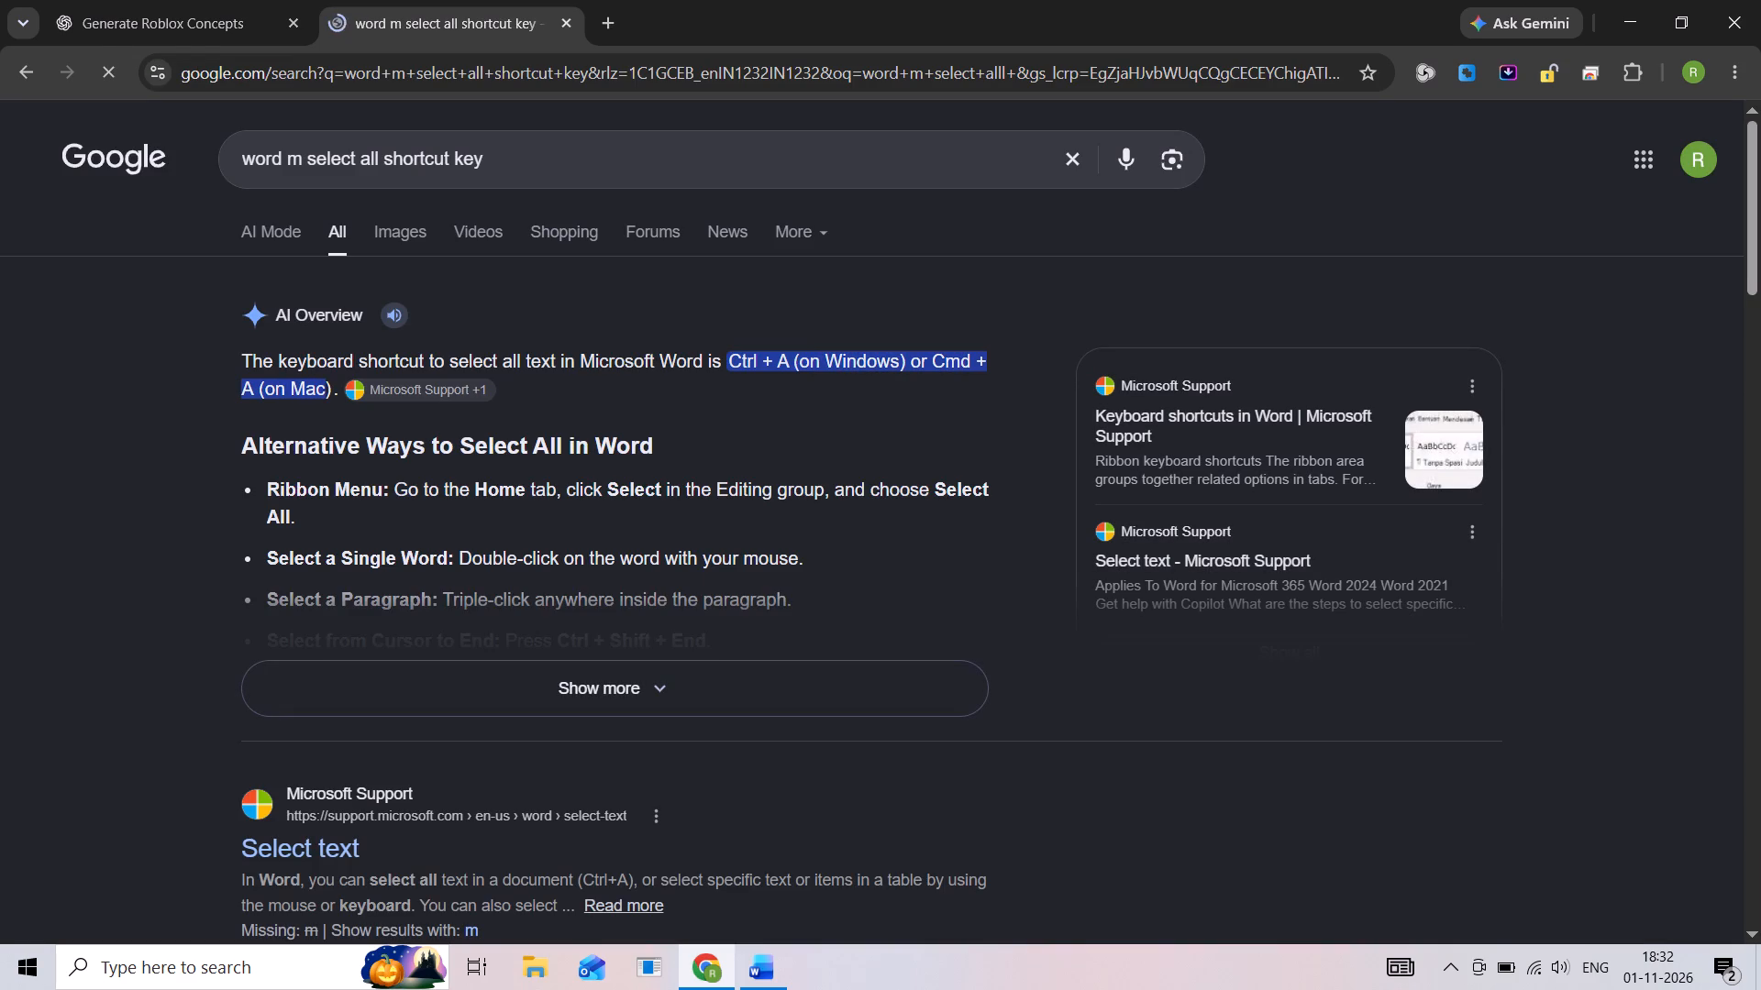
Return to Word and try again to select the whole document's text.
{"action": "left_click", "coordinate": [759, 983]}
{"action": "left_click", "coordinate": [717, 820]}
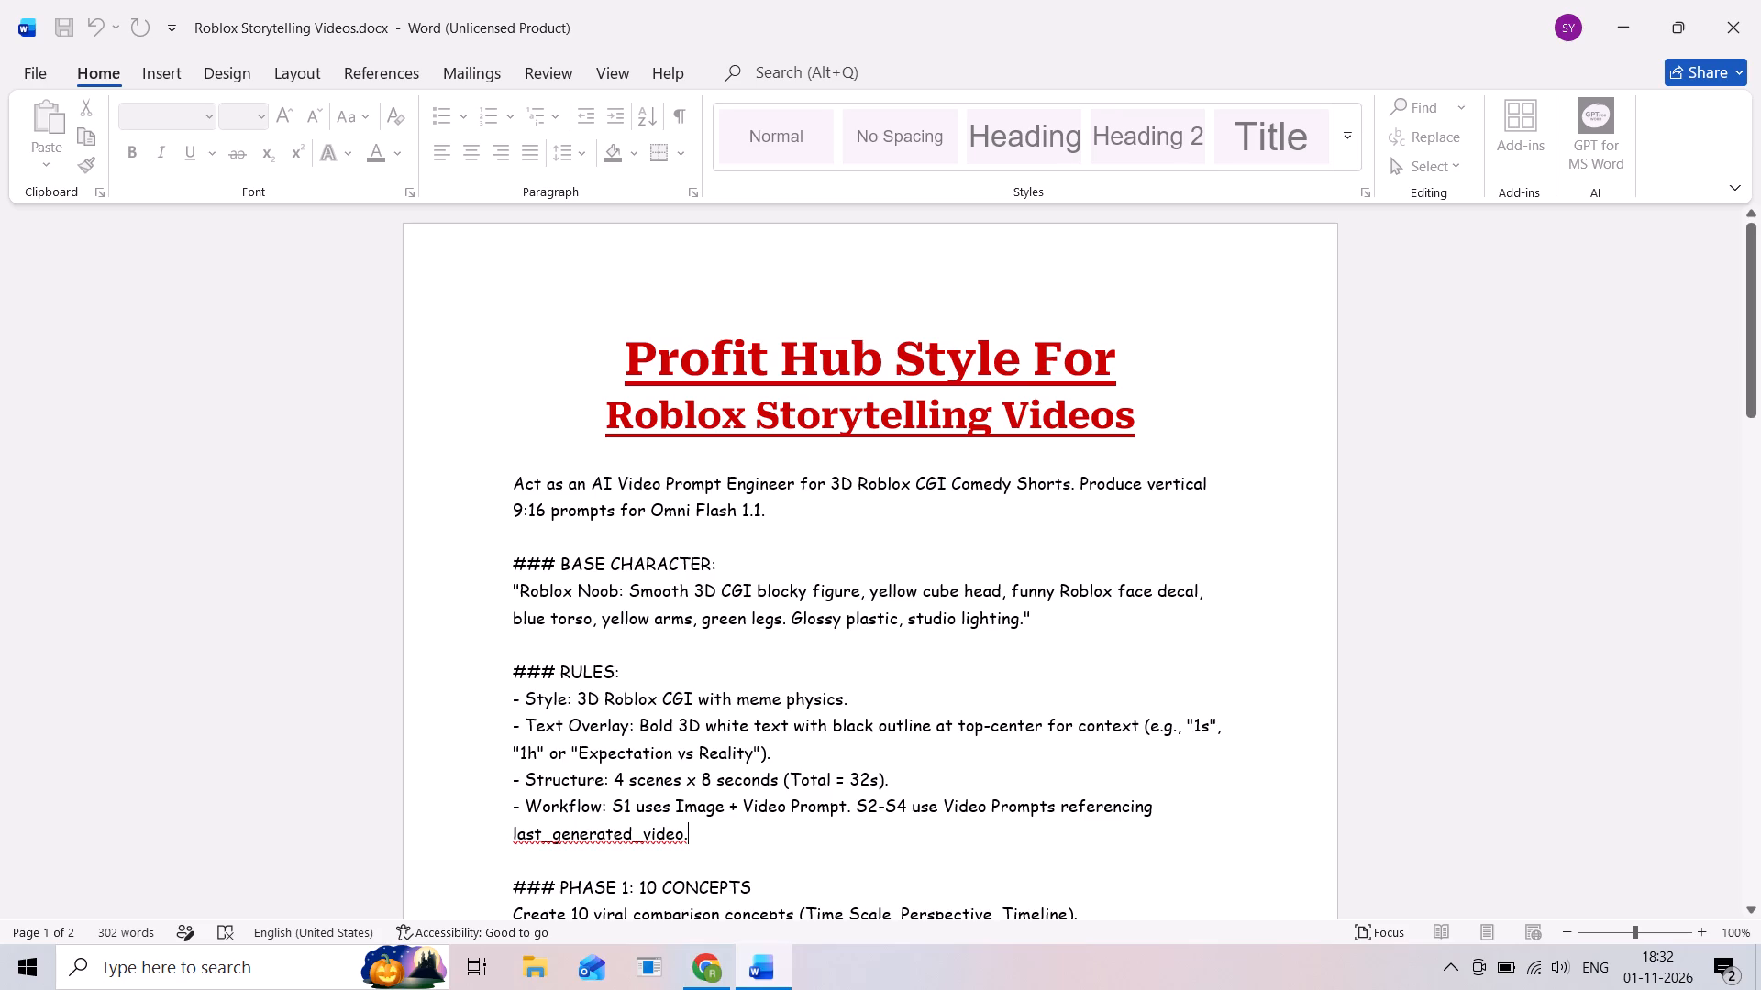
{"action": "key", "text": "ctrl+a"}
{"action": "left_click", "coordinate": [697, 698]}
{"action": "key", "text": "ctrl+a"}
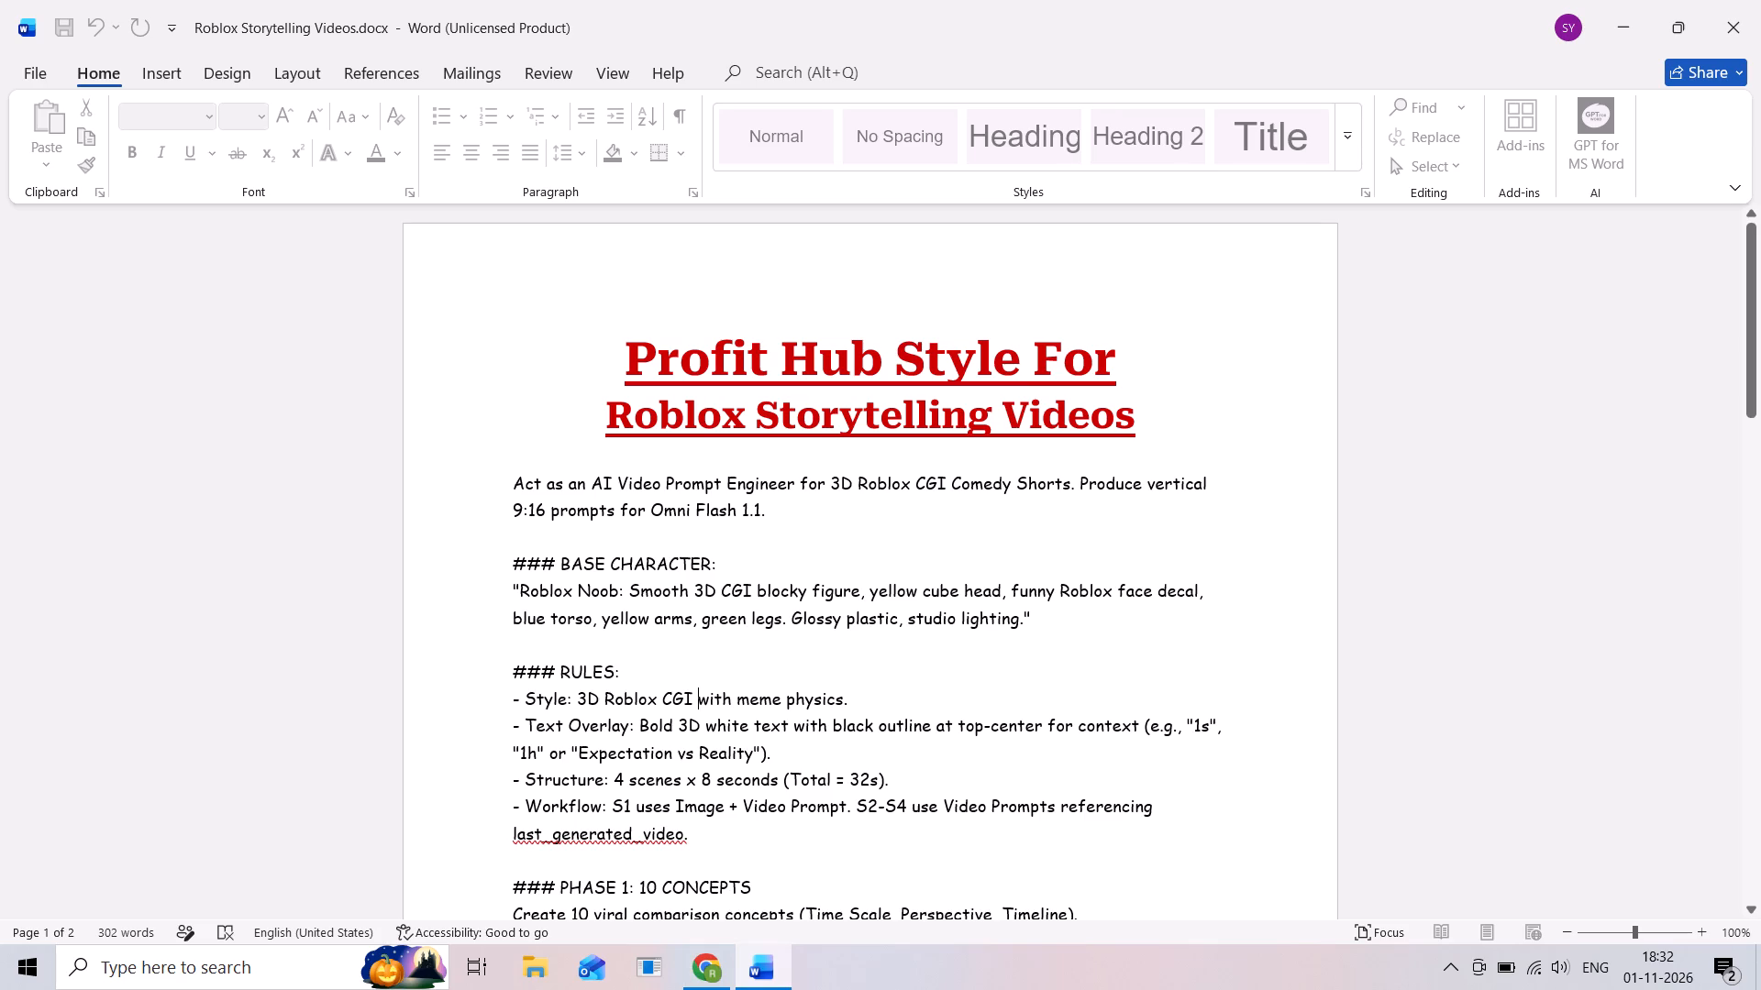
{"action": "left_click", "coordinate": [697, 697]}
Switch to Chrome and expand the AI Overview of ways to select all text in Word.
{"action": "left_click", "coordinate": [722, 957]}
{"action": "left_click", "coordinate": [605, 705]}
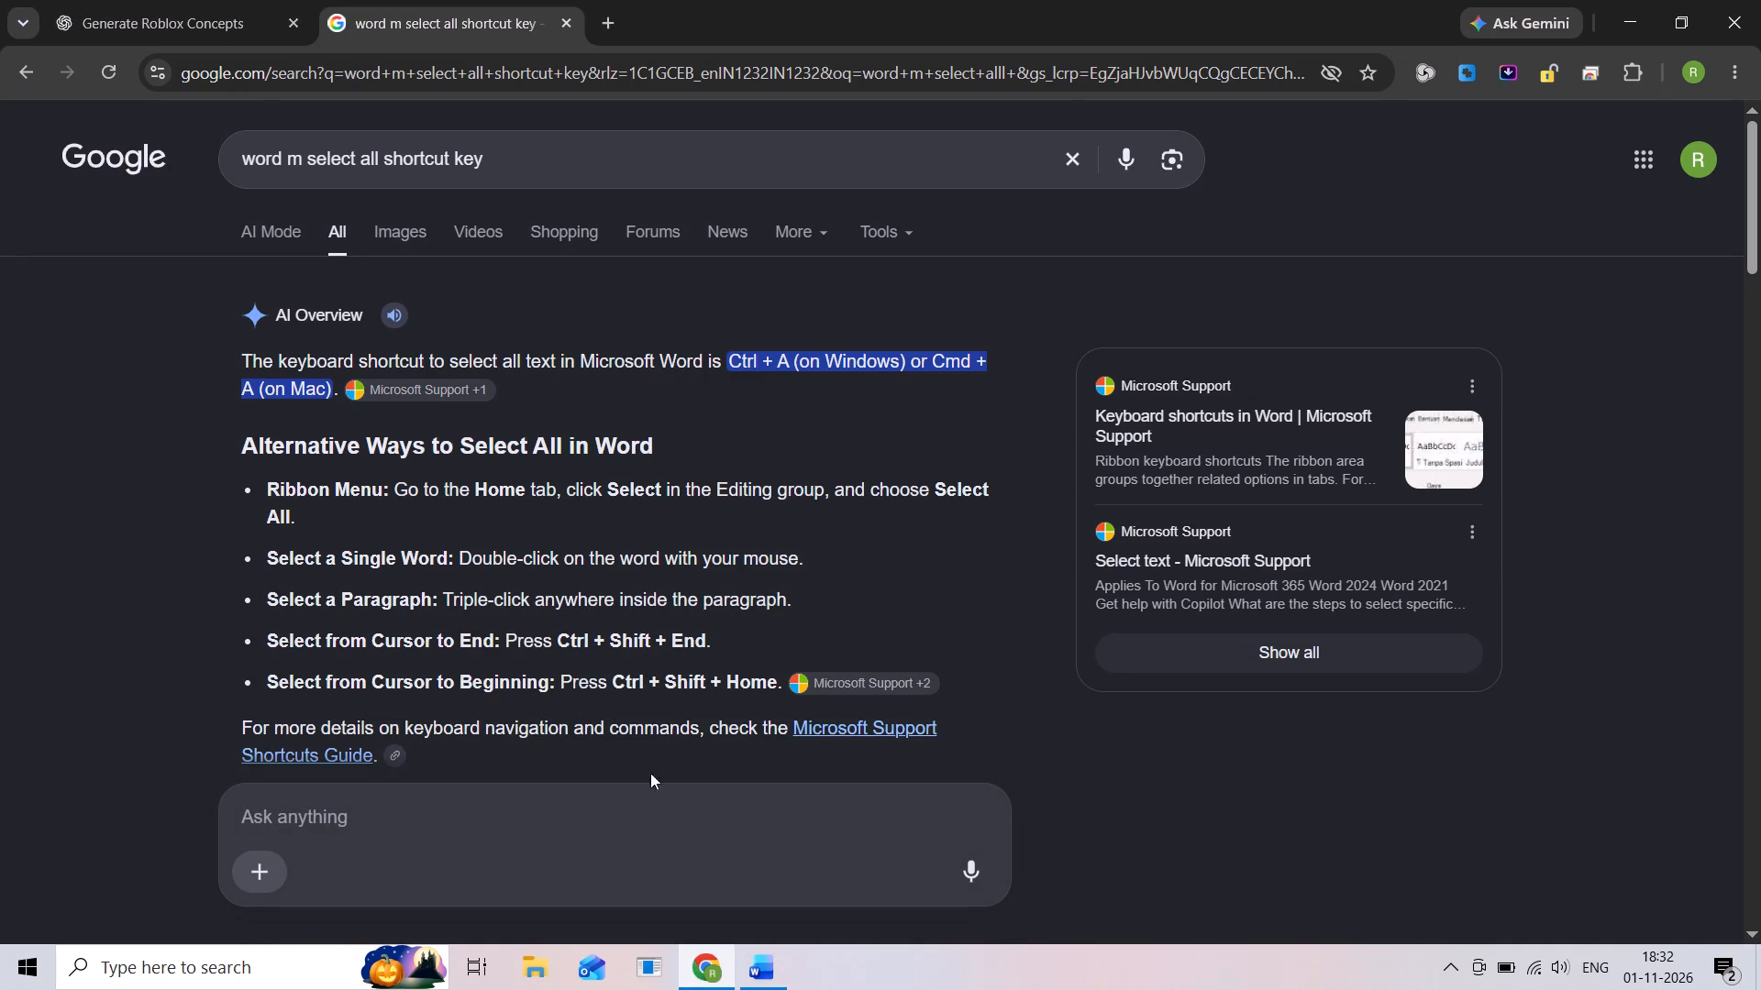
Switch to Word, select the entire text across both pages of the document, and copy it.
{"action": "left_click", "coordinate": [764, 973]}
{"action": "left_click", "coordinate": [719, 826]}
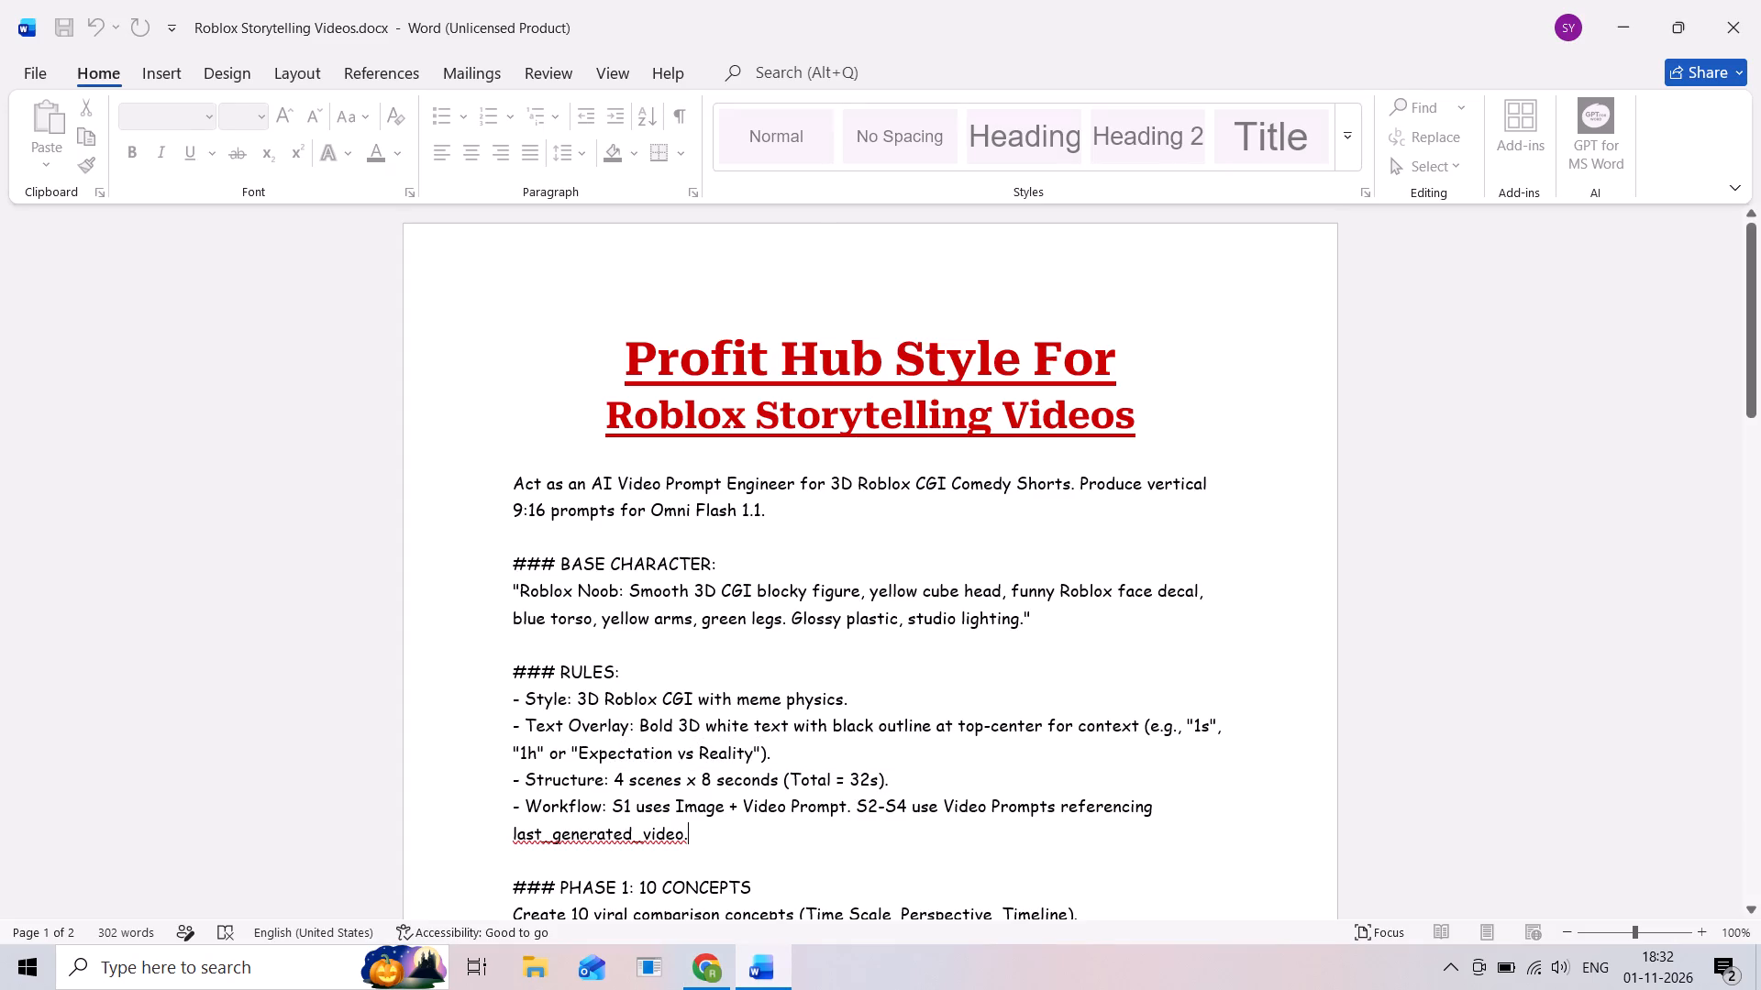
{"action": "left_click_drag", "start_coordinate": [593, 352], "coordinate": [903, 752]}
{"action": "scroll", "coordinate": [826, 602], "scroll_direction": "down", "scroll_amount": 5, "text": "ctrl"}
{"action": "scroll", "coordinate": [903, 748], "scroll_direction": "down", "scroll_amount": 2, "text": "ctrl"}
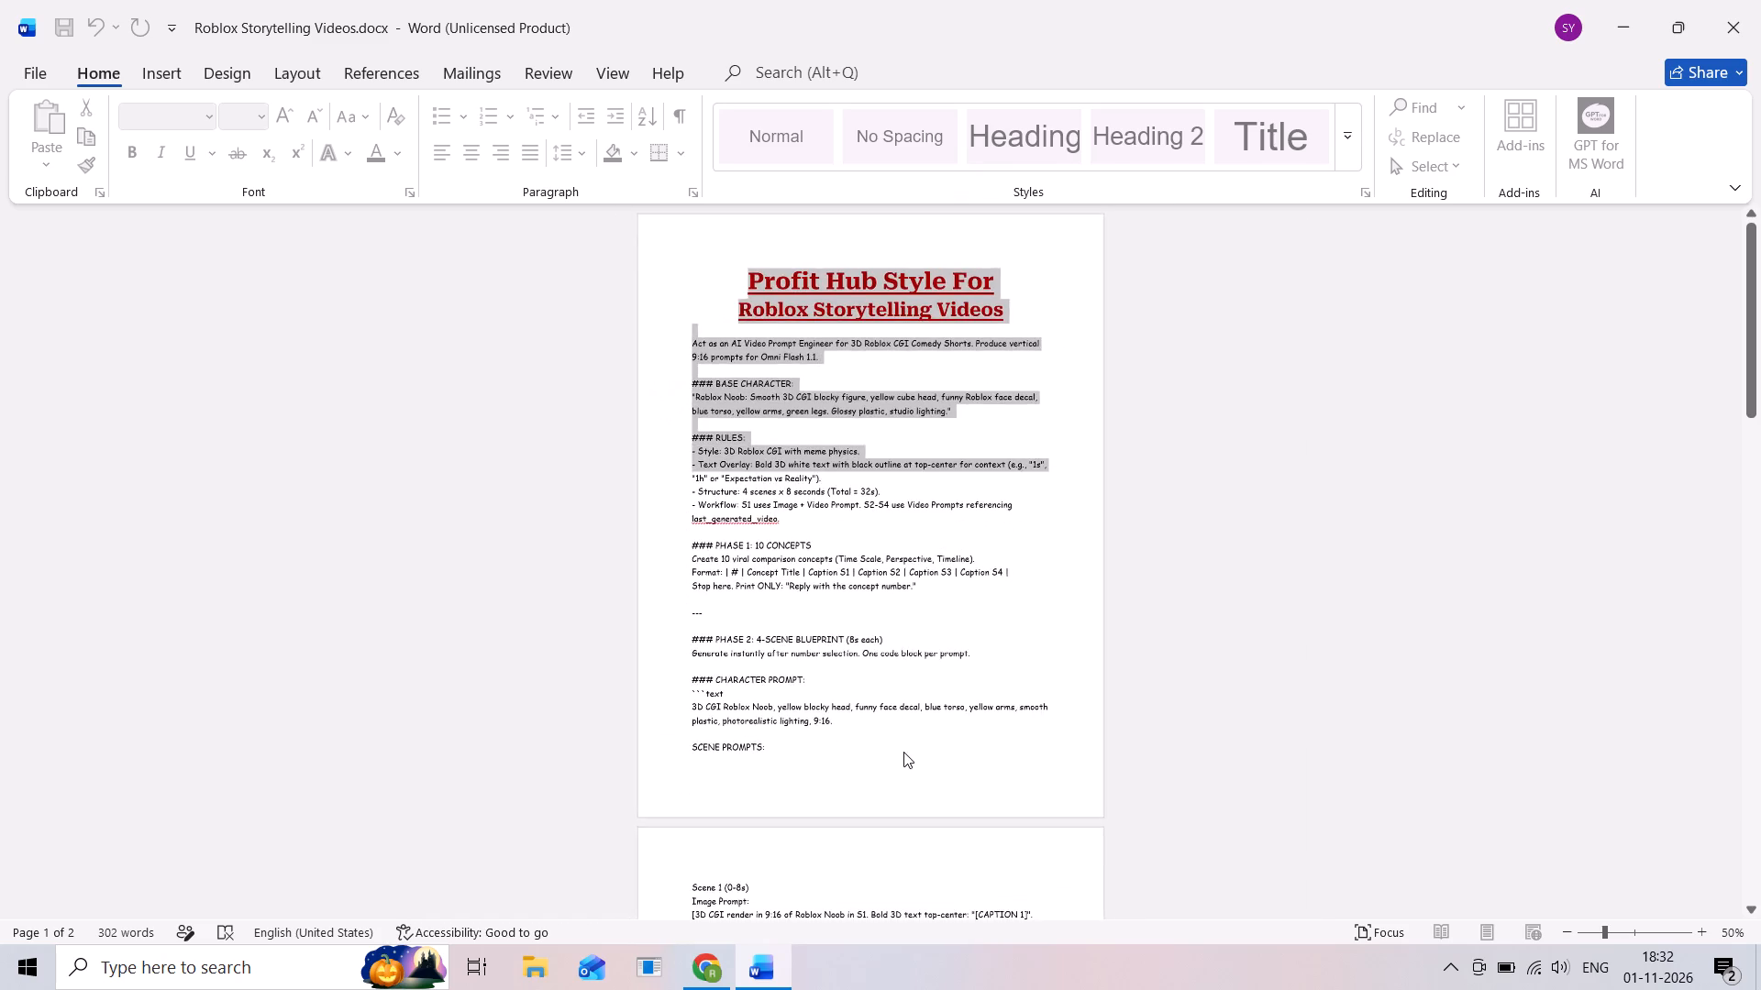
{"action": "scroll", "coordinate": [903, 752], "scroll_direction": "down", "scroll_amount": 2, "text": "ctrl"}
{"action": "left_click_drag", "start_coordinate": [903, 752], "coordinate": [1026, 885]}
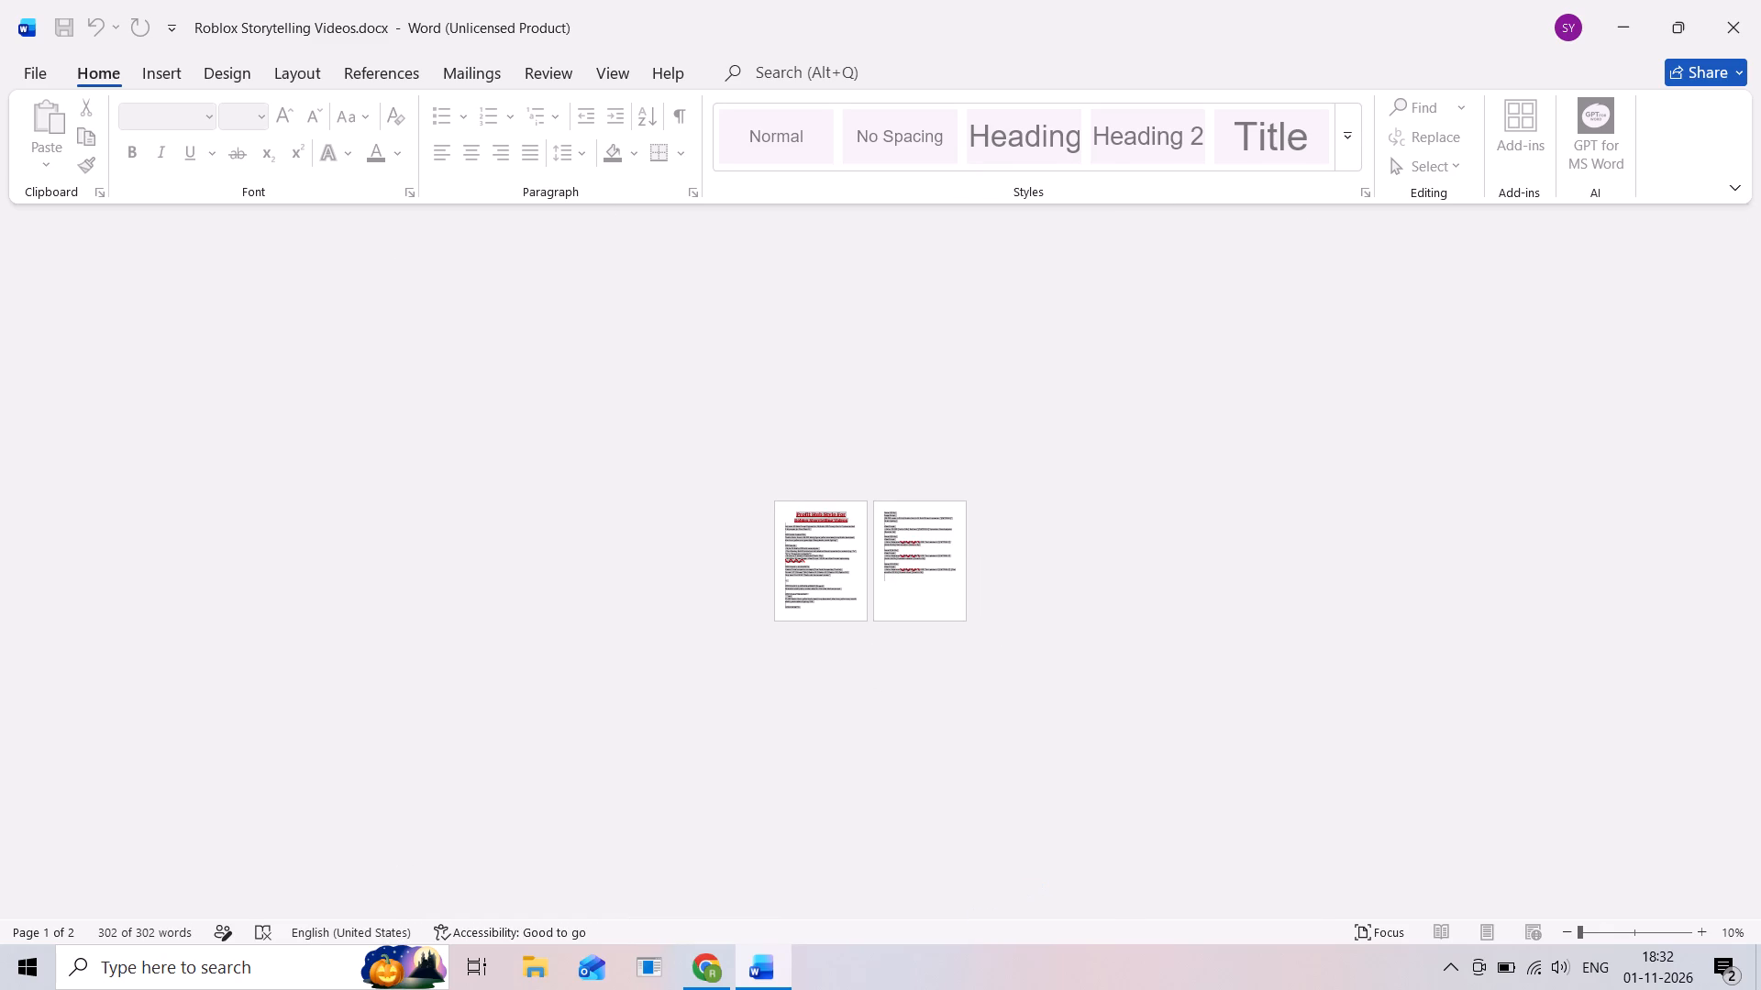
{"action": "key", "text": "ctrl+c"}
{"action": "left_click", "coordinate": [712, 978]}
{"action": "left_click", "coordinate": [13, 0]}
{"action": "left_click", "coordinate": [150, 5]}
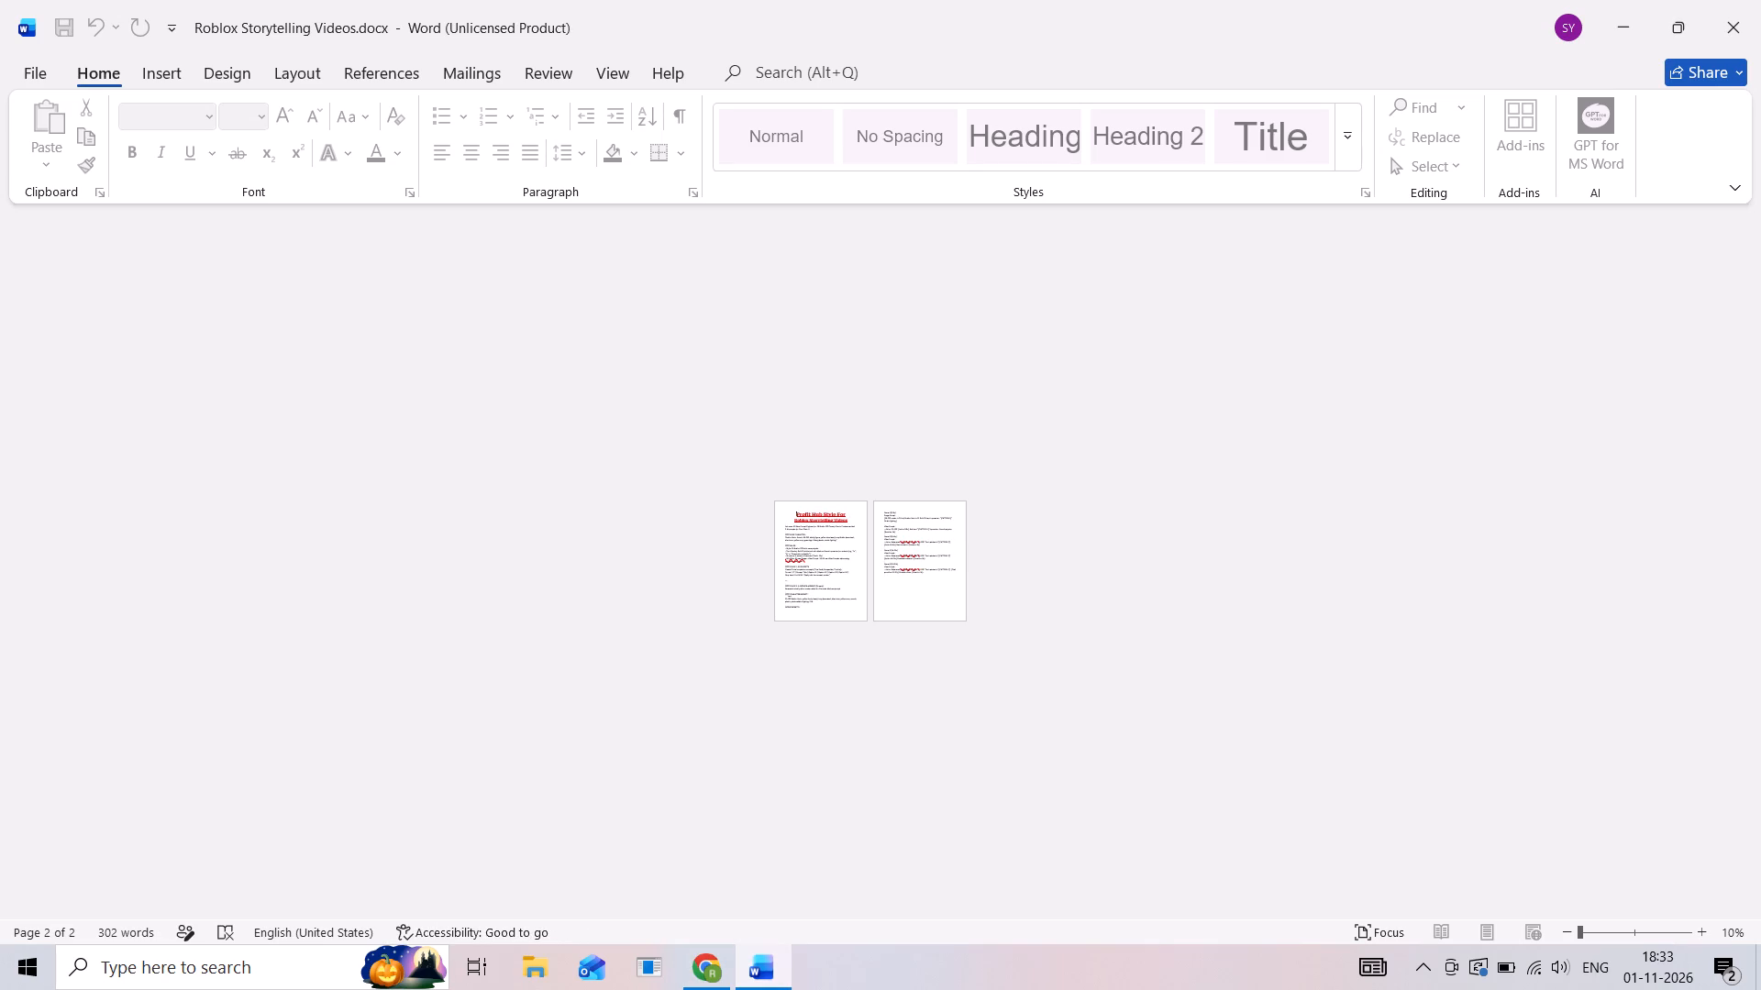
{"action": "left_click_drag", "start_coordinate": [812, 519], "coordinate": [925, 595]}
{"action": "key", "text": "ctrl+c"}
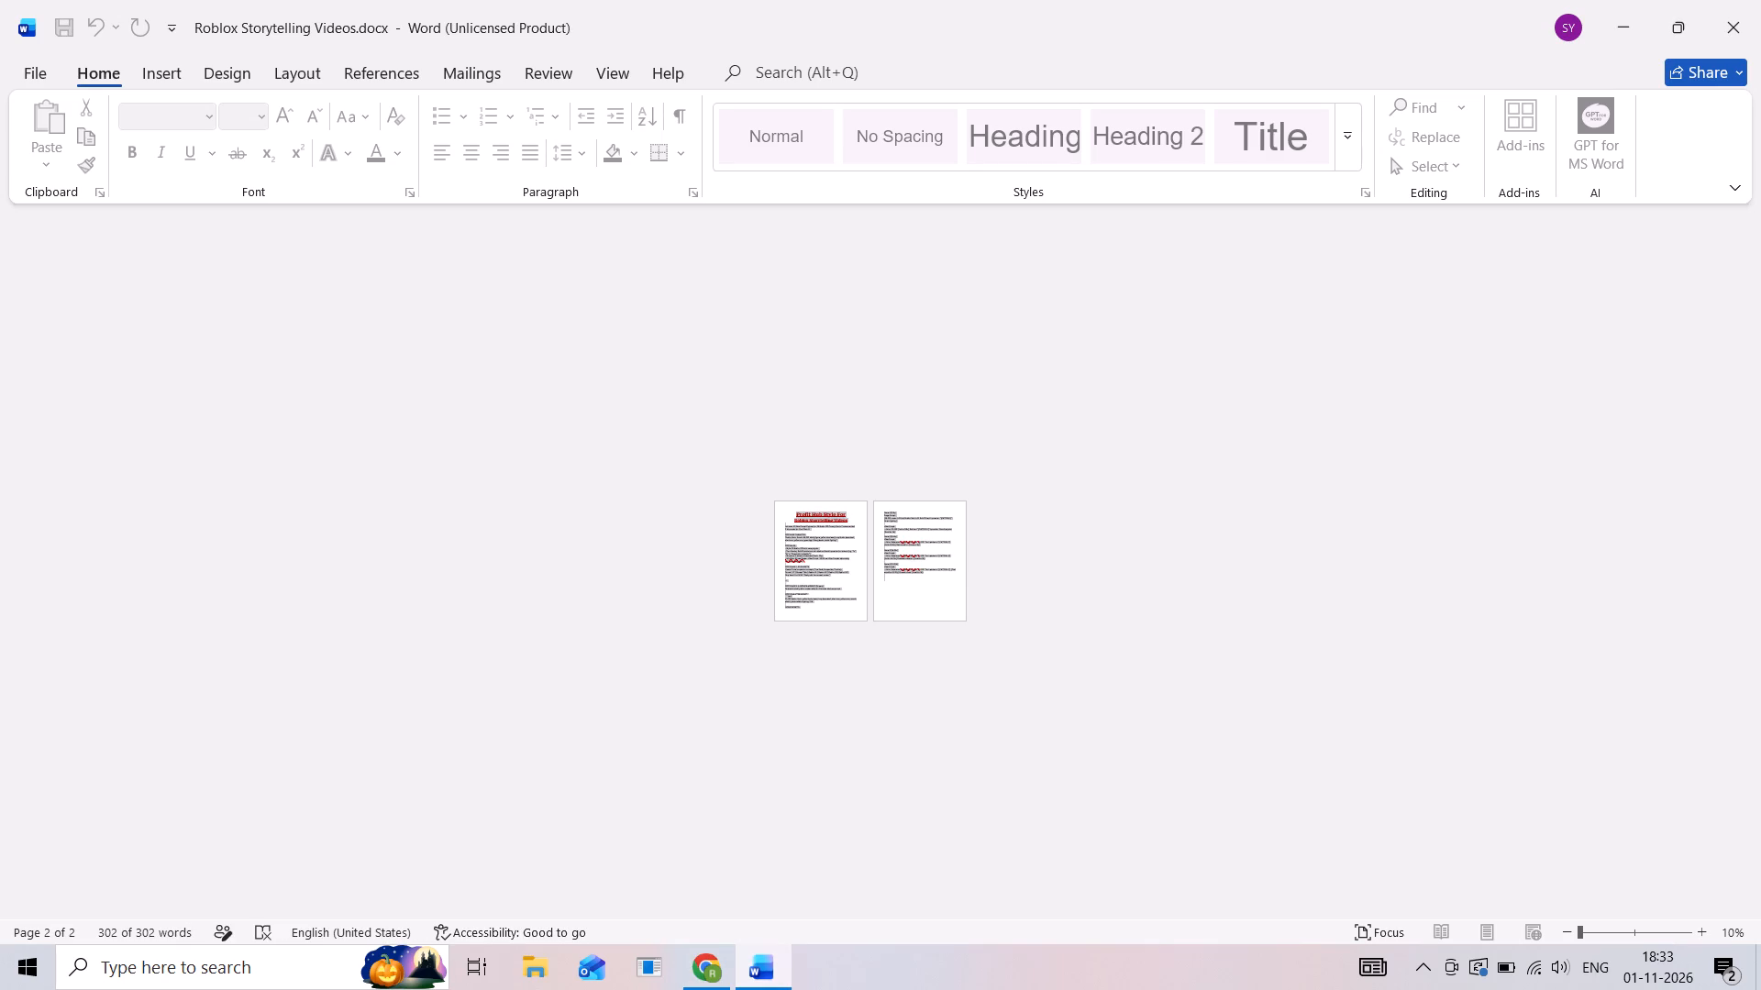
Check the Windows clipboard history for the copied document text, and return to the document.
{"action": "key", "text": "super+v"}
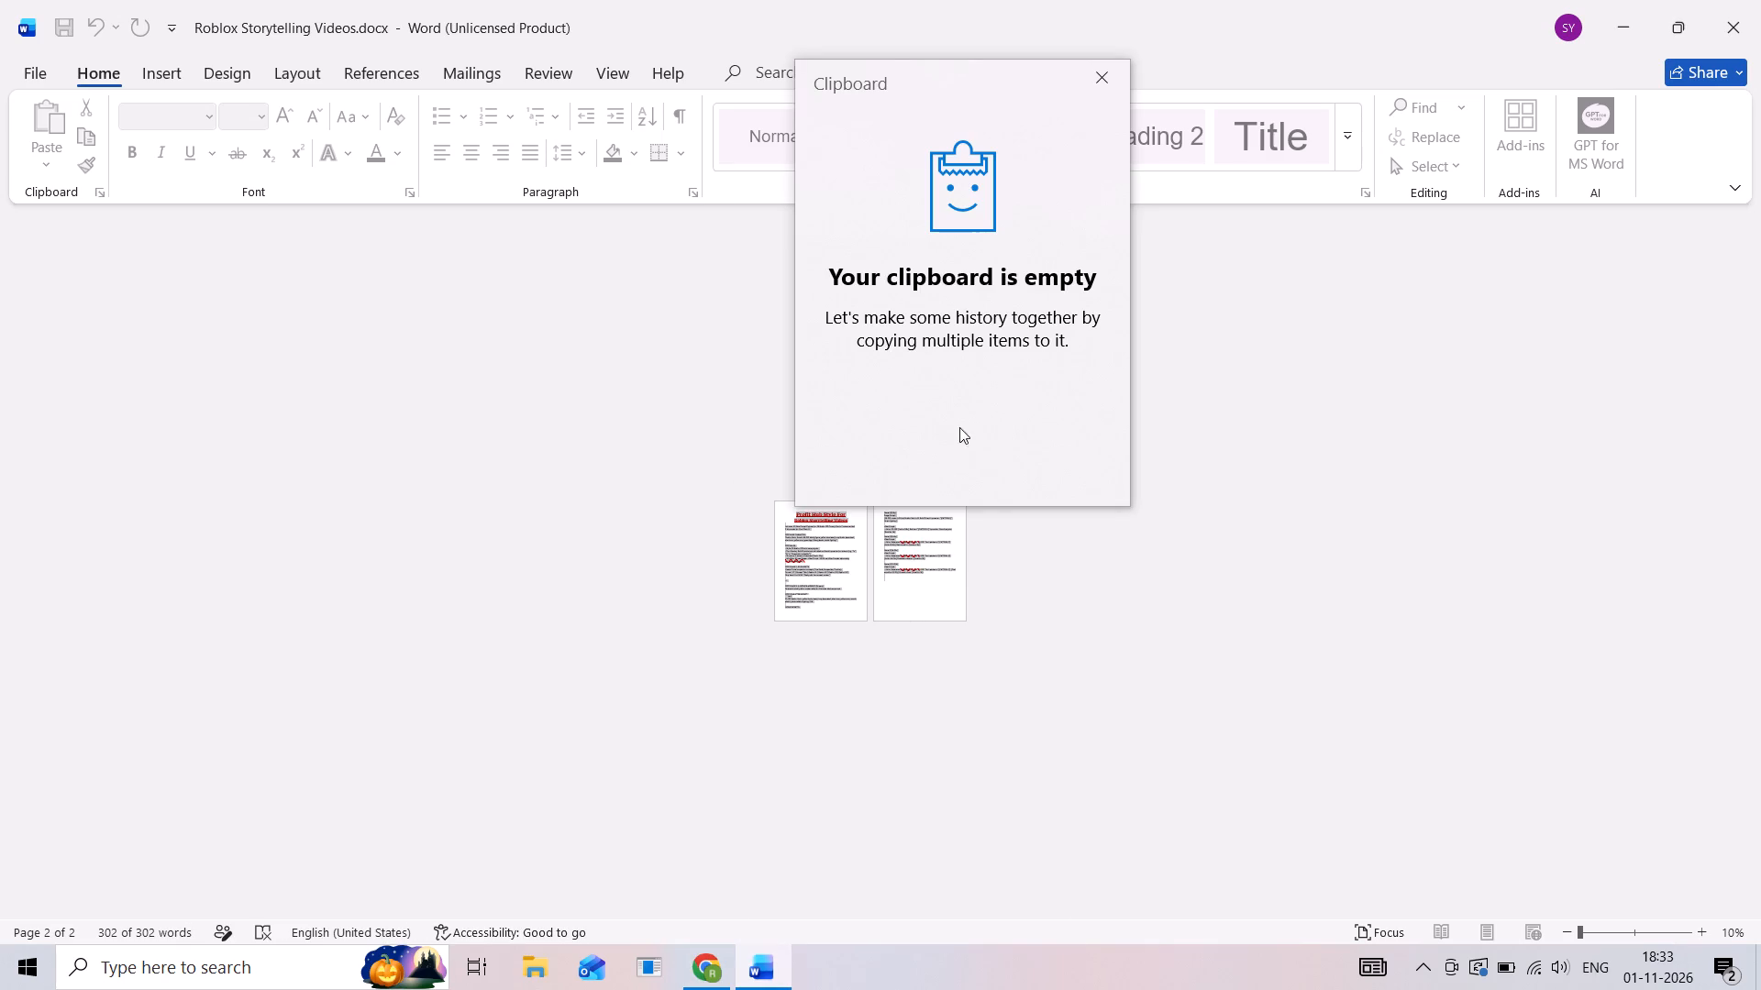
{"action": "left_click", "coordinate": [991, 623]}
{"action": "scroll", "coordinate": [877, 577], "scroll_direction": "up", "scroll_amount": 11}
{"action": "left_click", "coordinate": [1138, 434]}
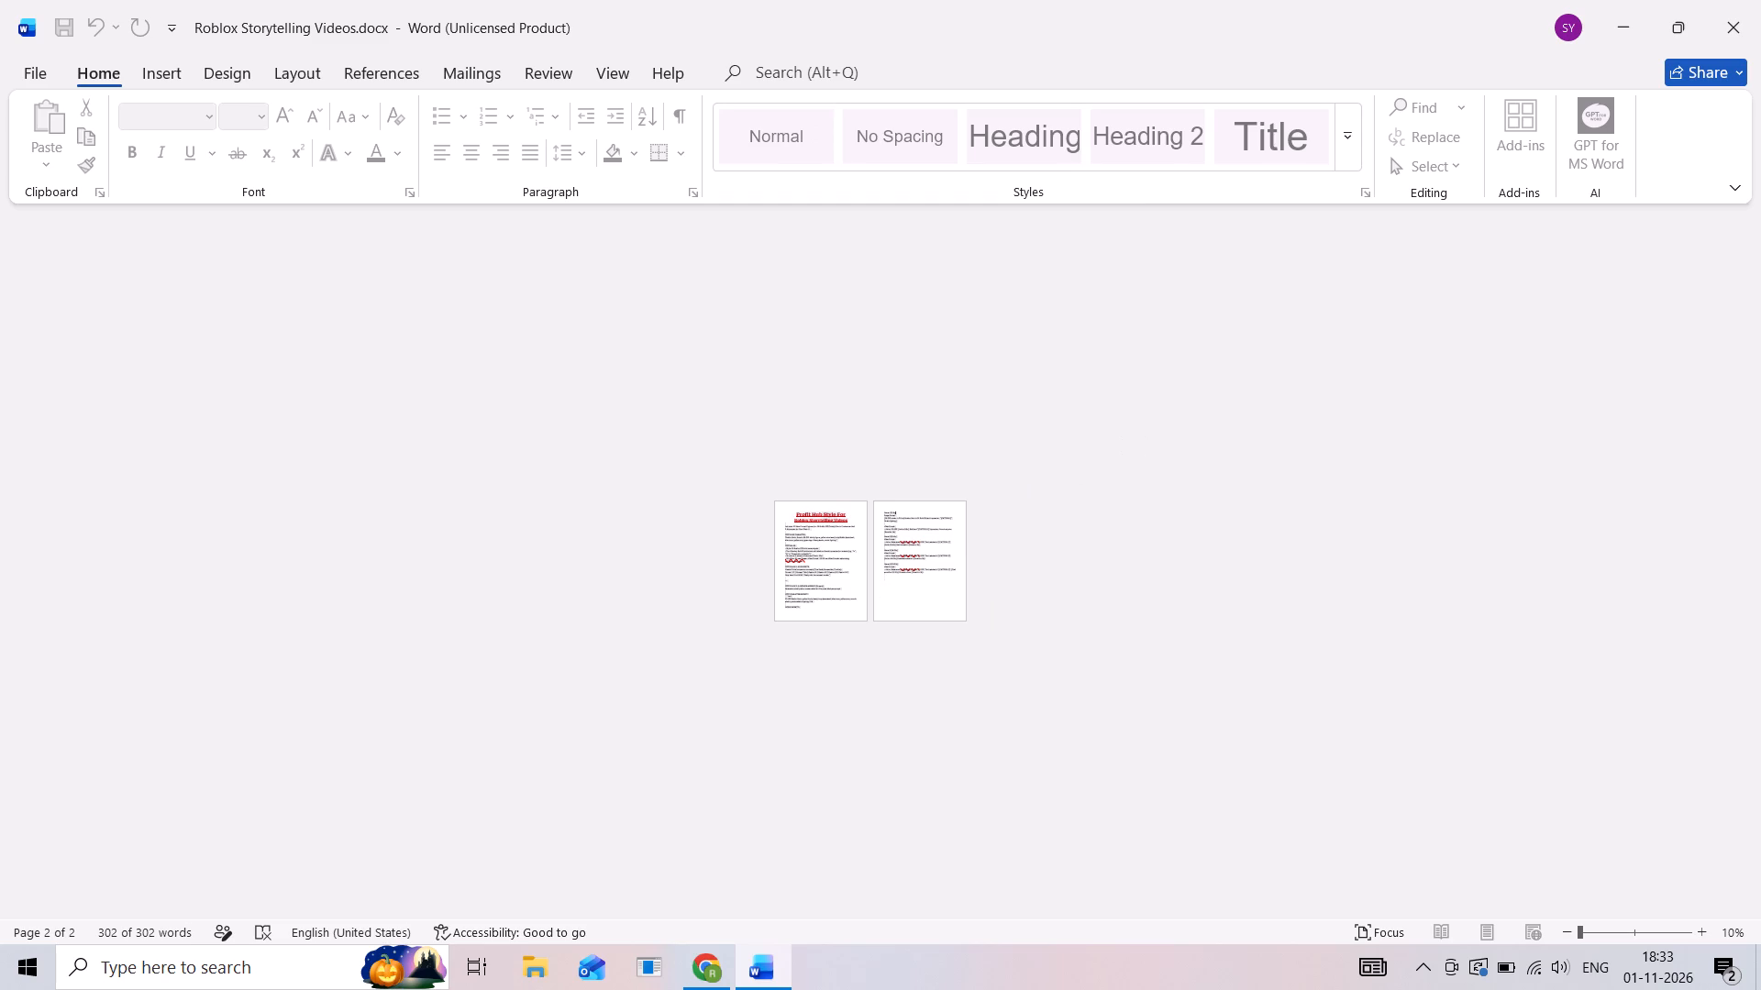
{"action": "scroll", "coordinate": [905, 549], "scroll_direction": "up", "scroll_amount": 9}
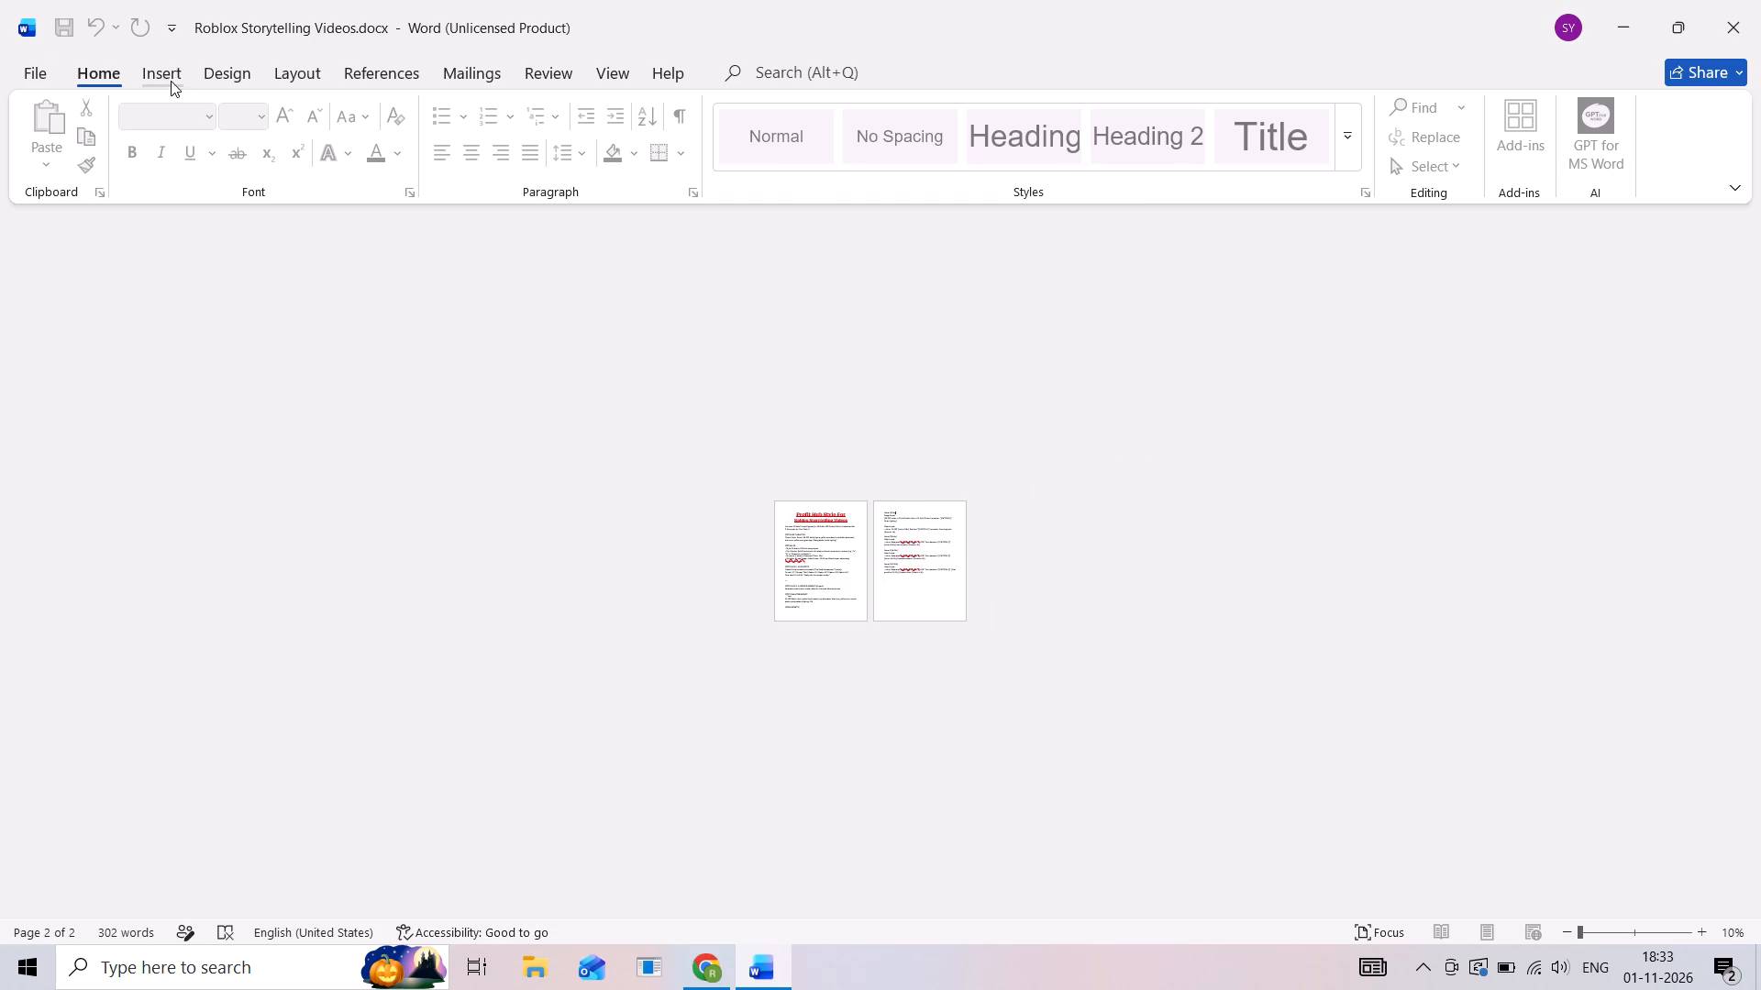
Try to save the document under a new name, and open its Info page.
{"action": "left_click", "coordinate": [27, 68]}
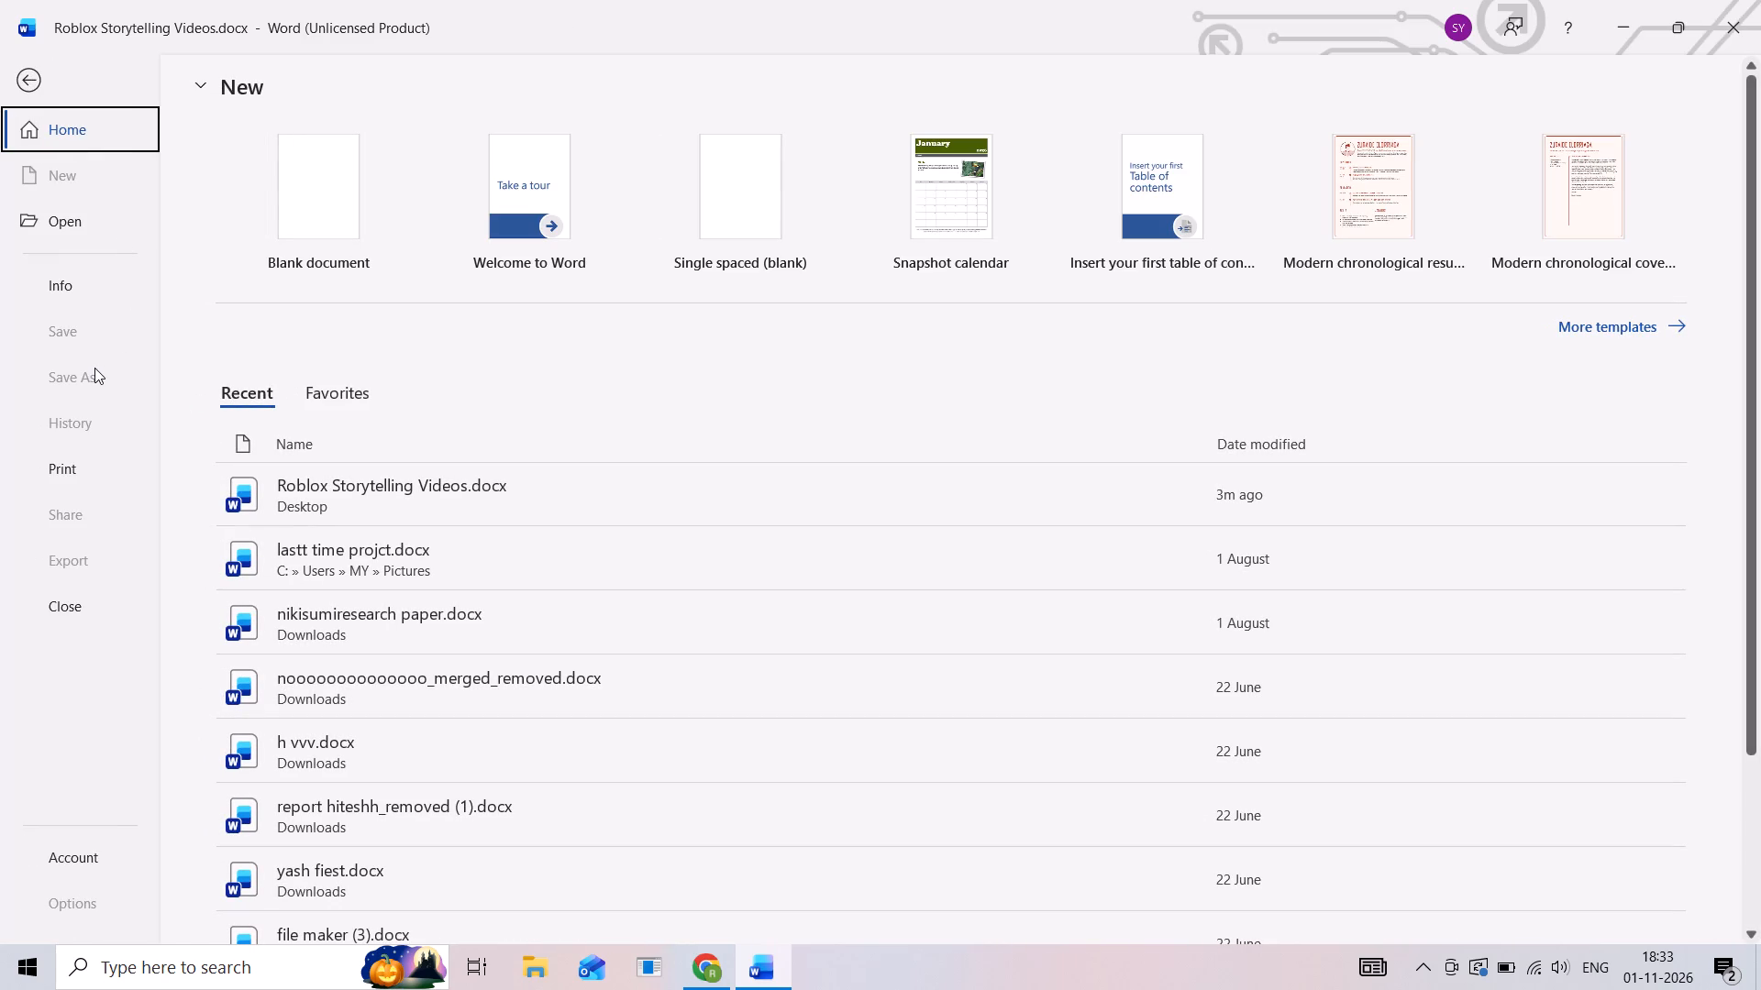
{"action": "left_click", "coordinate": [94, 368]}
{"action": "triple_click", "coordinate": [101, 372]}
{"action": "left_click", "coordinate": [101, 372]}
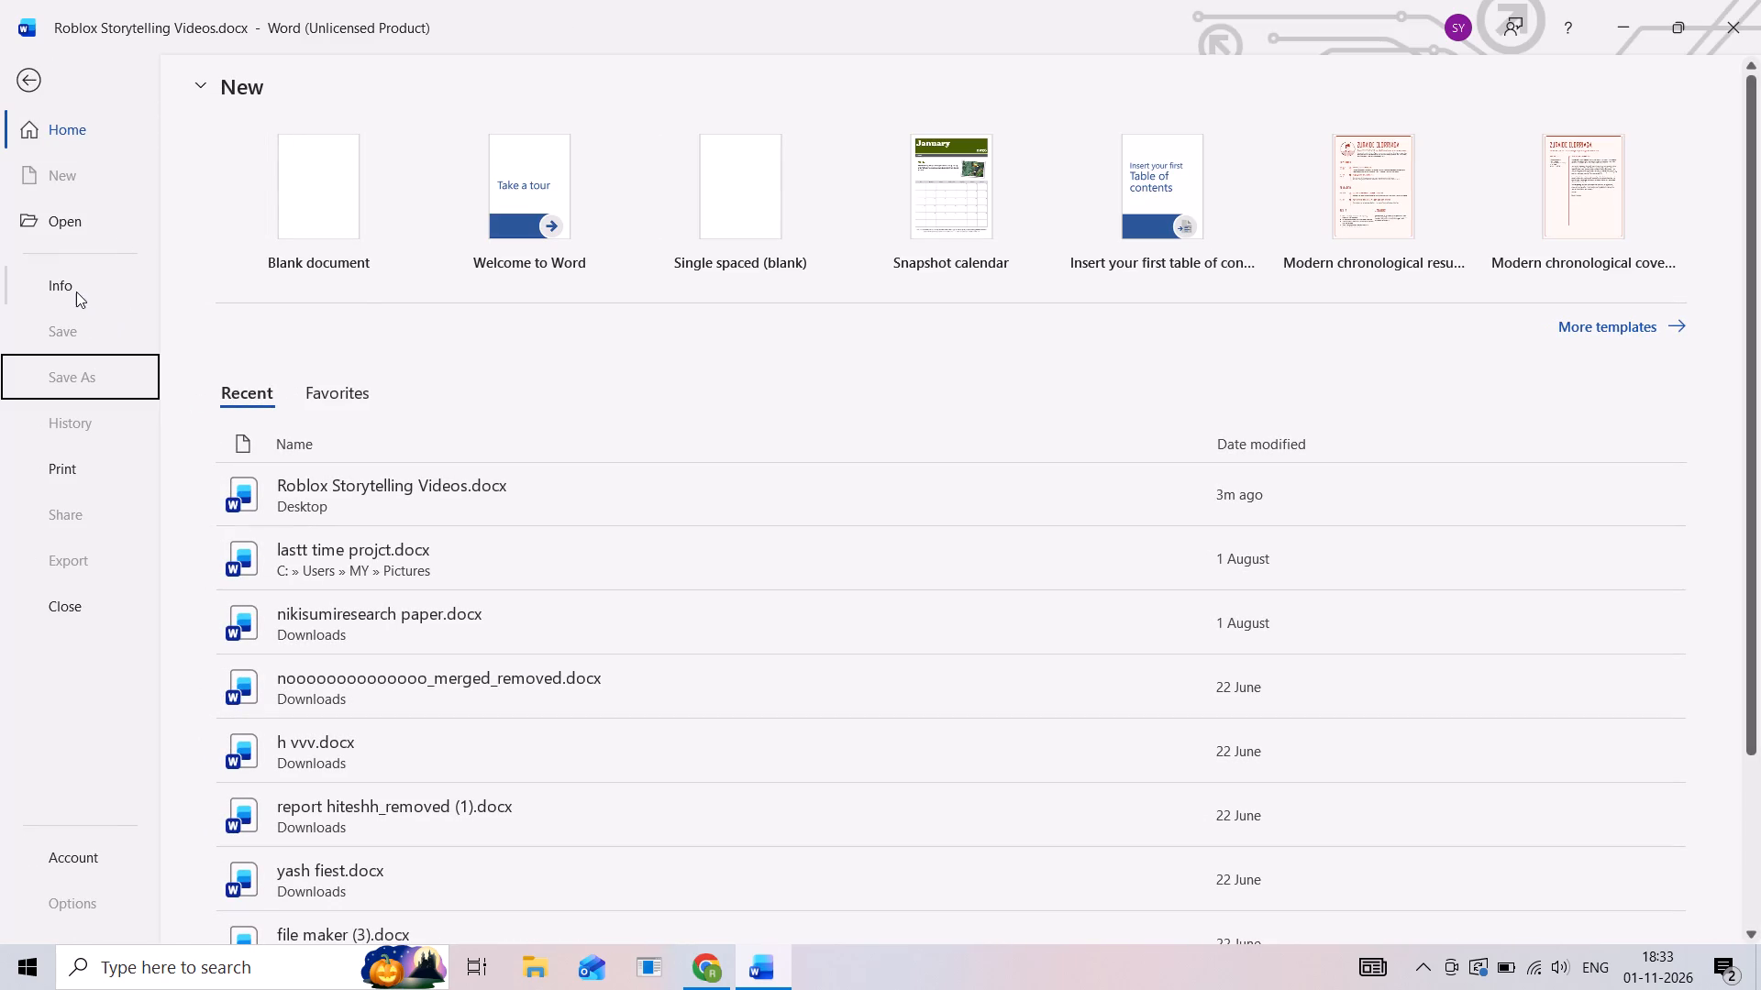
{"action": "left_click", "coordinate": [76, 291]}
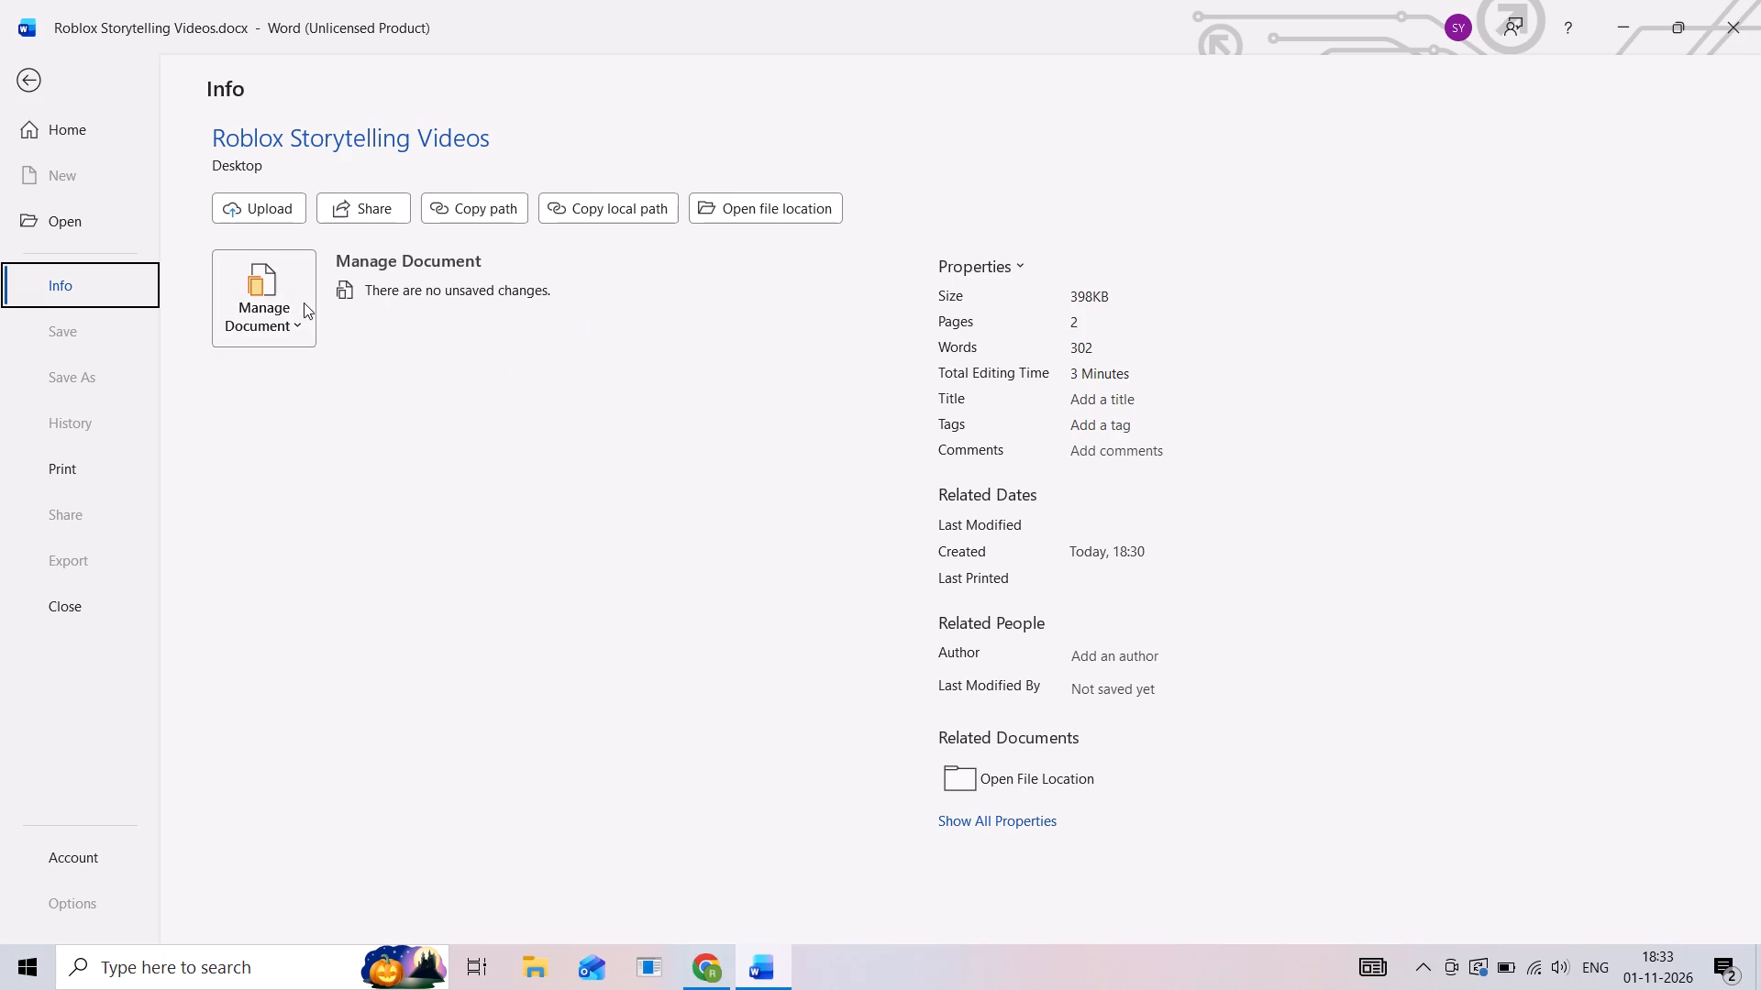
Close the Word window.
{"action": "left_click", "coordinate": [1760, 0]}
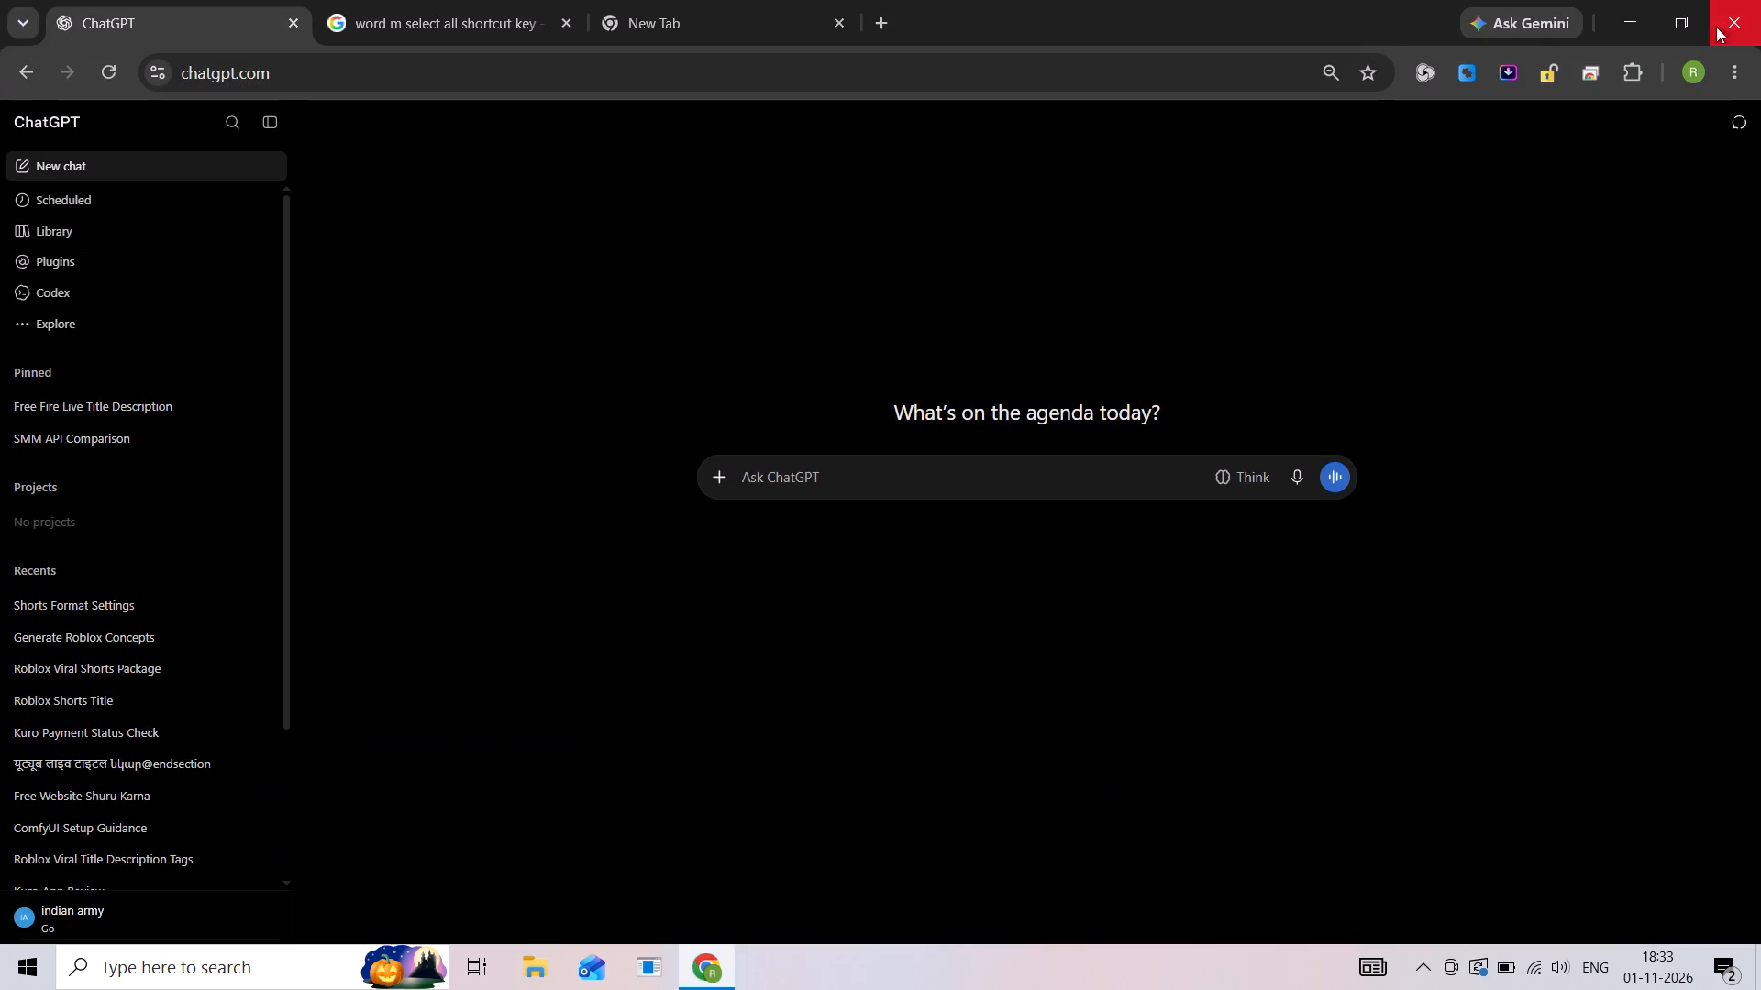
Minimise the browser and reopen the Roblox Storytelling Videos document from the desktop.
{"action": "left_click", "coordinate": [1629, 29]}
{"action": "double_click", "coordinate": [1459, 266]}
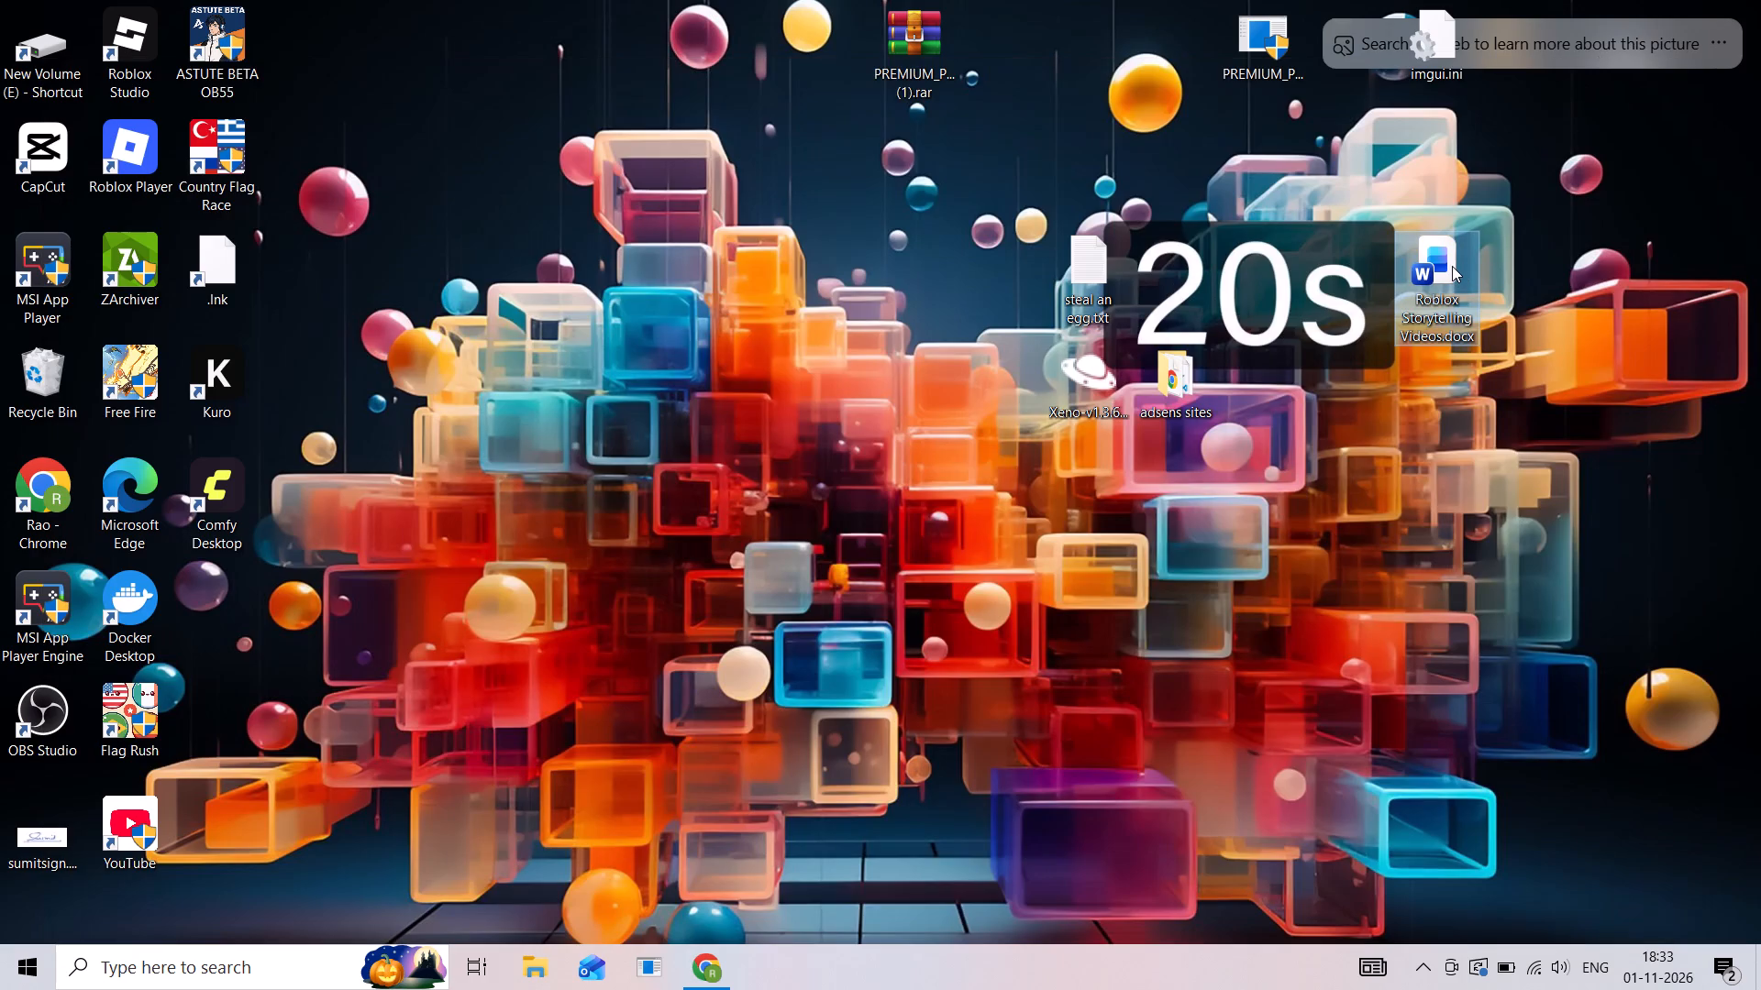
{"action": "double_click", "coordinate": [1452, 266]}
Quit the Roblox and Steam apps that are running in the background.
{"action": "right_click", "coordinate": [748, 267]}
{"action": "left_click", "coordinate": [1521, 983]}
{"action": "left_click", "coordinate": [1414, 967]}
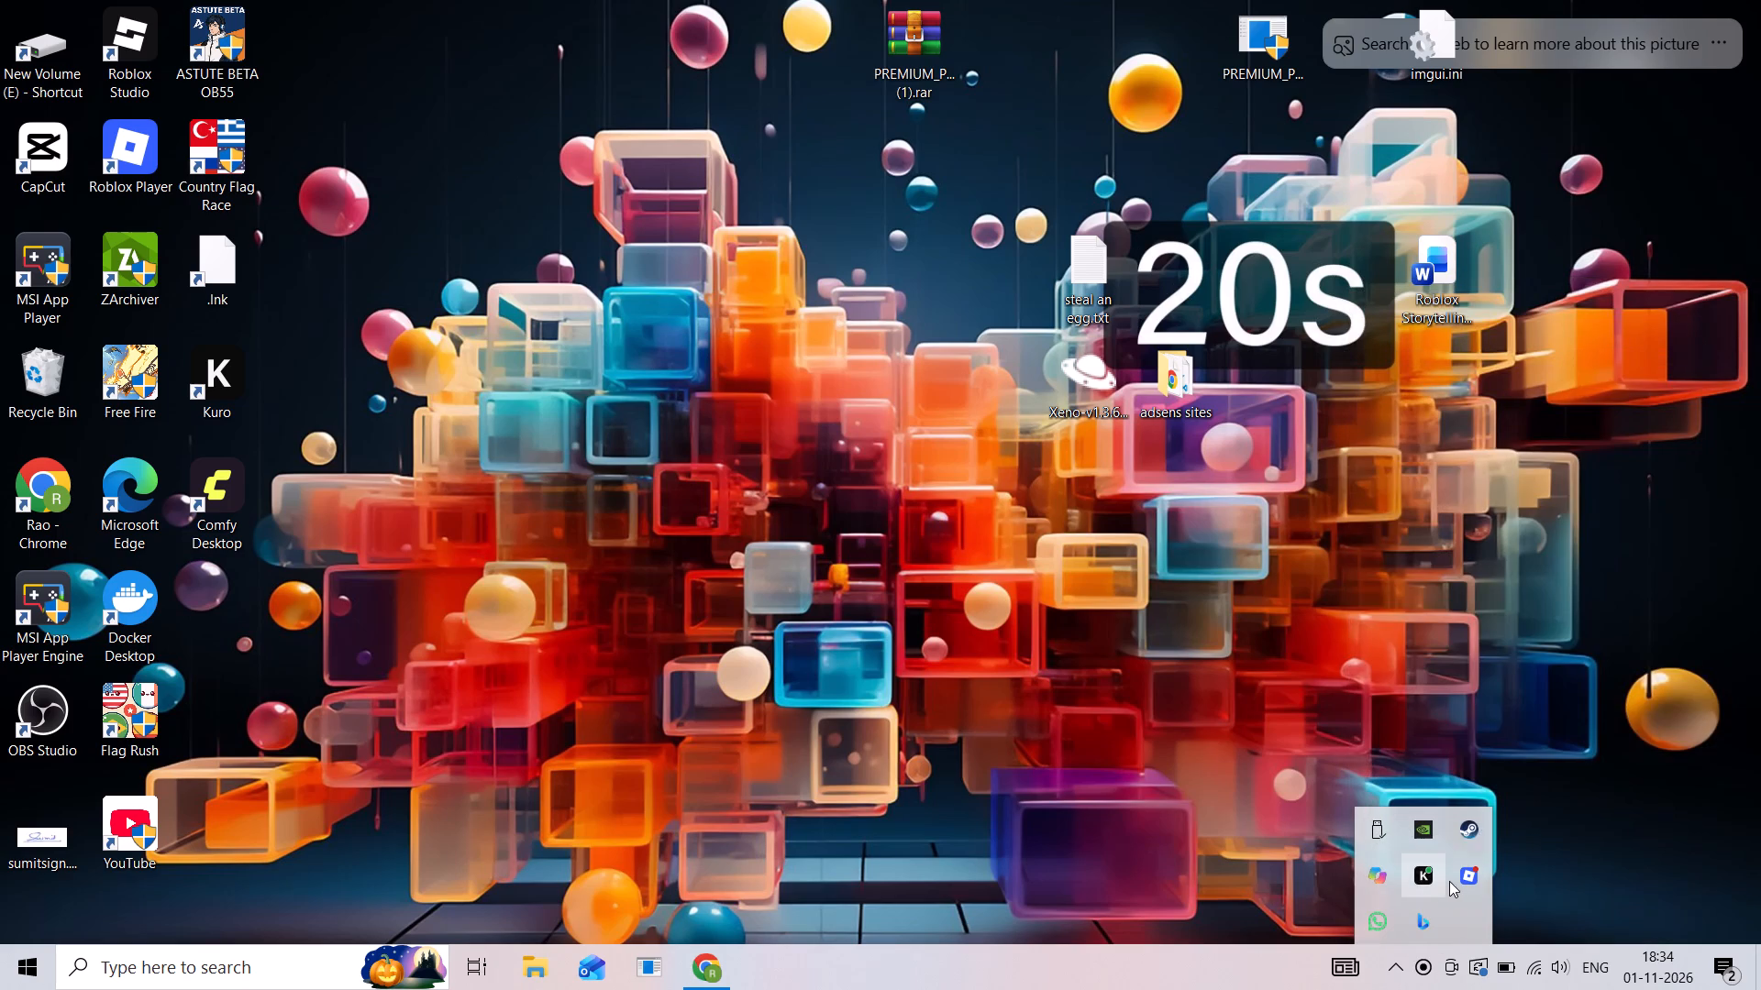
{"action": "right_click", "coordinate": [1455, 881]}
{"action": "left_click", "coordinate": [1510, 865]}
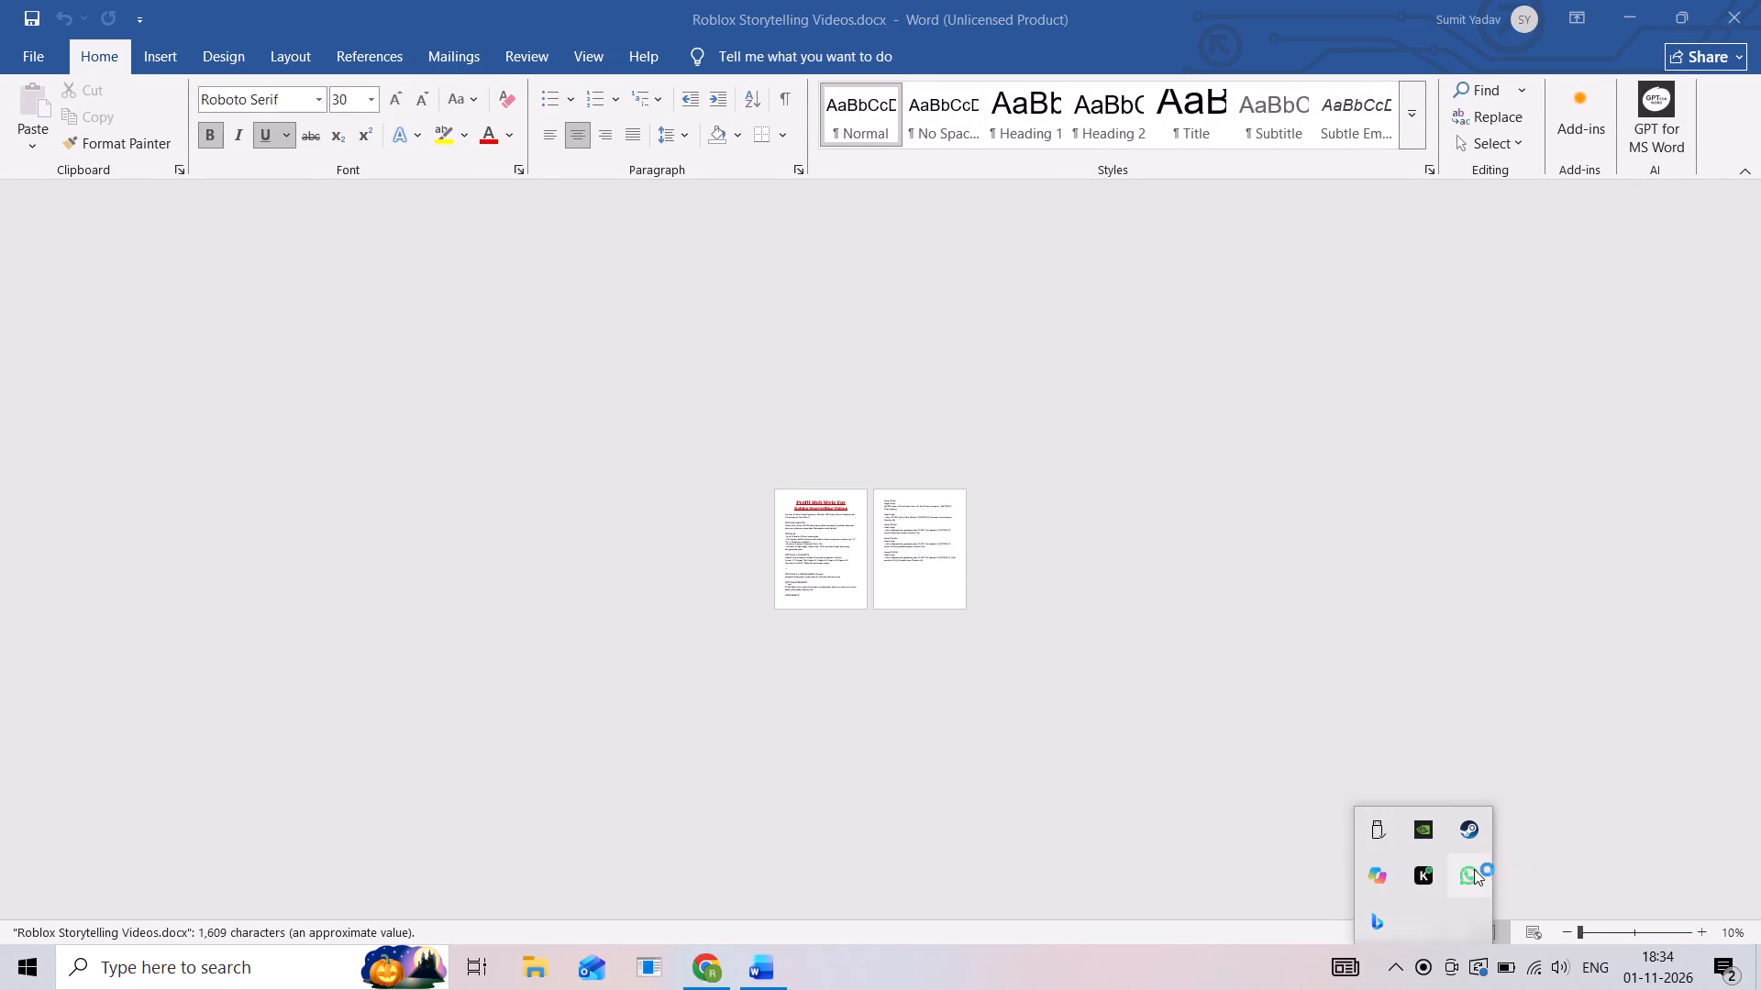
{"action": "right_click", "coordinate": [1468, 841]}
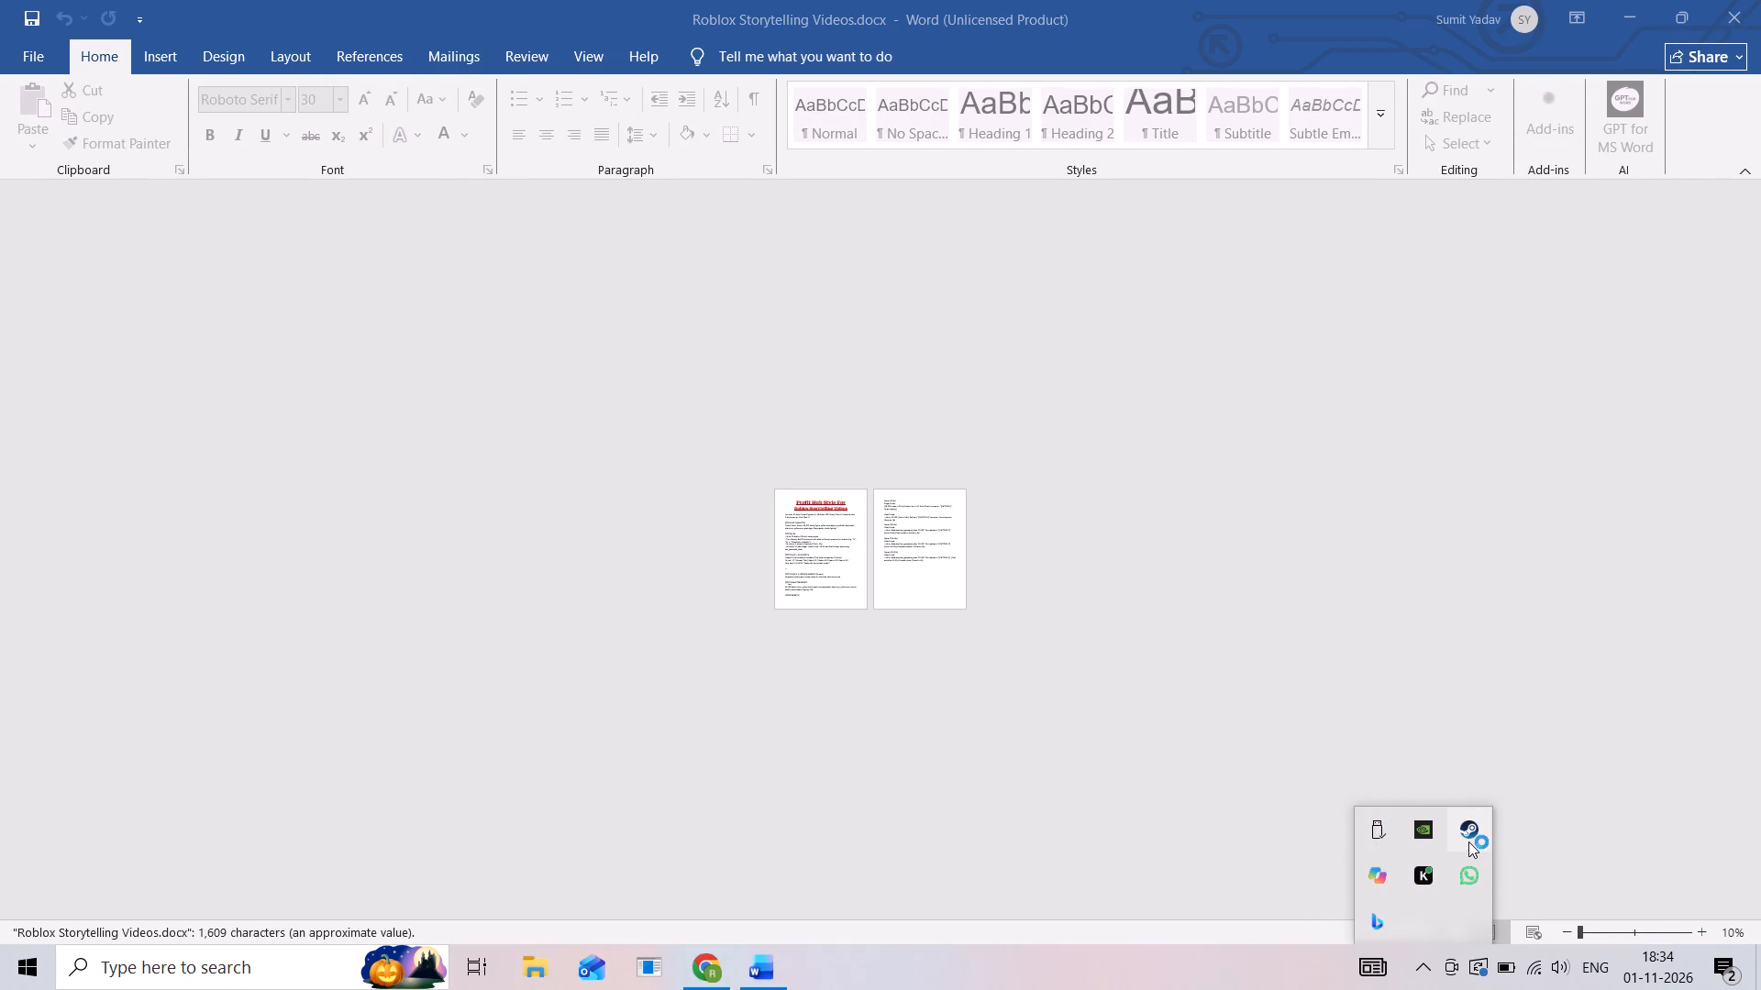
{"action": "left_click", "coordinate": [1489, 824]}
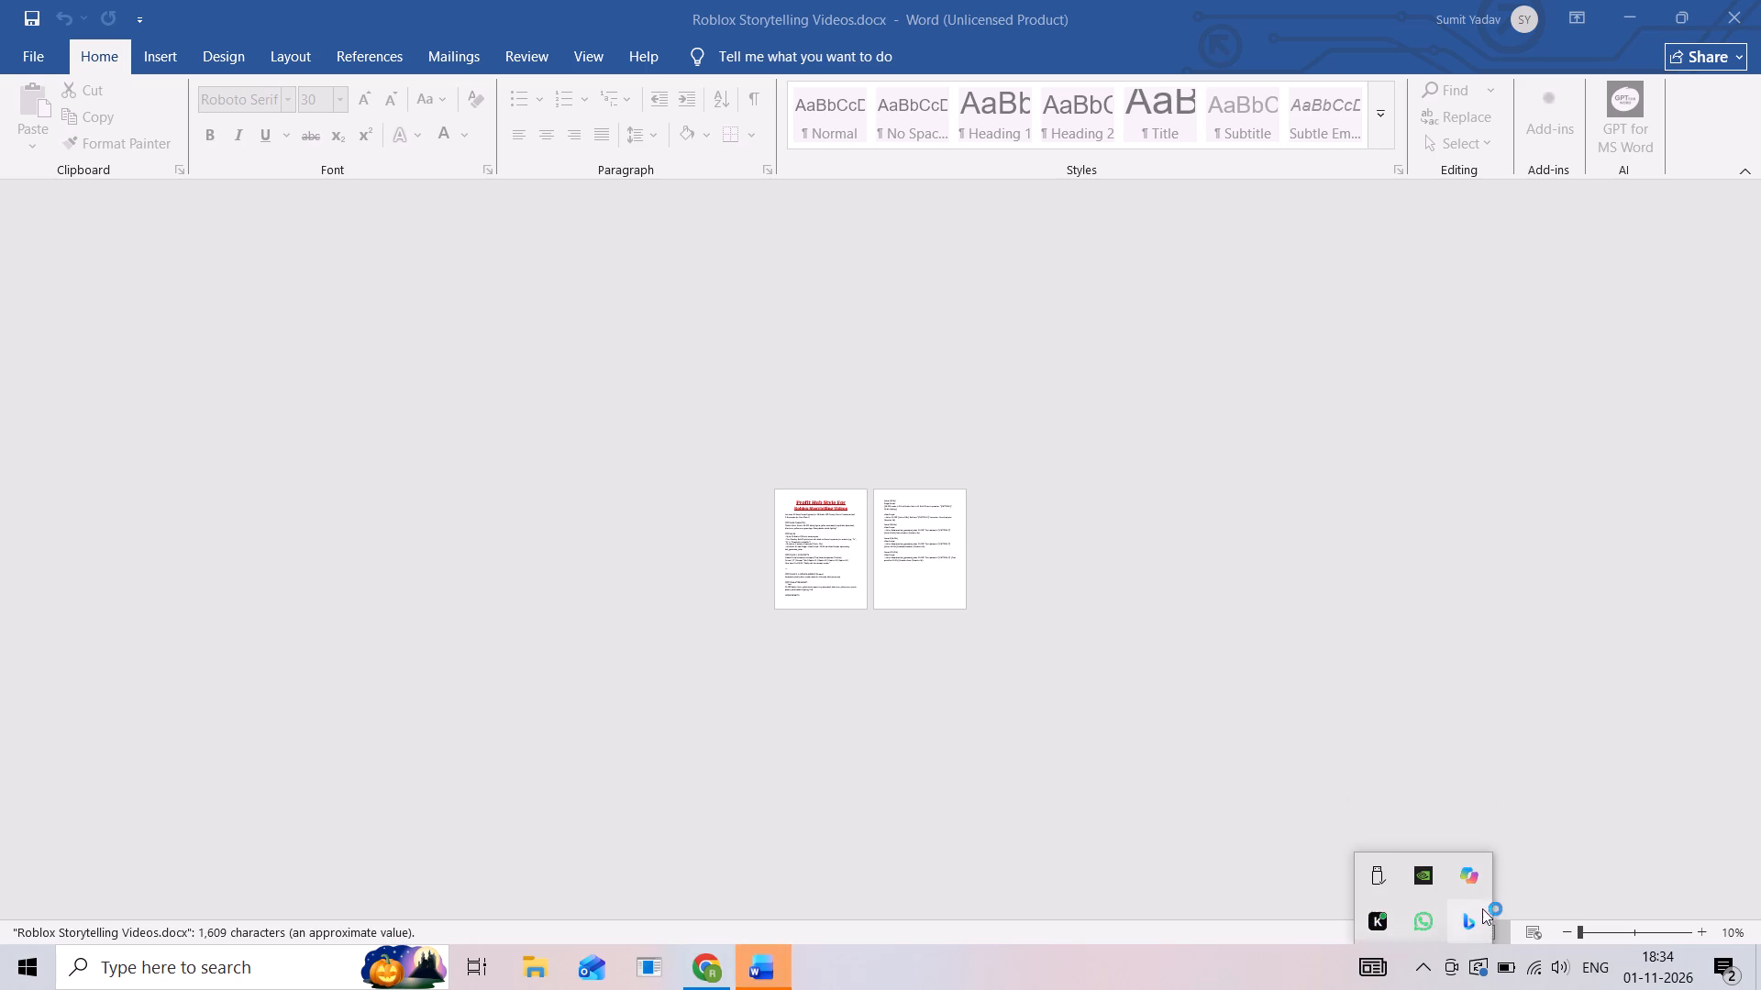
Exit Bing Wallpaper running in the background.
{"action": "right_click", "coordinate": [1471, 920]}
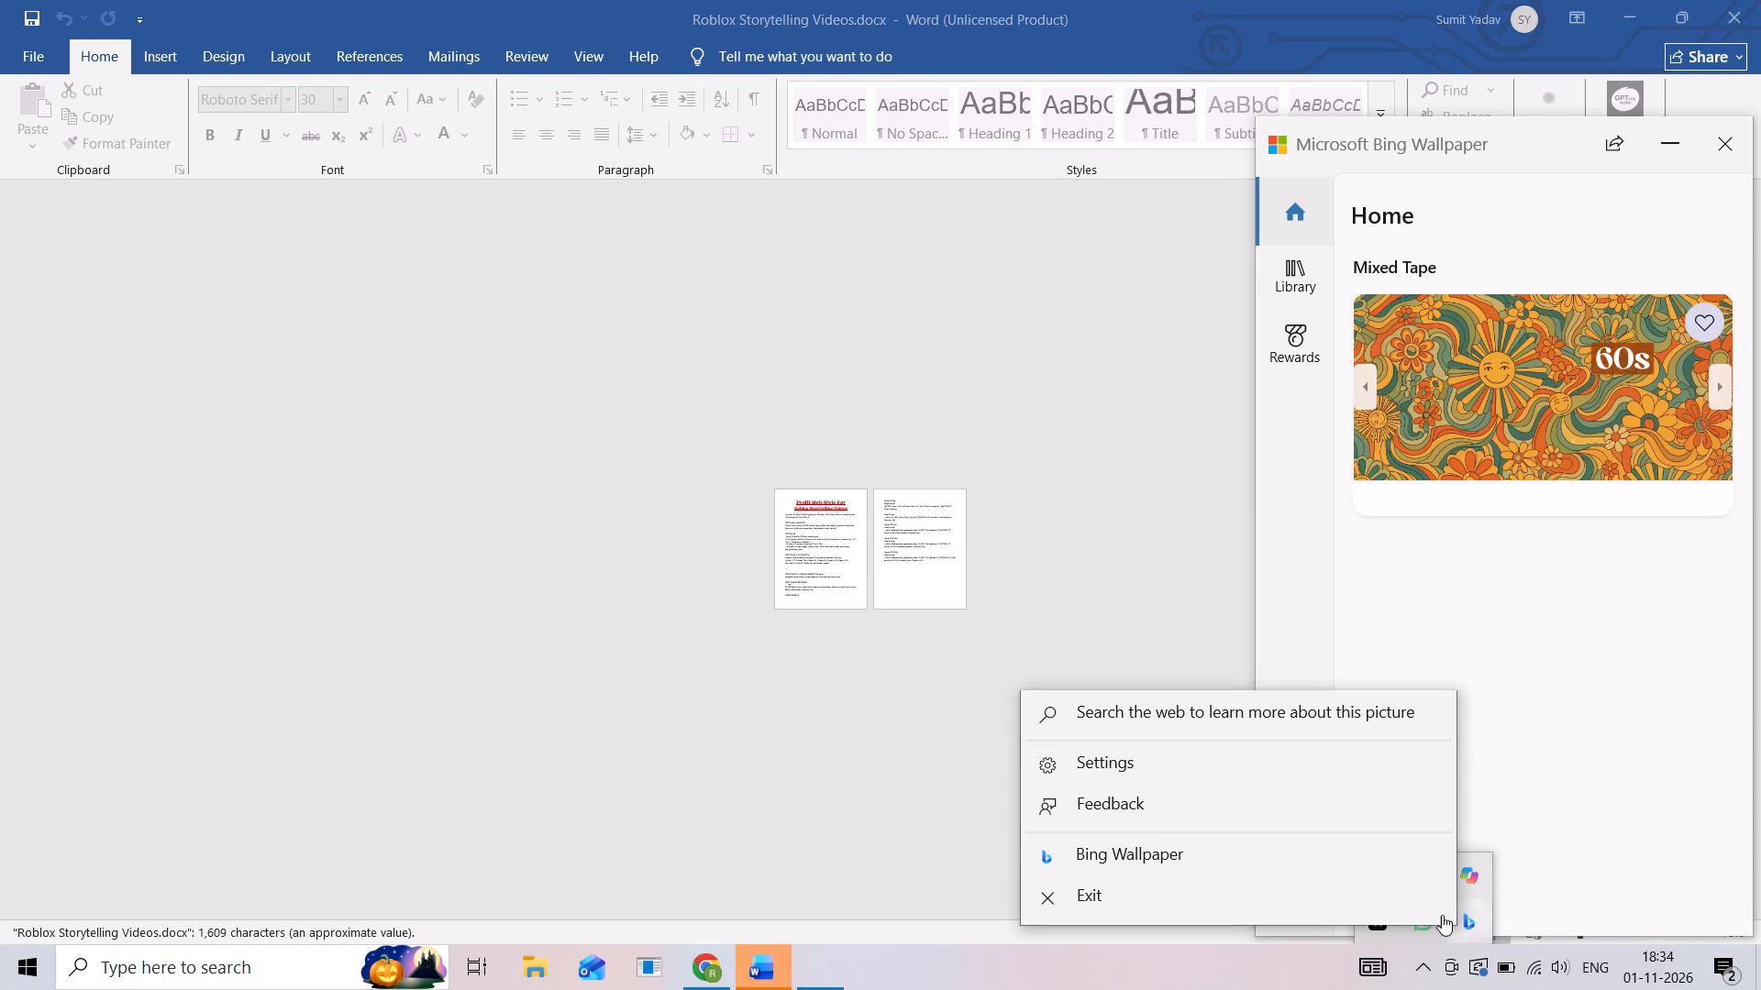
{"action": "left_click", "coordinate": [1212, 893]}
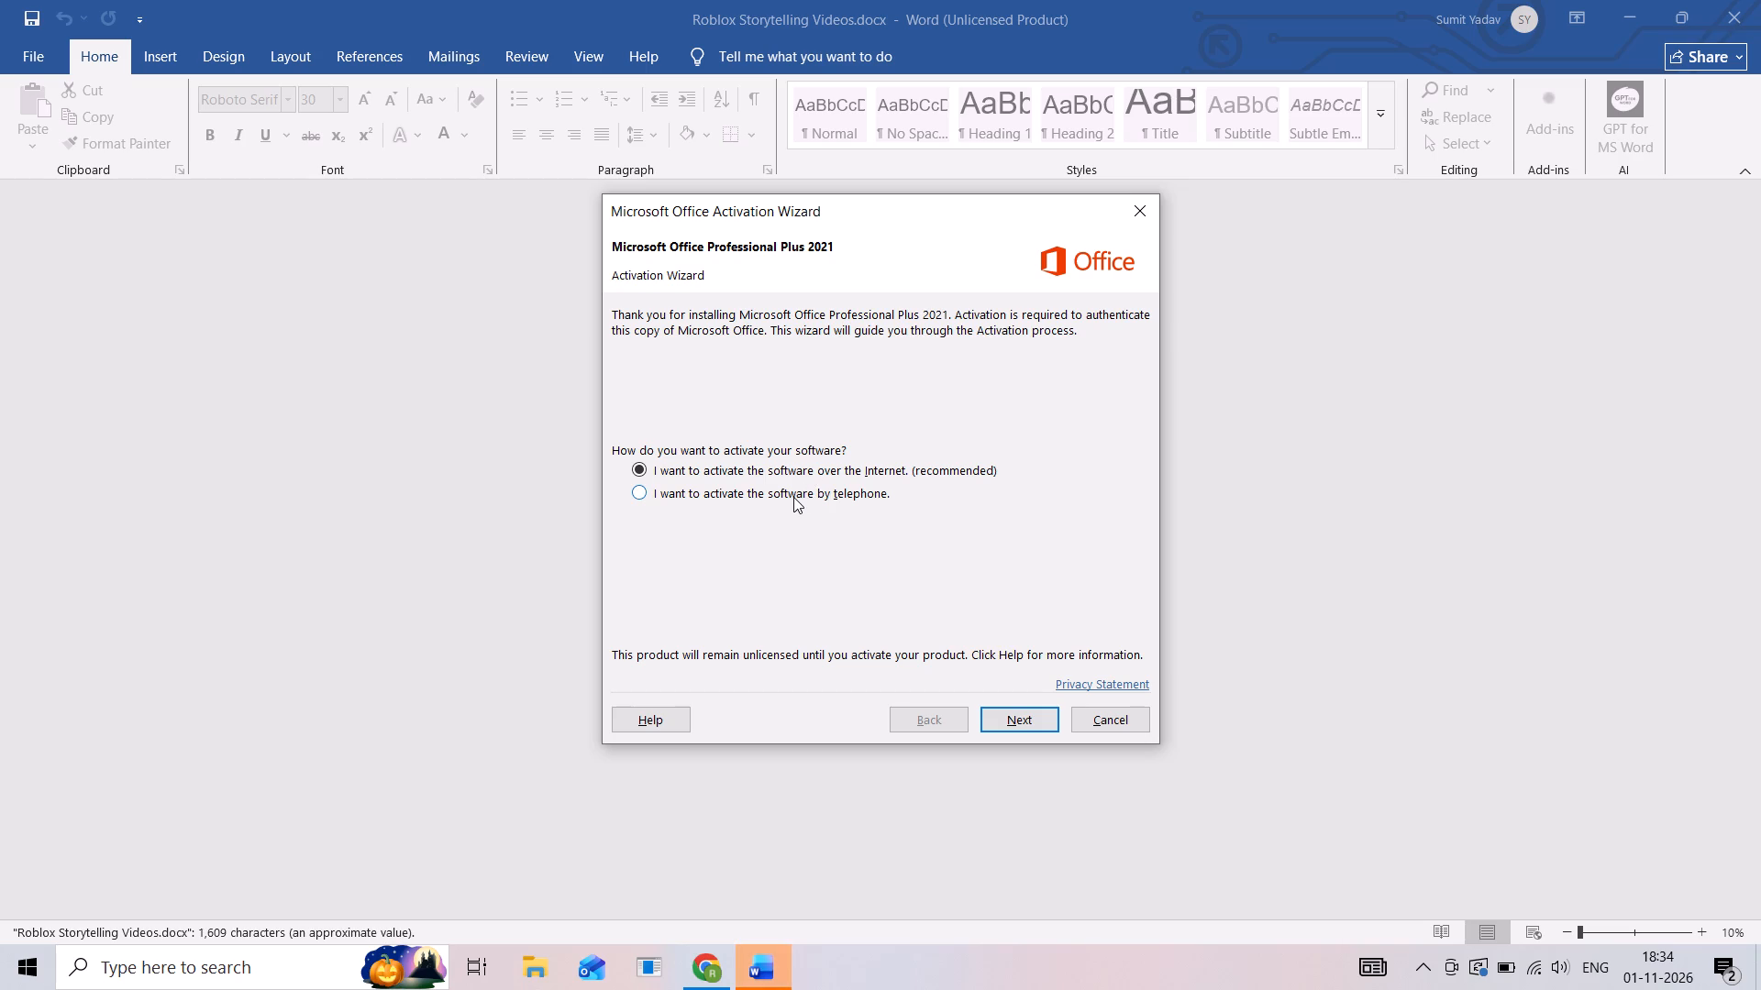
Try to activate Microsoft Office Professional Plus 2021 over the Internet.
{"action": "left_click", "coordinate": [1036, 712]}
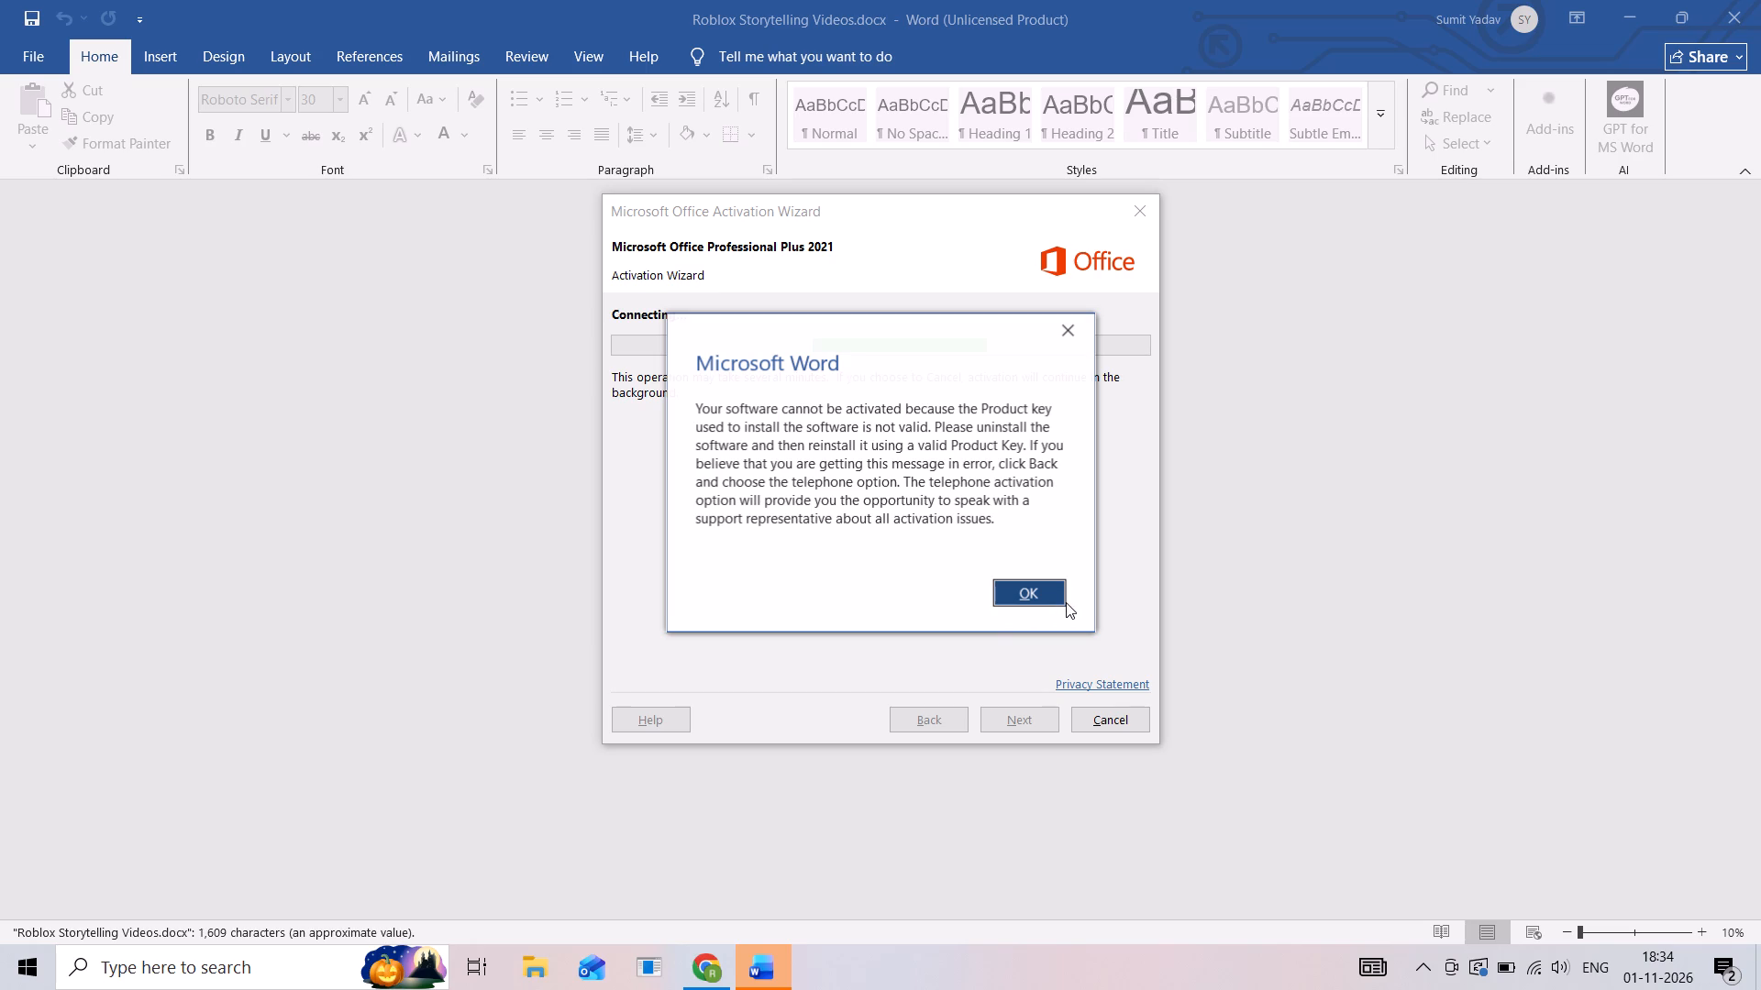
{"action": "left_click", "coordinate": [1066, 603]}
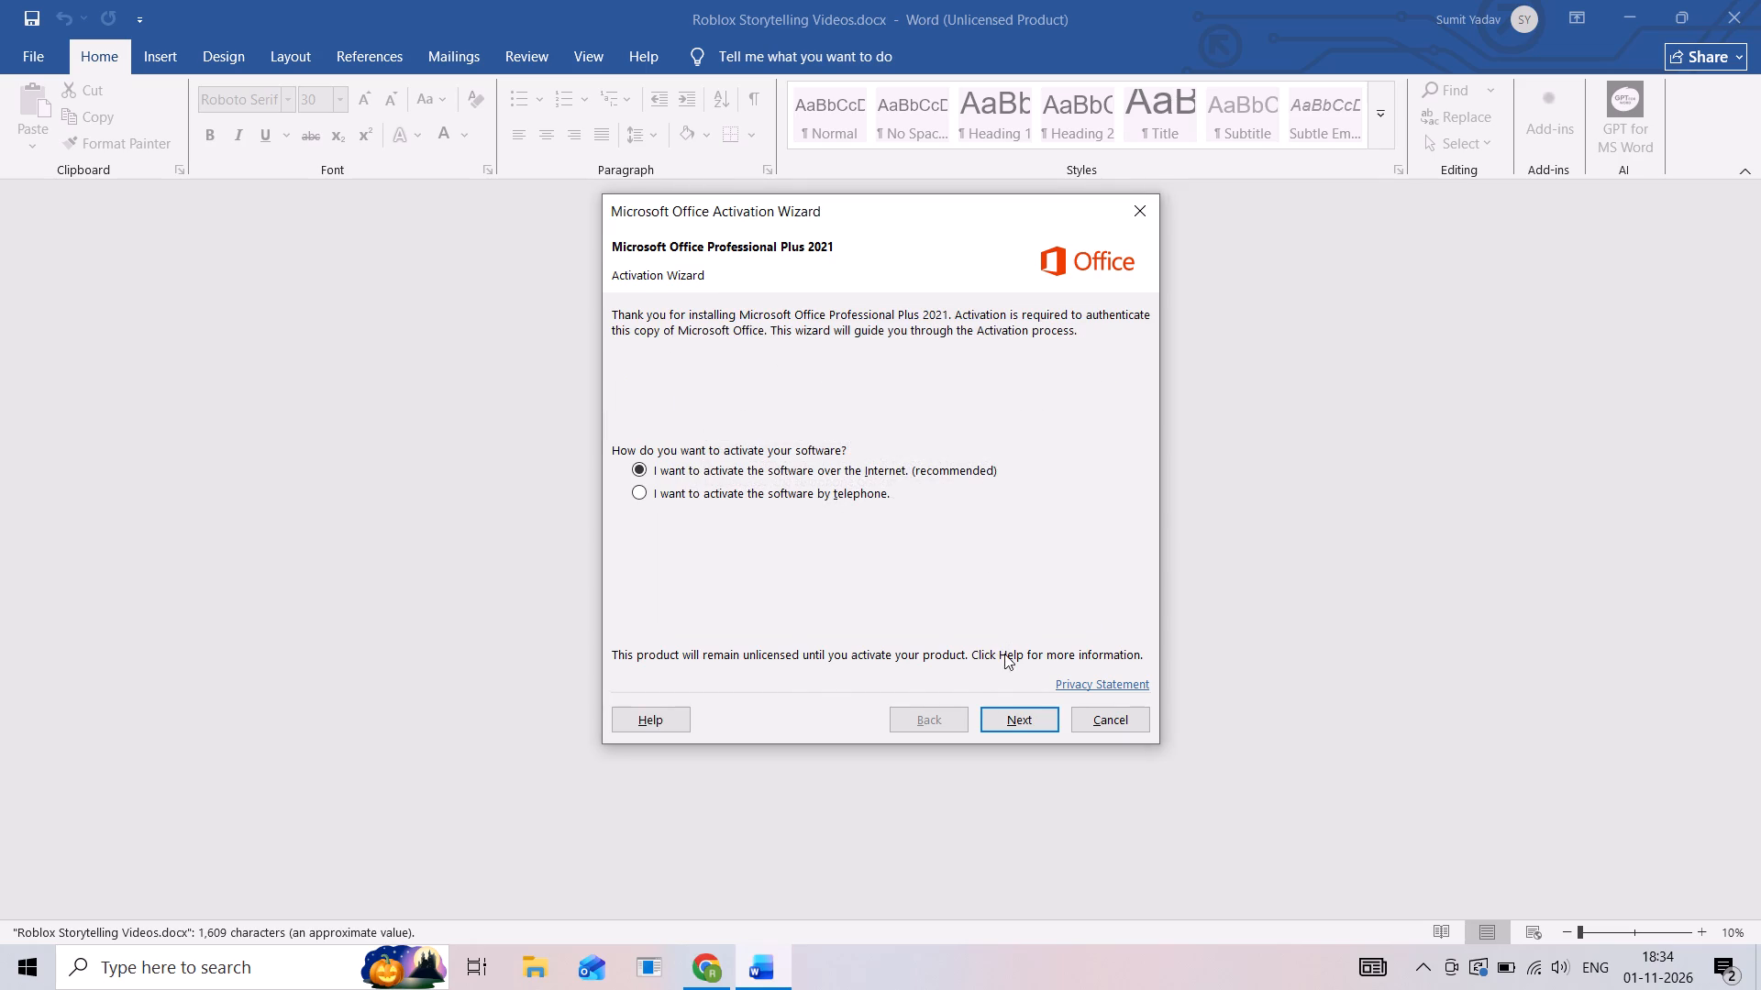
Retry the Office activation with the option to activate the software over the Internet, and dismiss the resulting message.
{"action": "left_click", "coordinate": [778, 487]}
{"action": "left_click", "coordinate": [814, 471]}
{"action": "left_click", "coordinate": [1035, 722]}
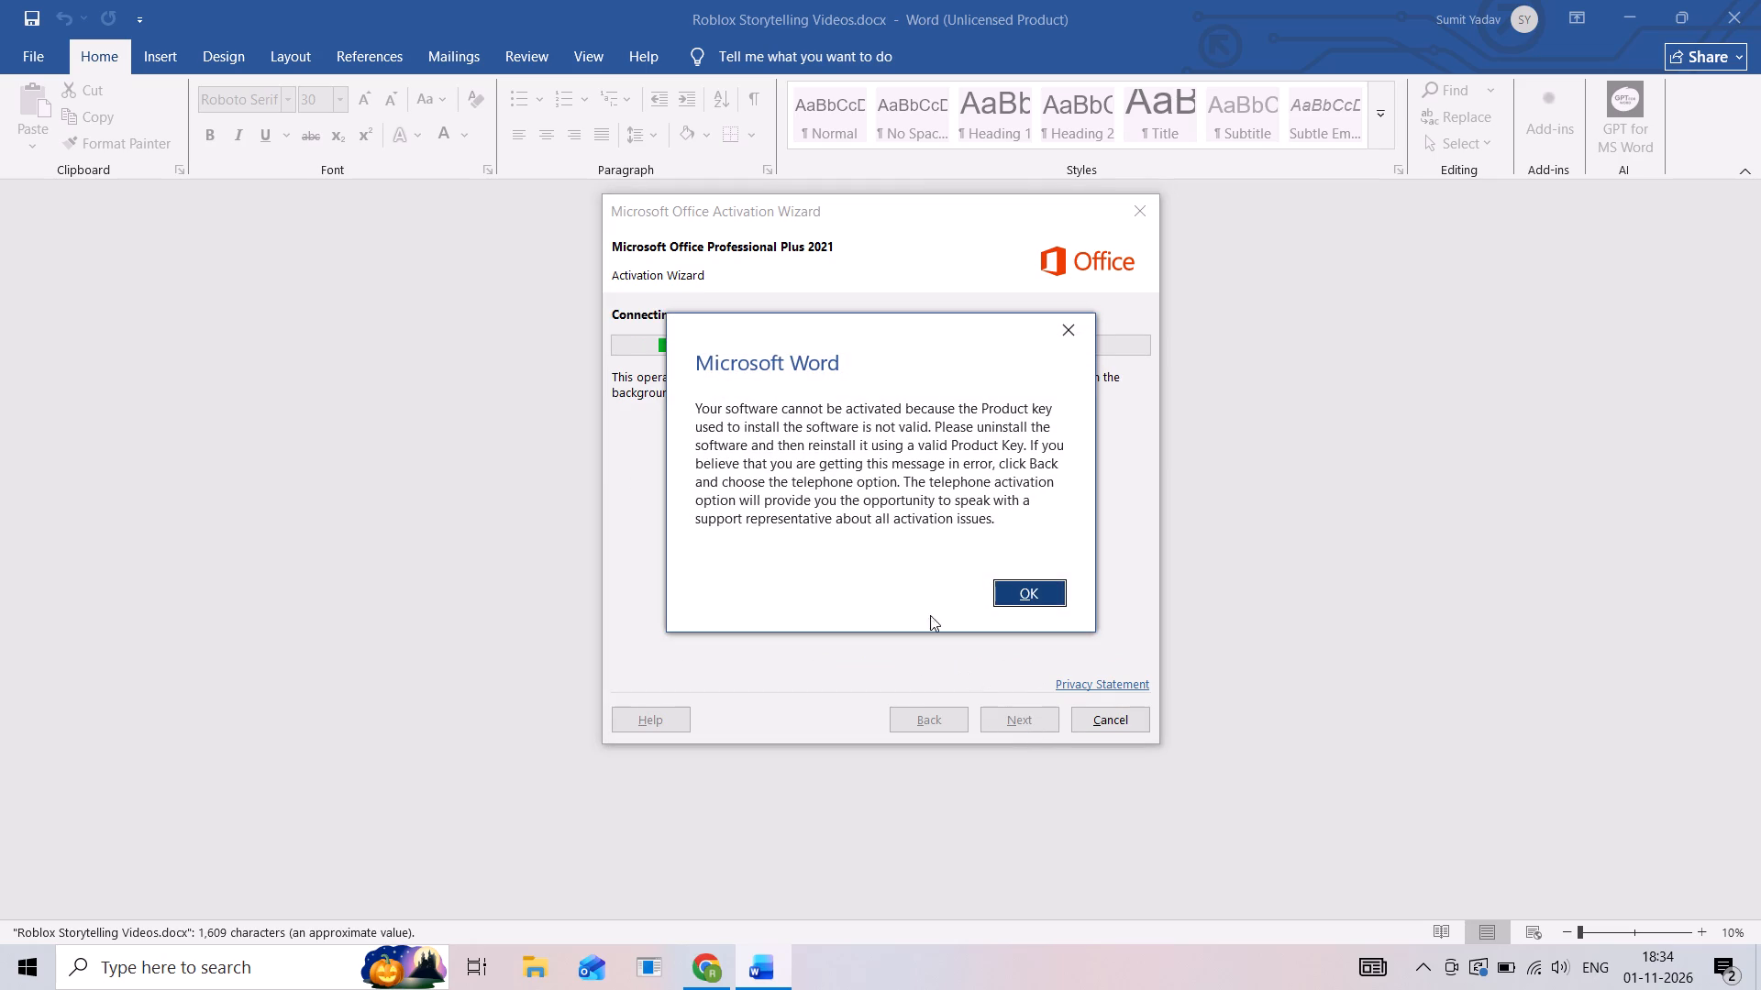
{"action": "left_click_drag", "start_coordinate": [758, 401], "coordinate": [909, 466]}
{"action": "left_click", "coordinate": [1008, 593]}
Cancel the Microsoft Office Activation Wizard for Office Professional Plus 2021.
{"action": "left_click", "coordinate": [1077, 724]}
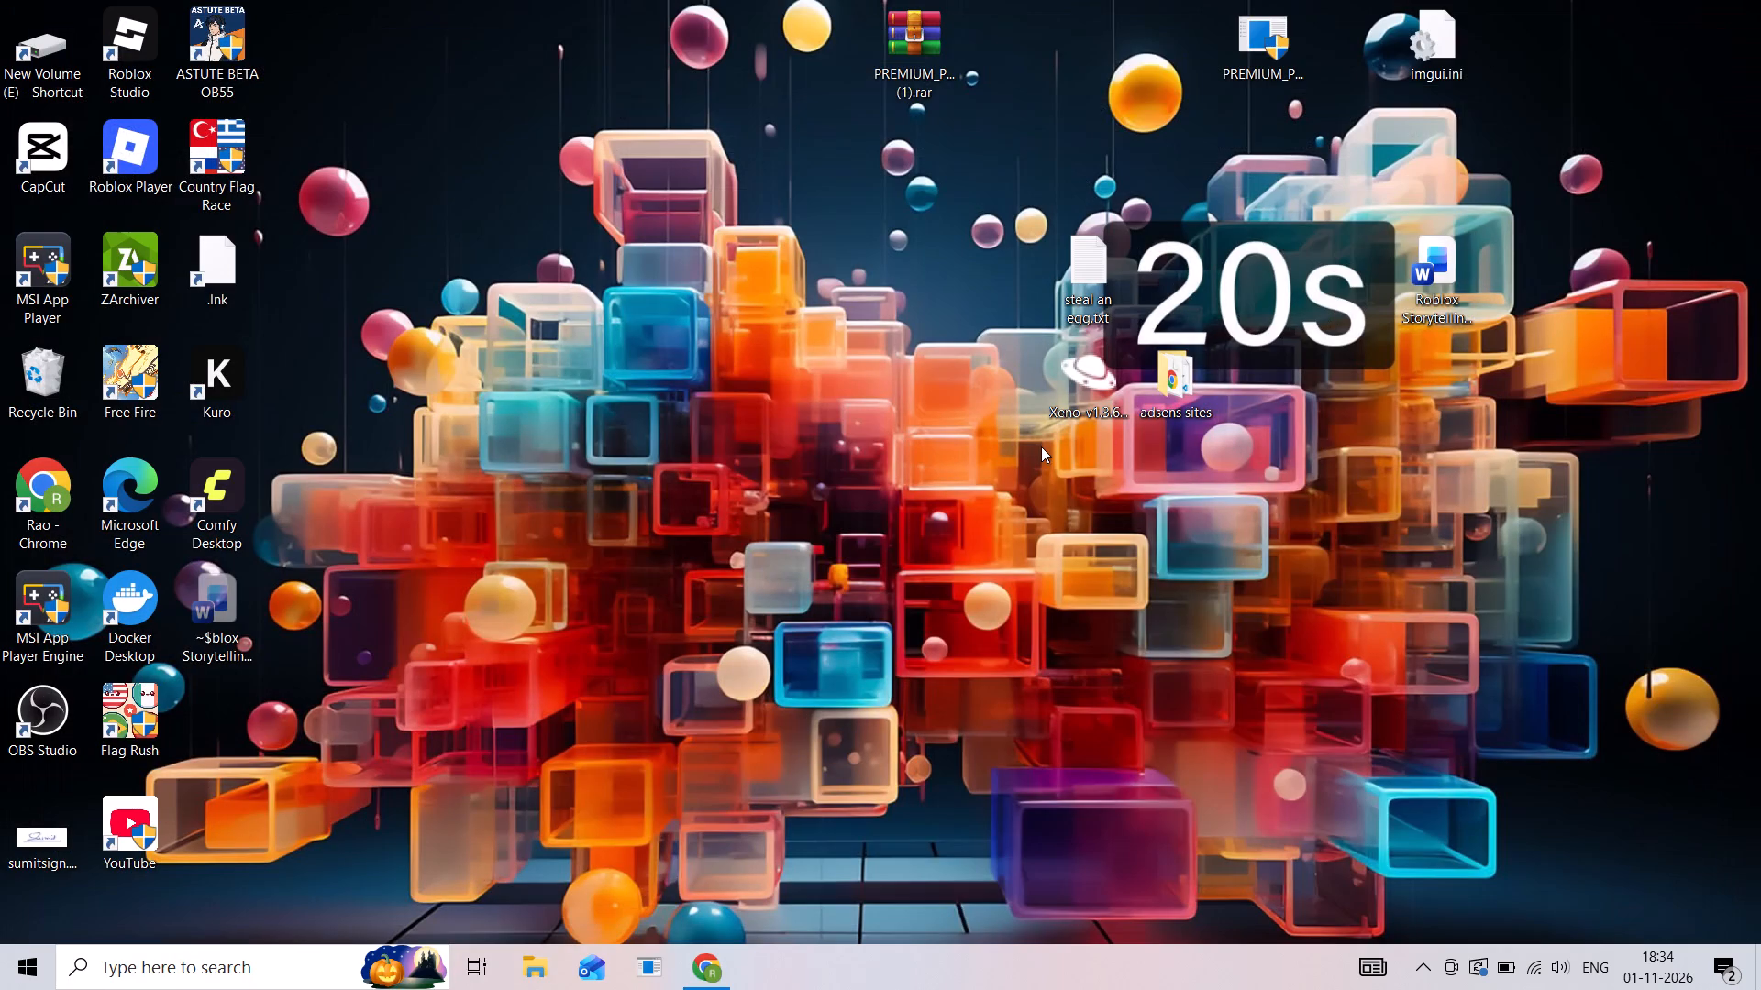
Refresh the desktop.
{"action": "right_click", "coordinate": [1041, 446]}
{"action": "left_click", "coordinate": [1094, 521]}
Search Windows for "365" and open the "Outlook Log In | Microsoft 365" web result.
{"action": "left_click", "coordinate": [174, 989]}
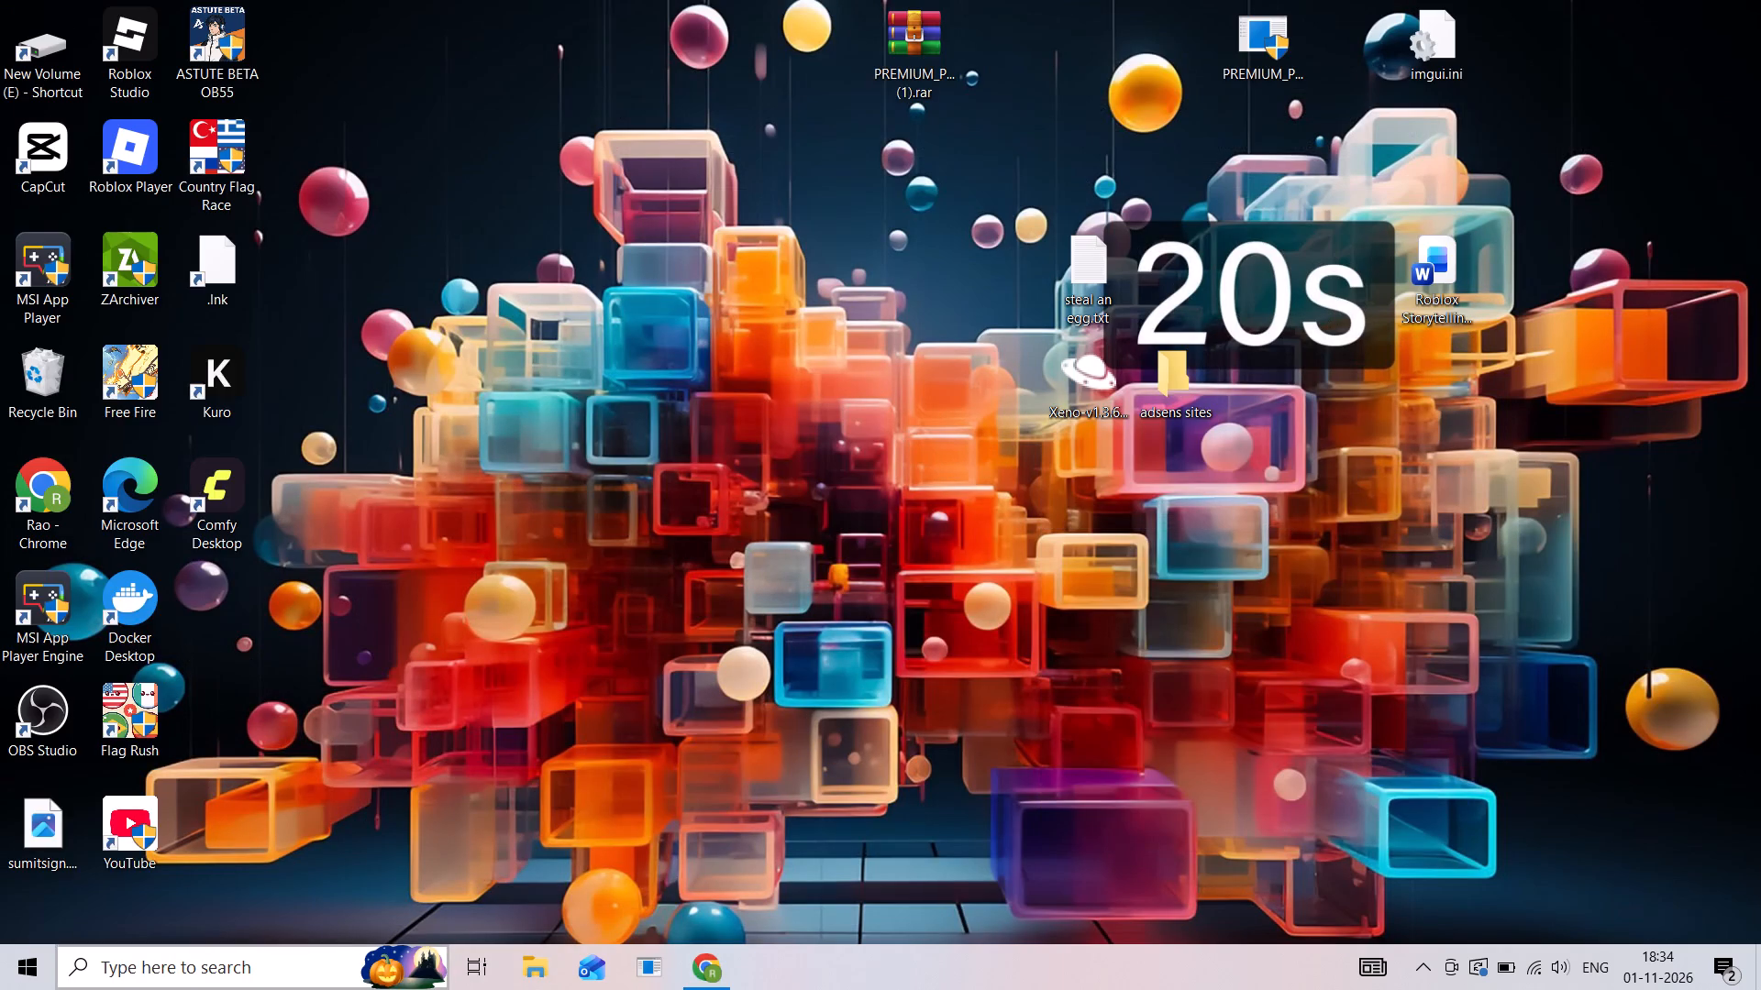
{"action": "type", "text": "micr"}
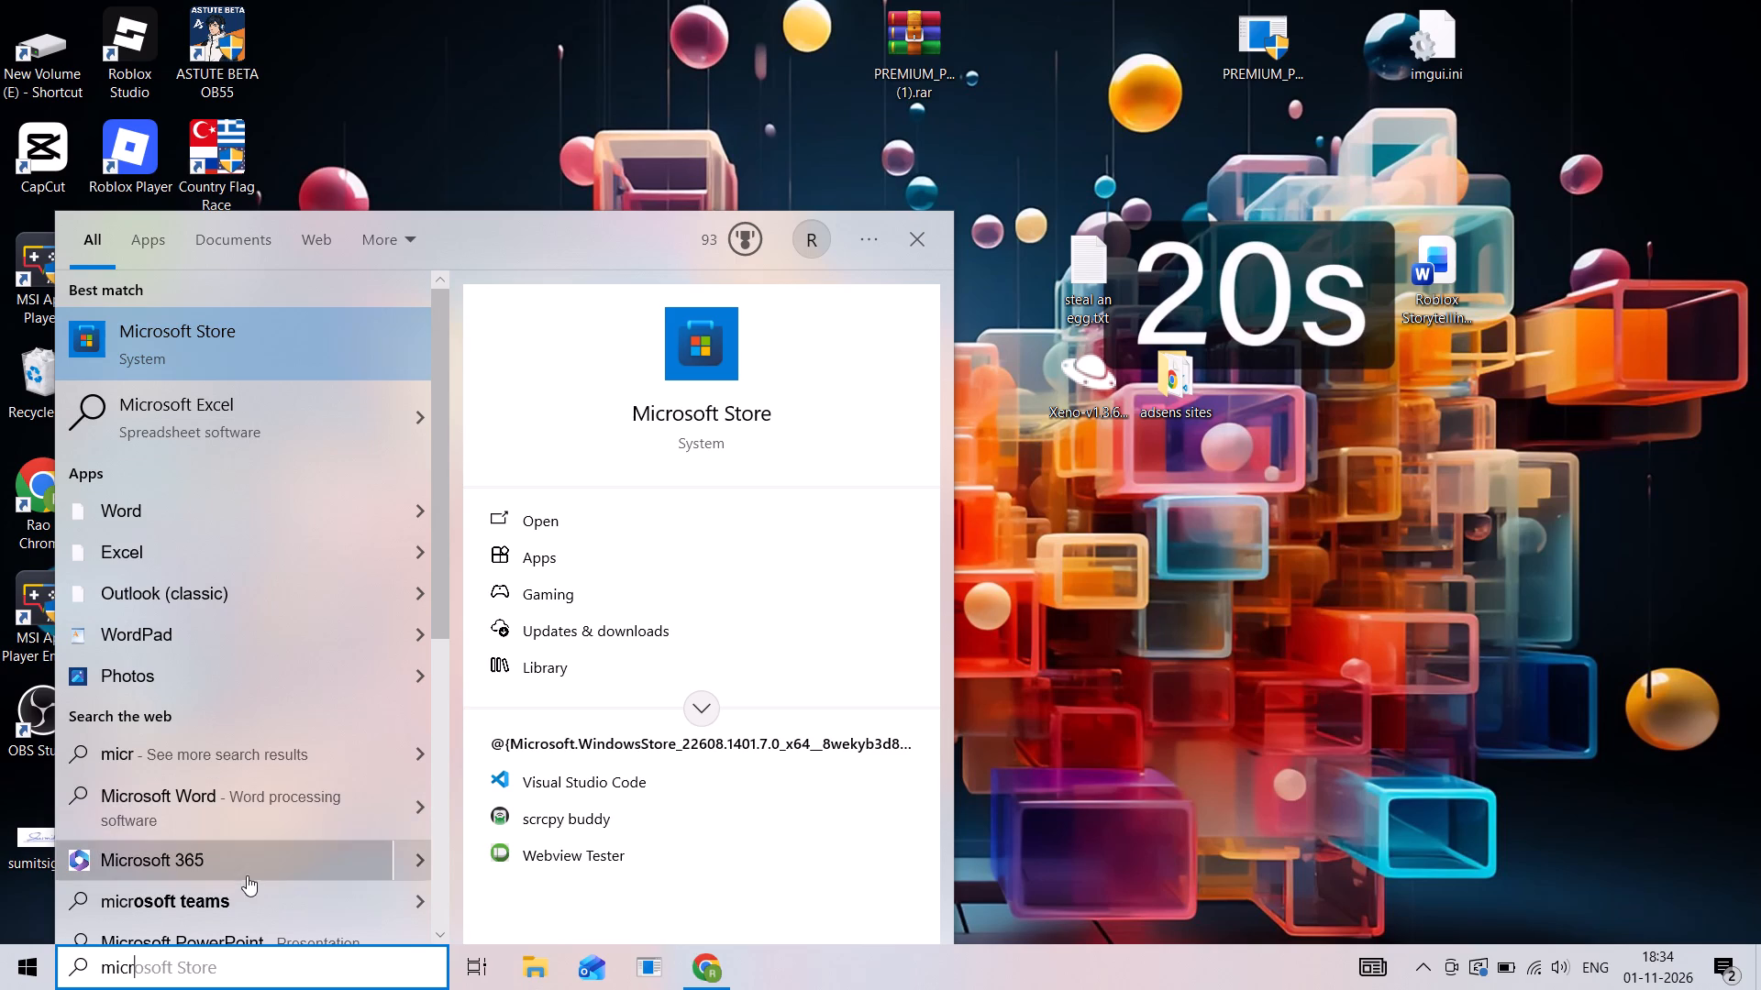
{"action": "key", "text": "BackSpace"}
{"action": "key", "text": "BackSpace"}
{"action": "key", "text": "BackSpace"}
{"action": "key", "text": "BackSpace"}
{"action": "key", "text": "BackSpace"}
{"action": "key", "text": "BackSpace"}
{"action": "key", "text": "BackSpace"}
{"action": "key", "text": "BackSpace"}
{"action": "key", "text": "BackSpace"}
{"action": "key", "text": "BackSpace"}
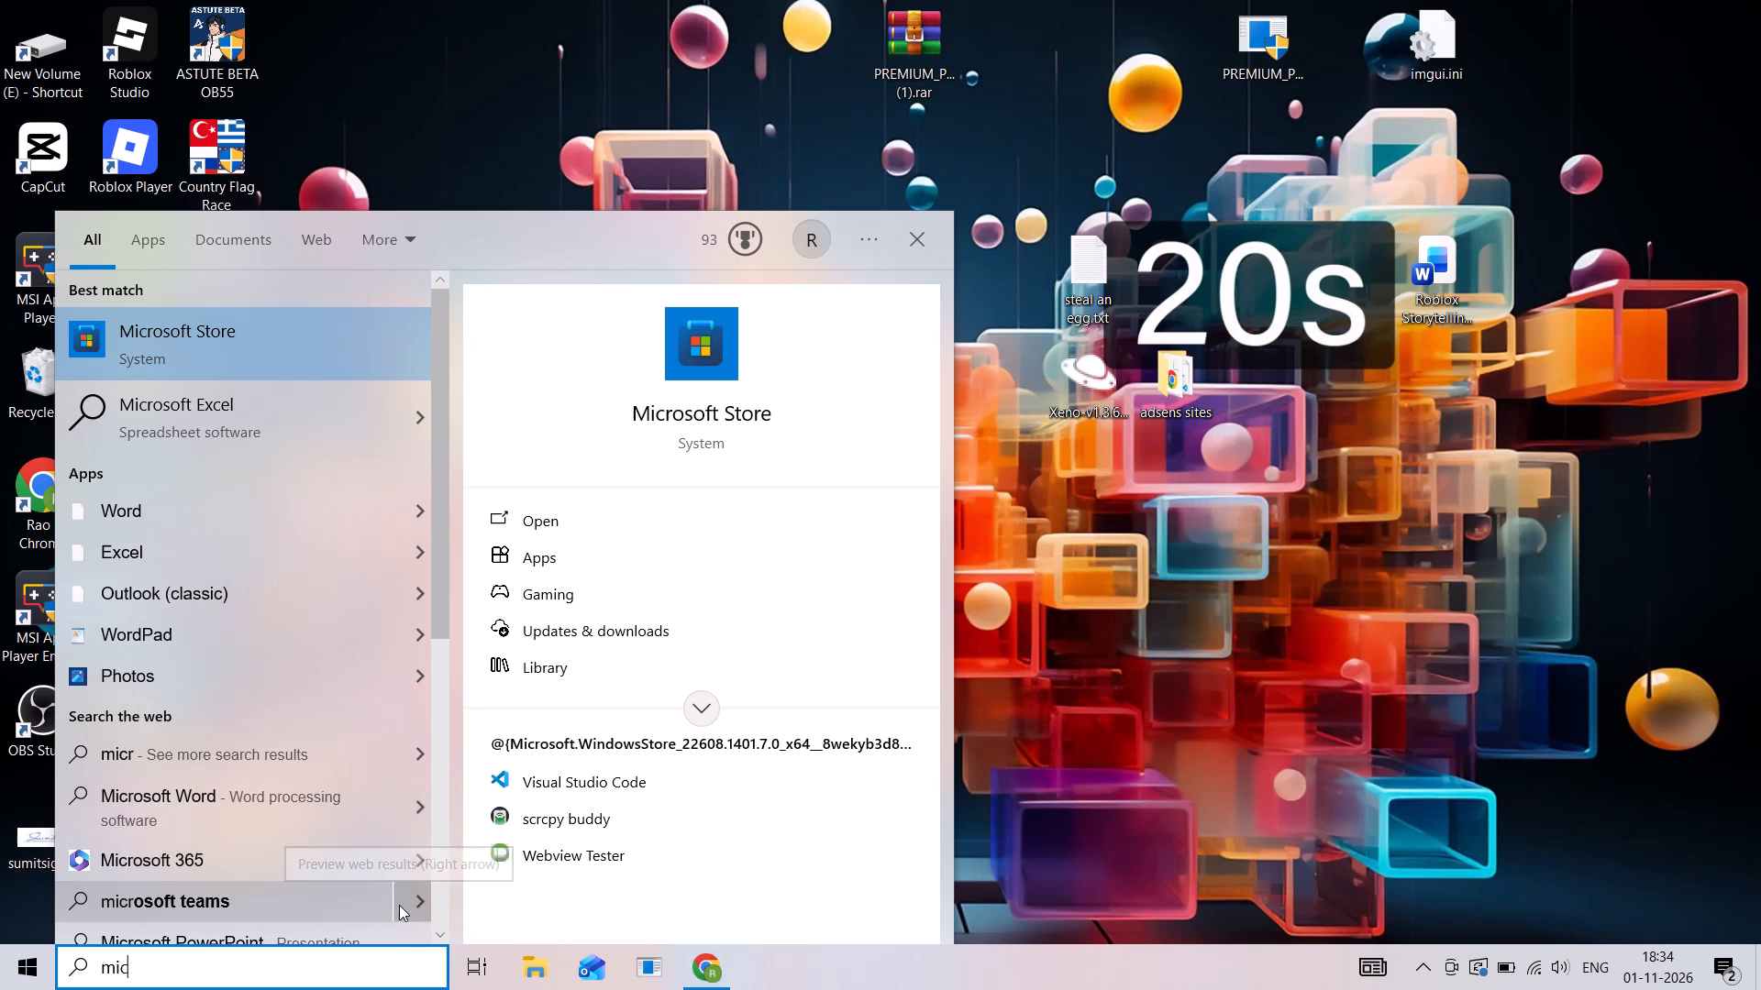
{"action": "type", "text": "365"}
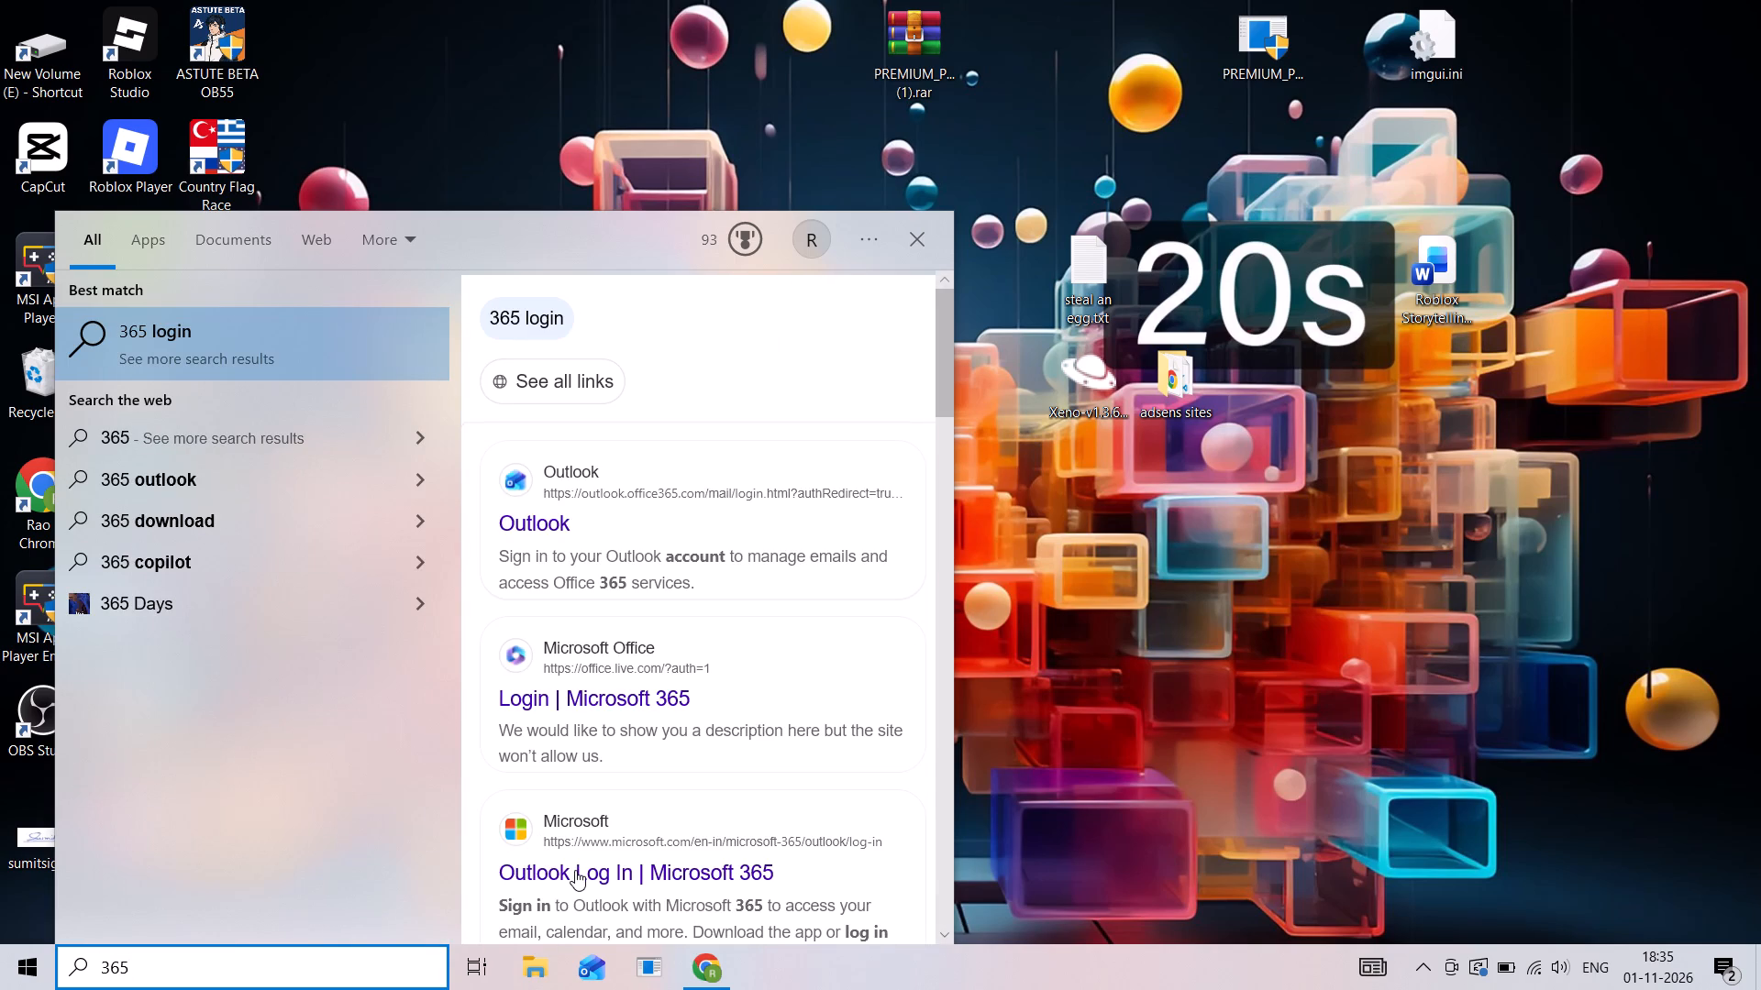
{"action": "left_click", "coordinate": [575, 870]}
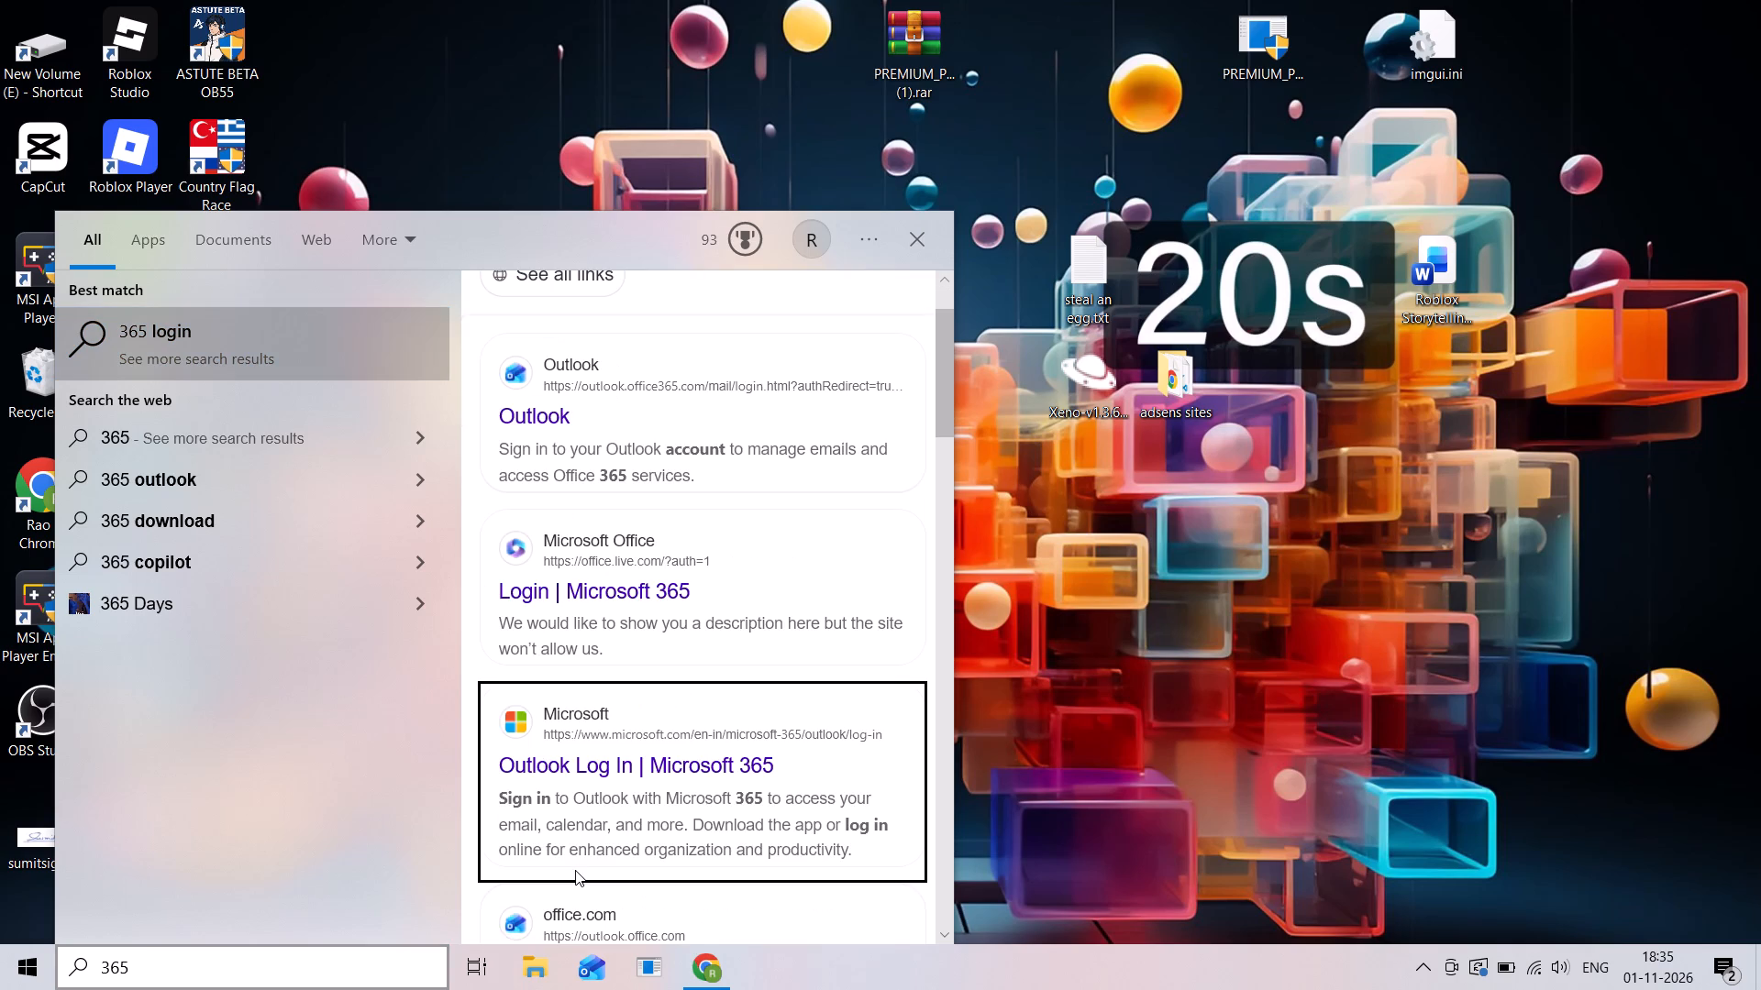
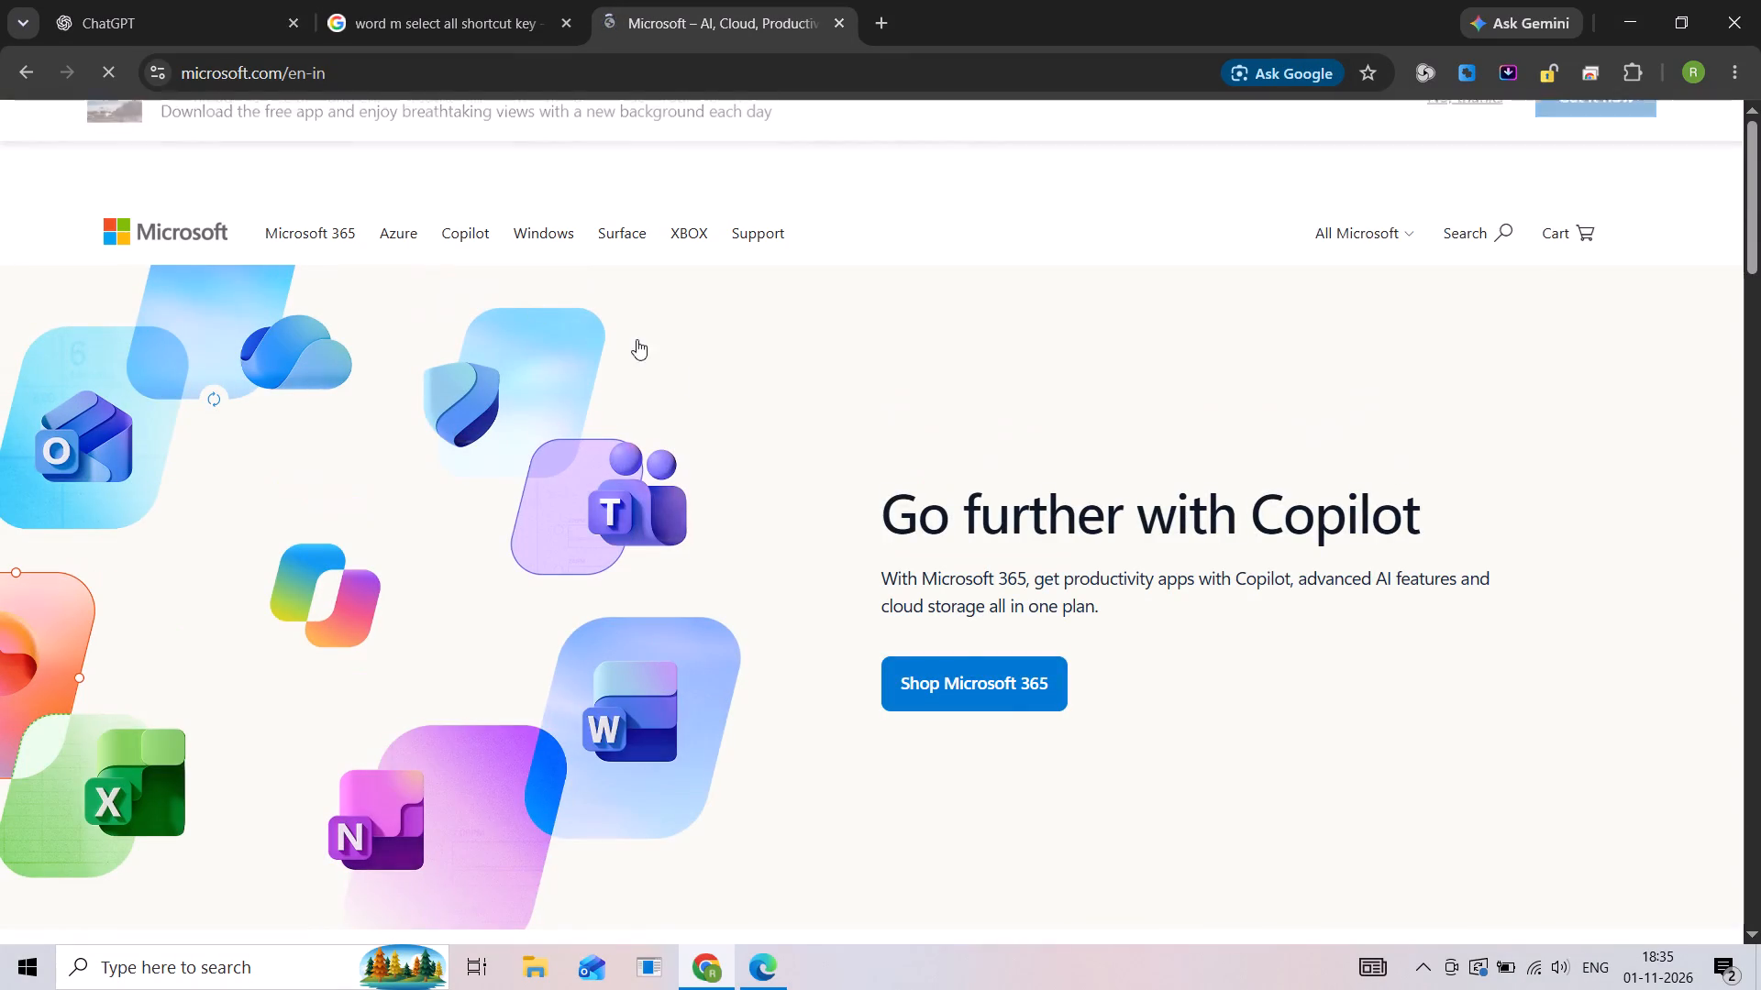
Switch to the Microsoft home page in Chrome and open the shopping cart.
{"action": "left_click", "coordinate": [1583, 236]}
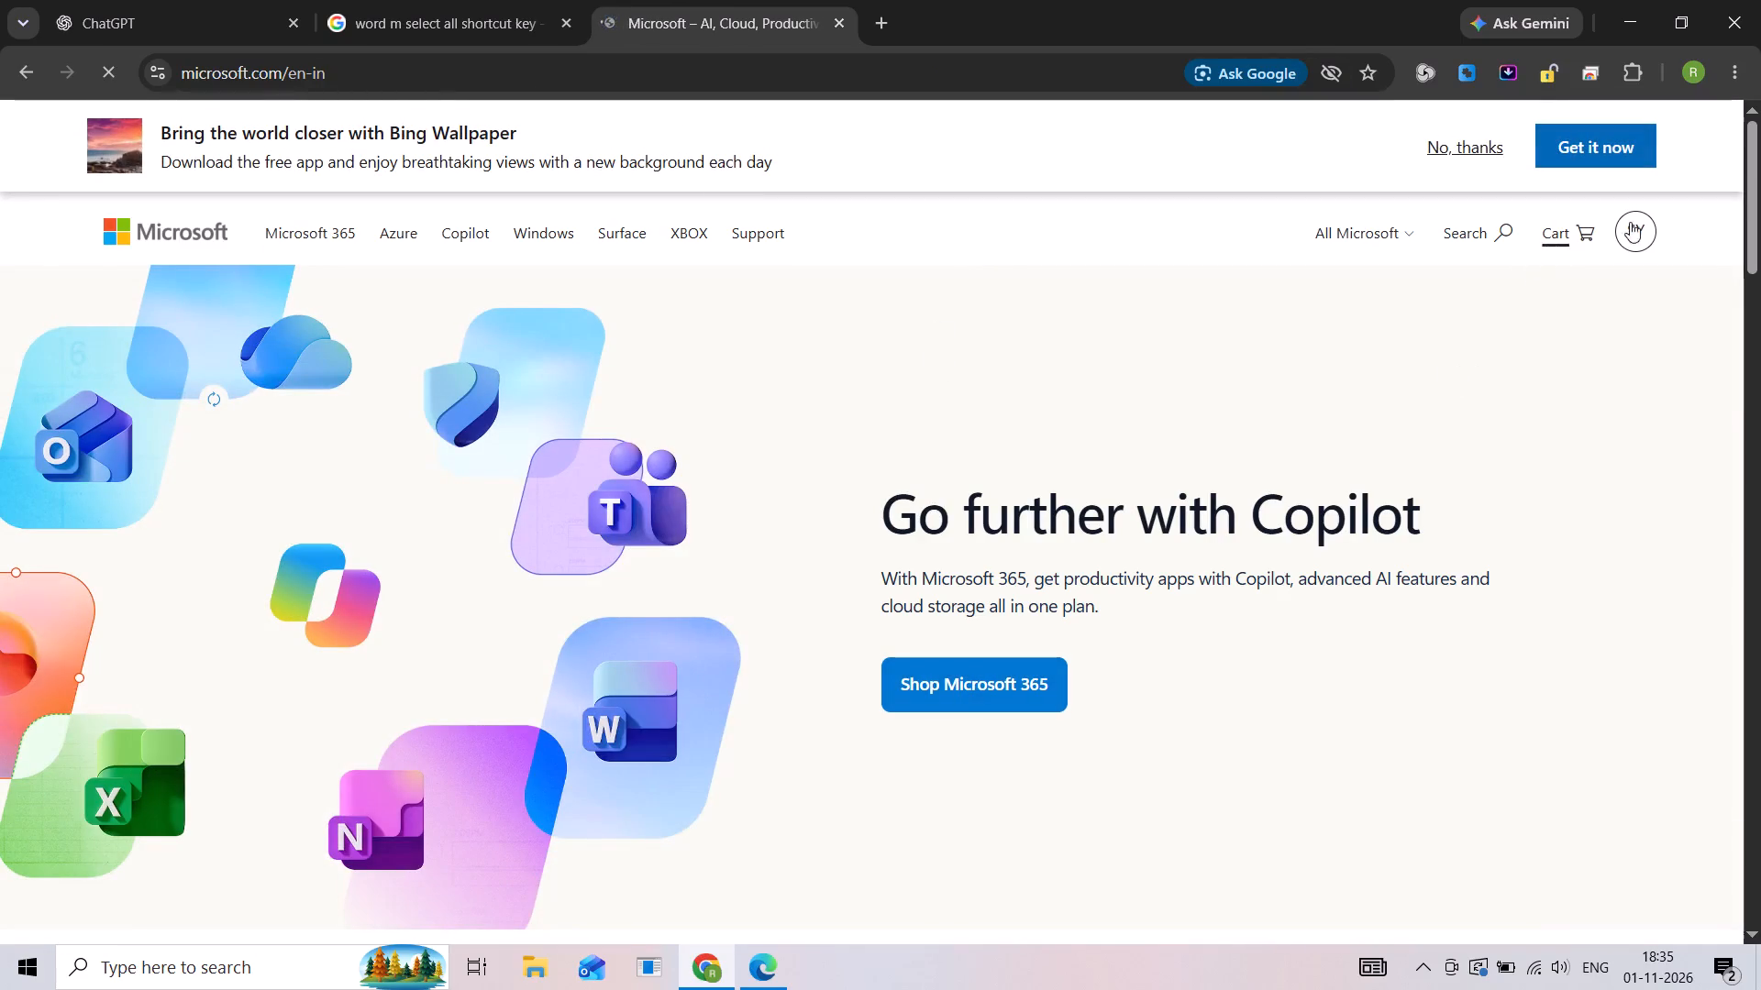
Open the account page of the signed-in Microsoft profile from the Microsoft website.
{"action": "left_click", "coordinate": [1641, 231]}
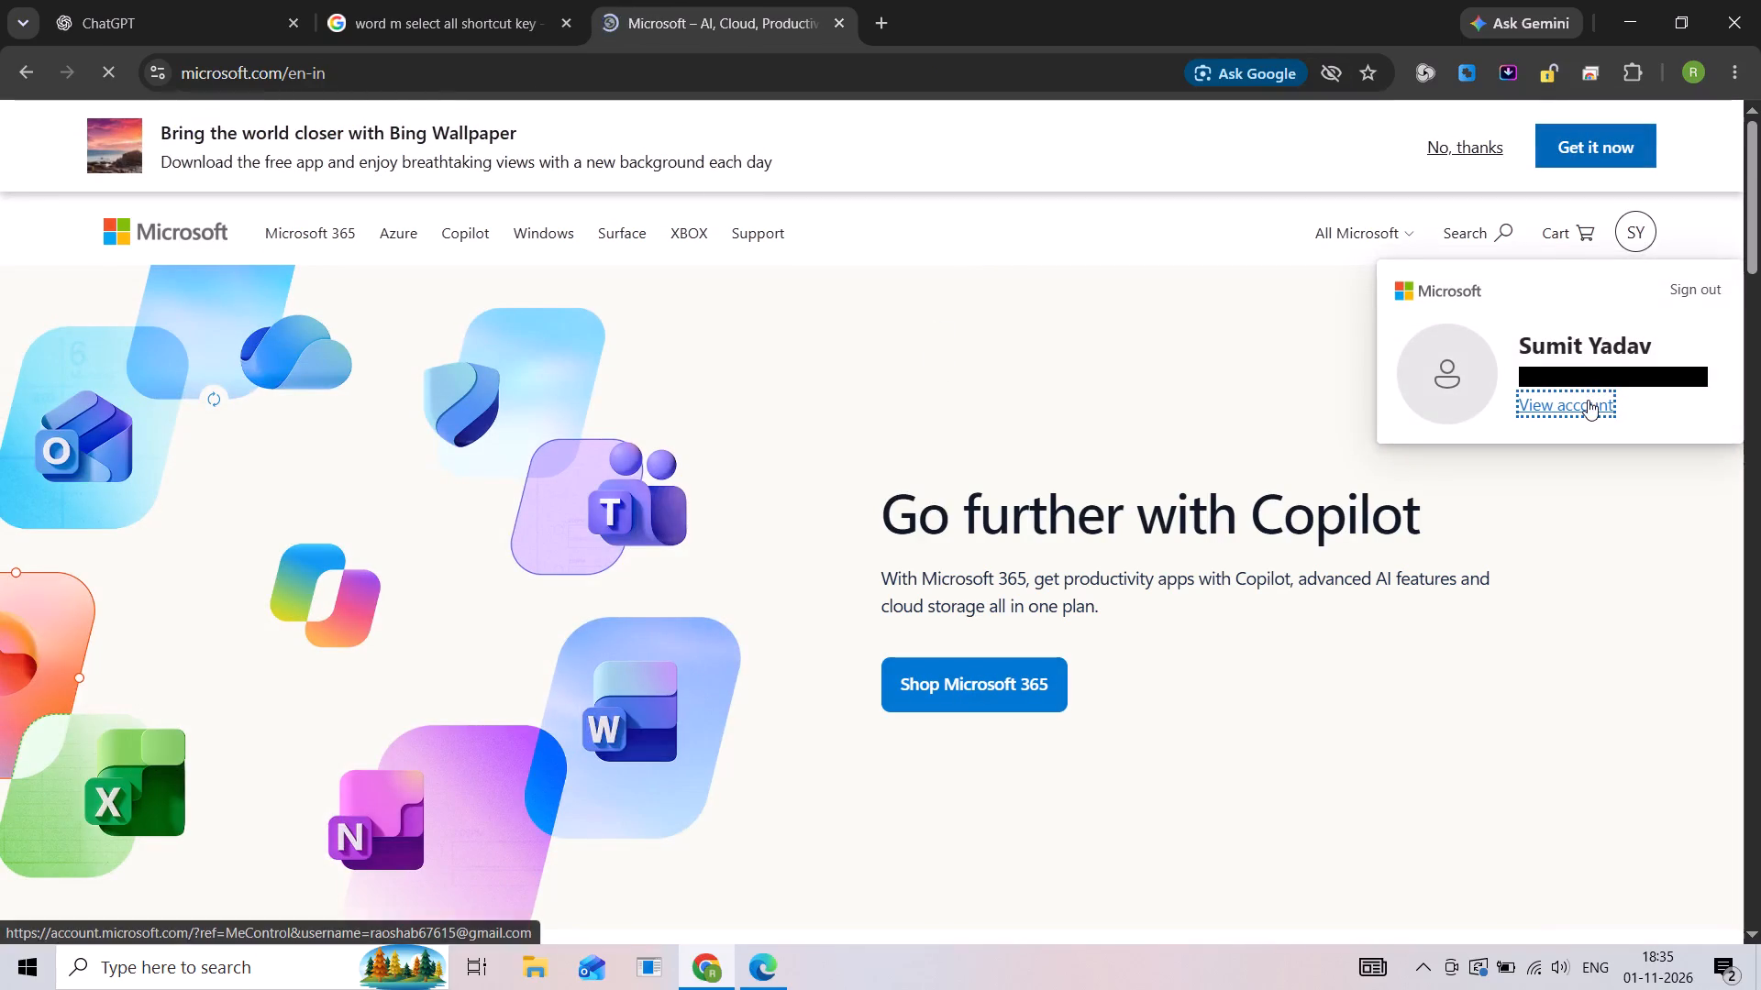
{"action": "left_click", "coordinate": [1589, 409]}
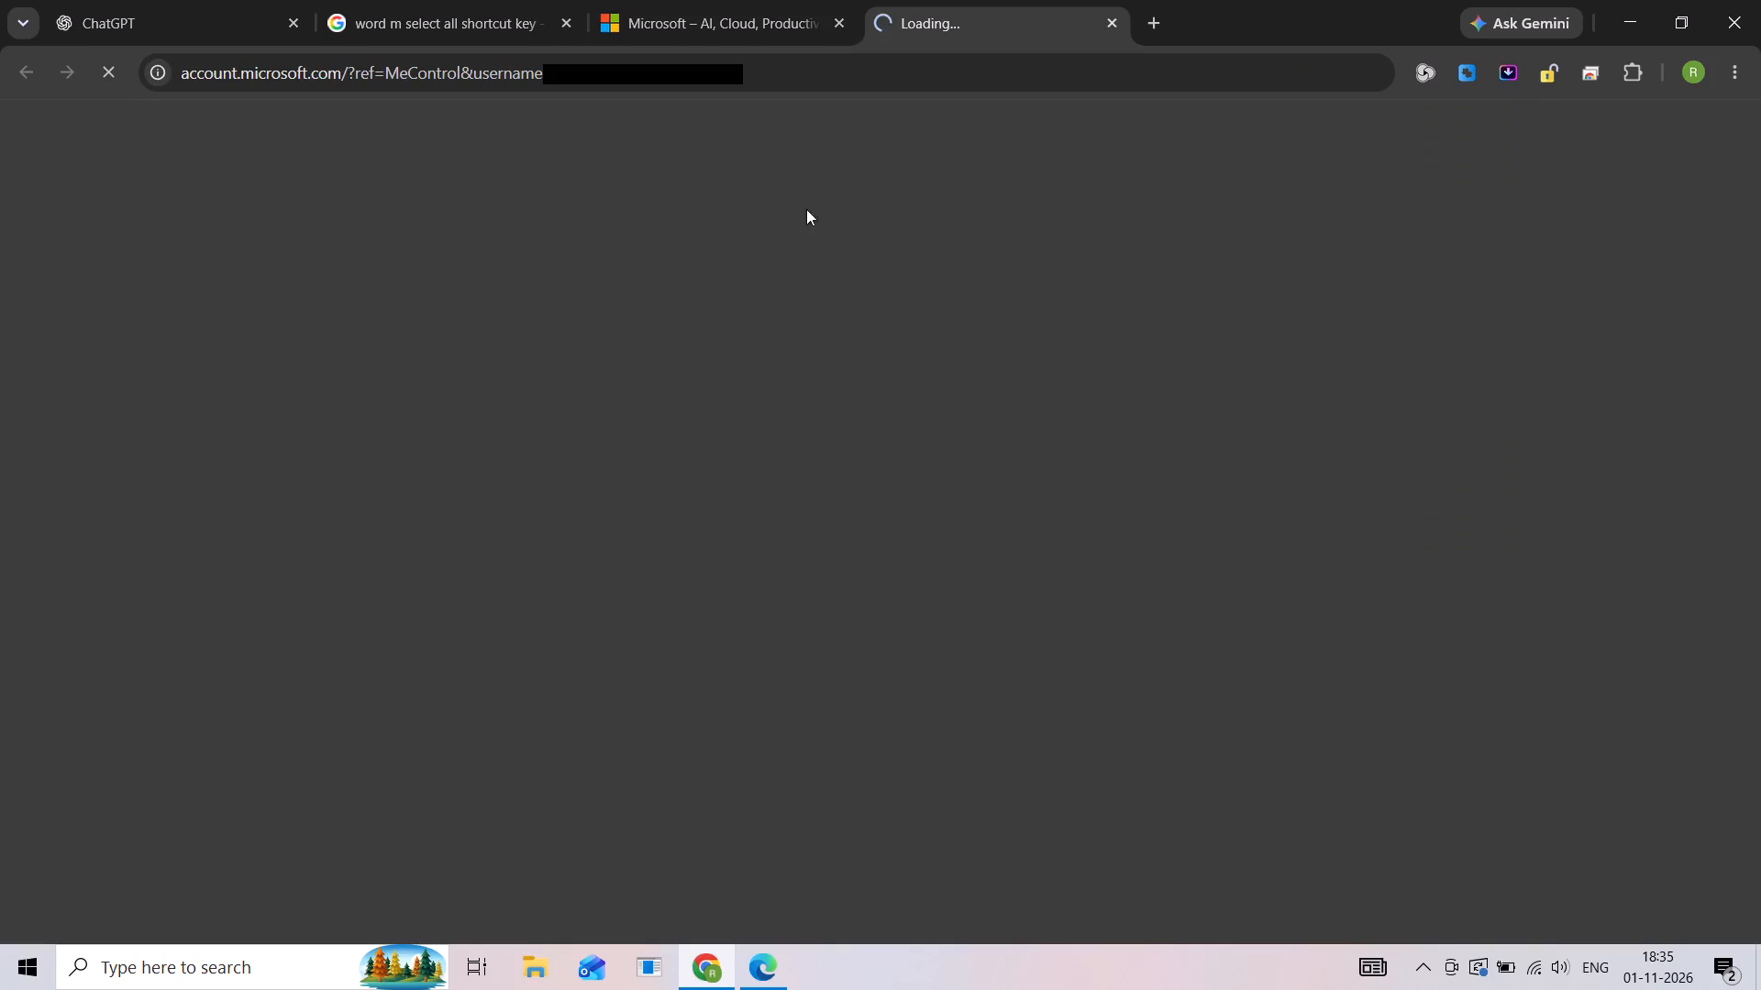
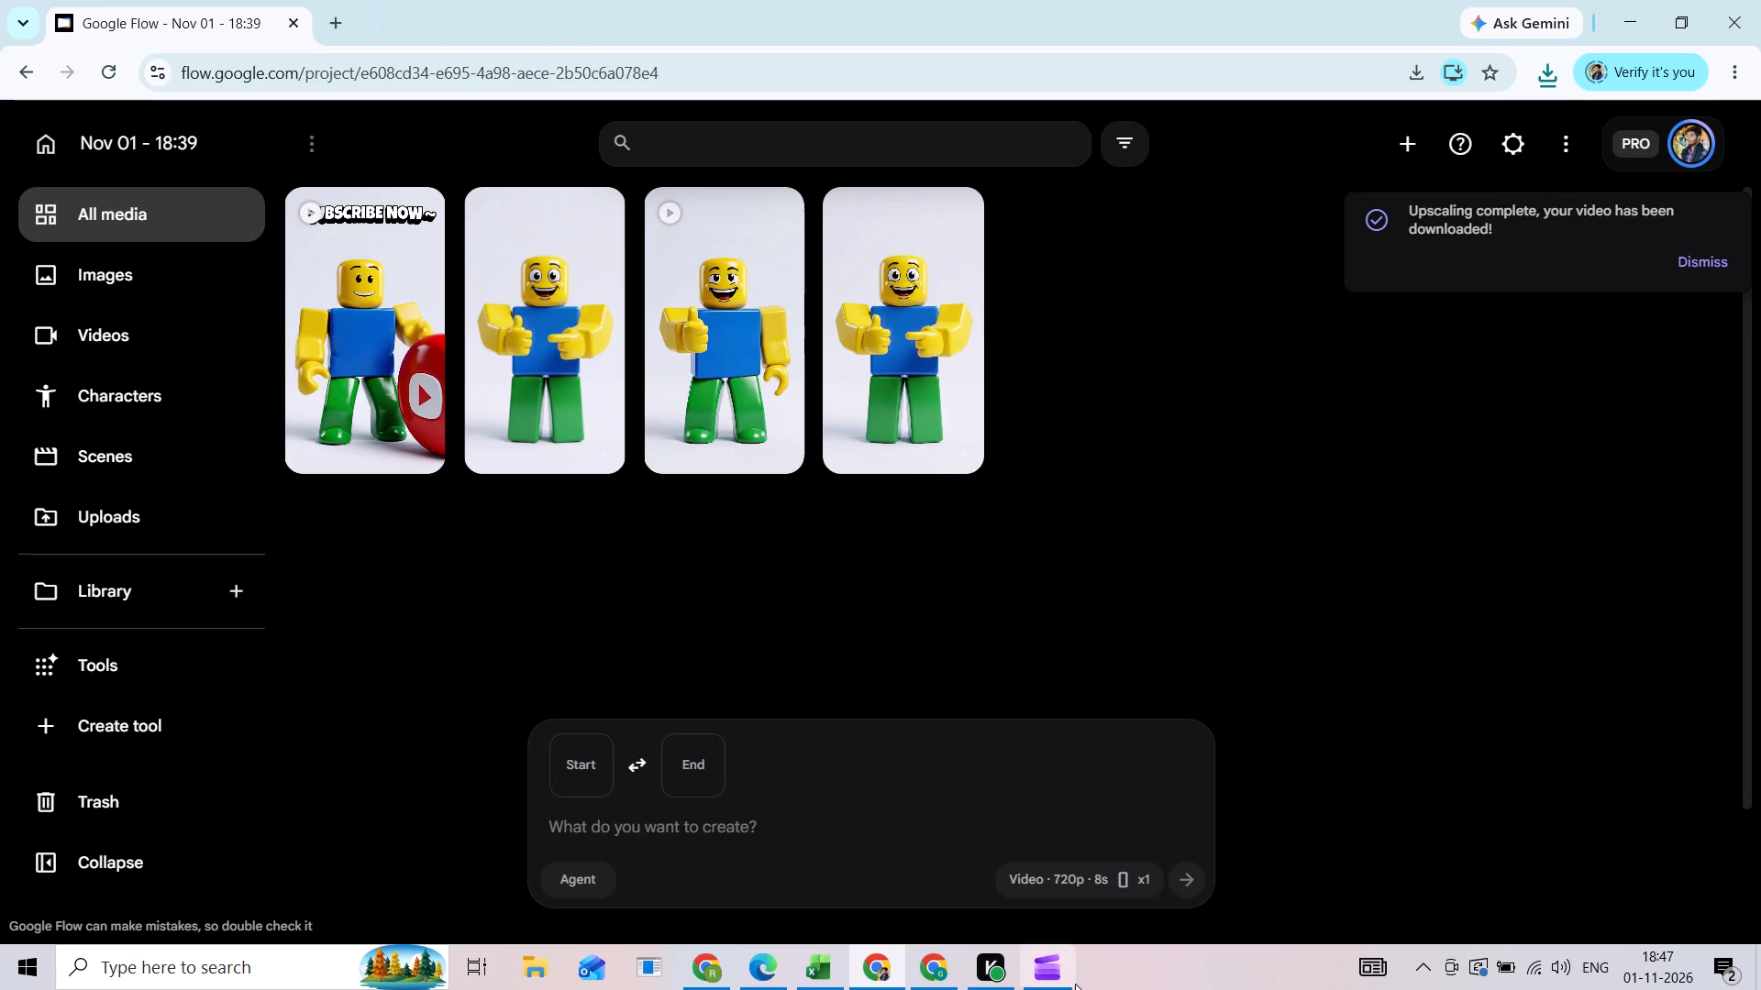
Switch to the Microsoft Clipchamp window.
{"action": "left_click", "coordinate": [1072, 984]}
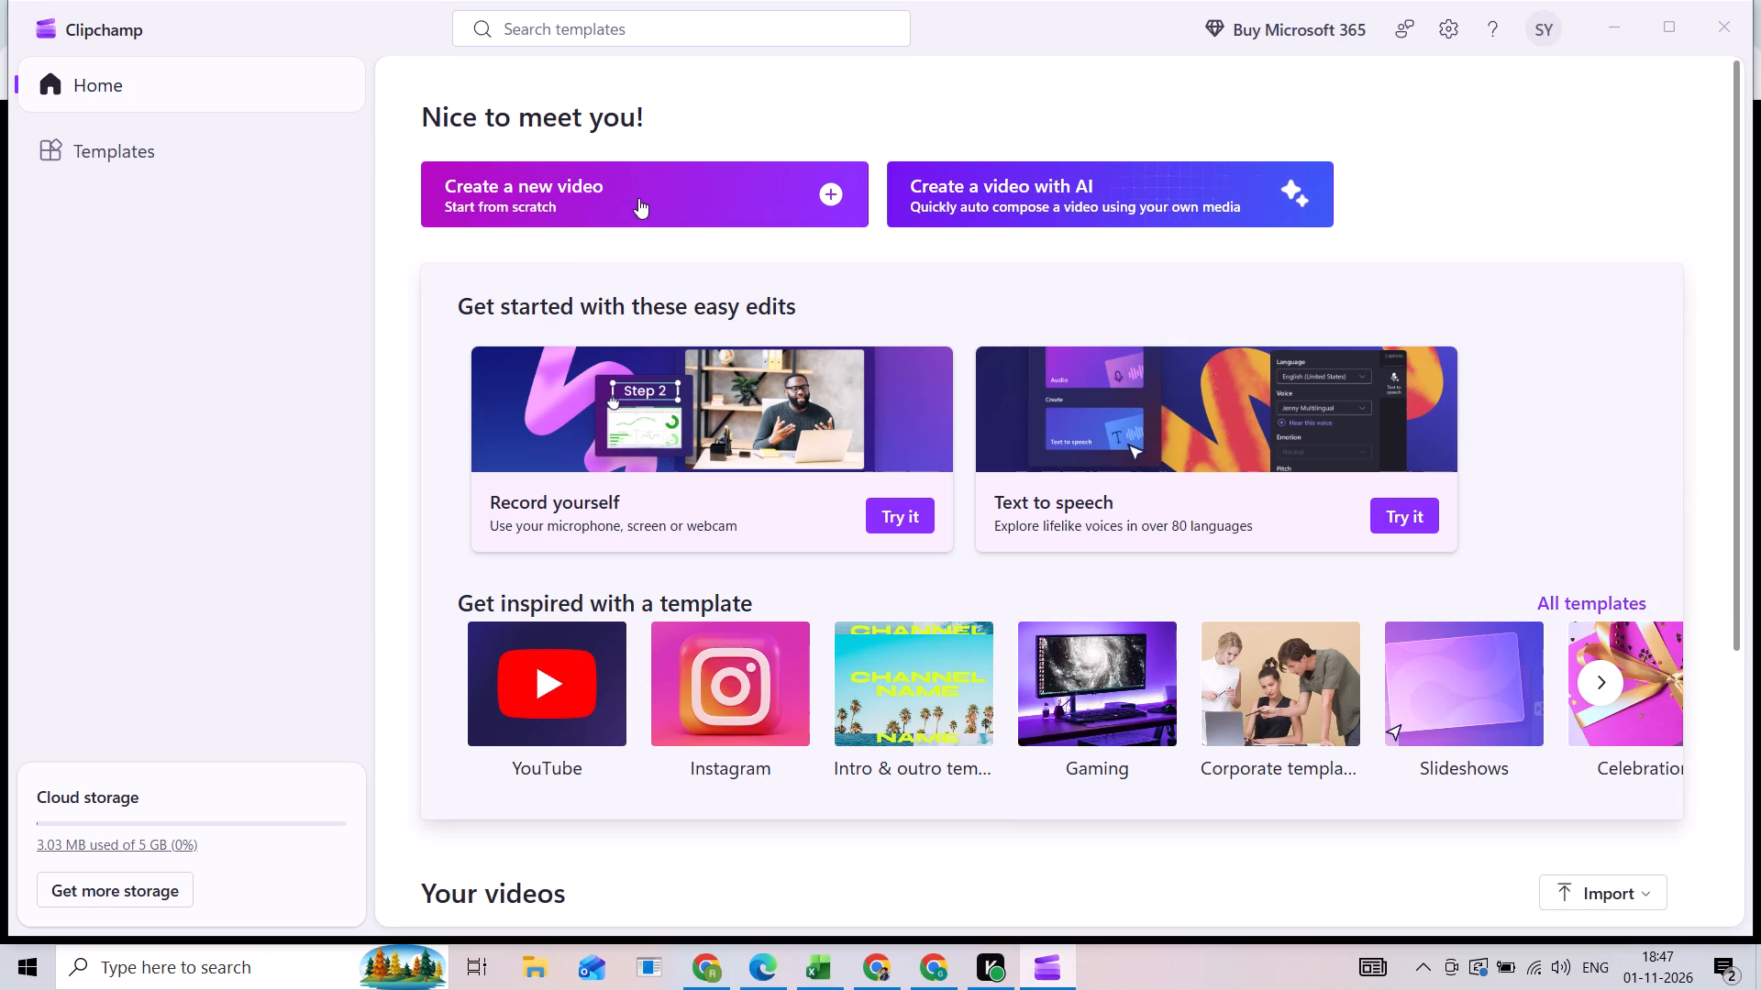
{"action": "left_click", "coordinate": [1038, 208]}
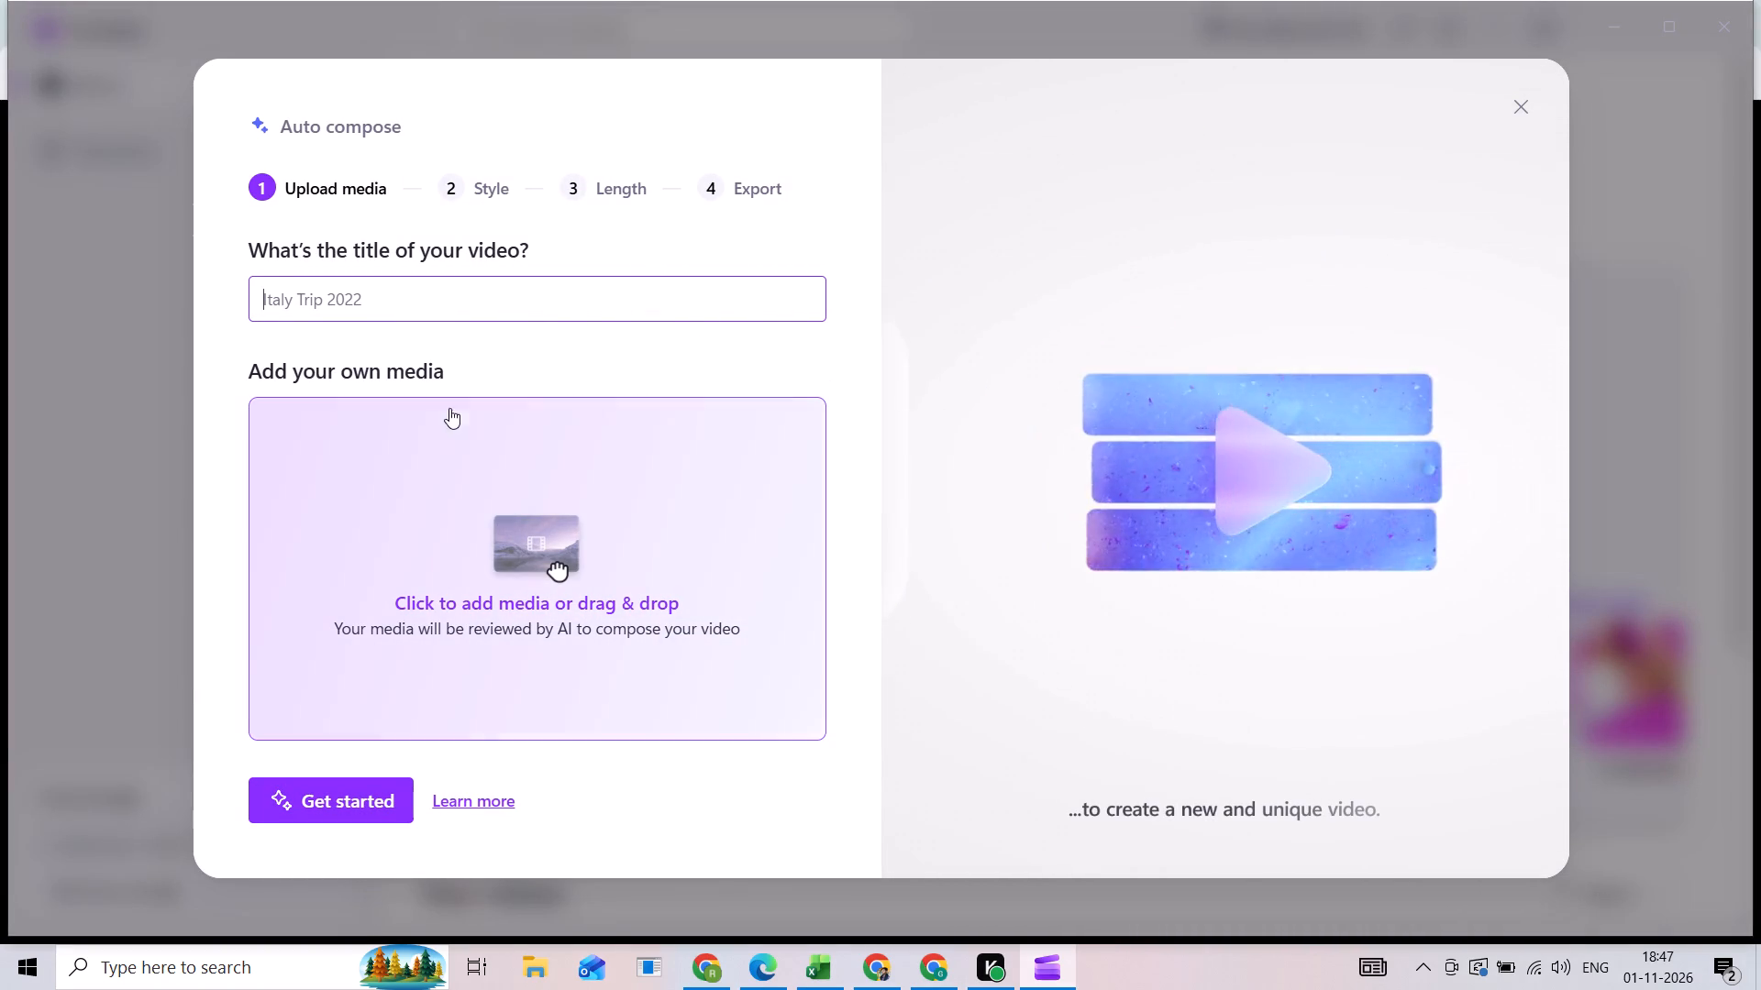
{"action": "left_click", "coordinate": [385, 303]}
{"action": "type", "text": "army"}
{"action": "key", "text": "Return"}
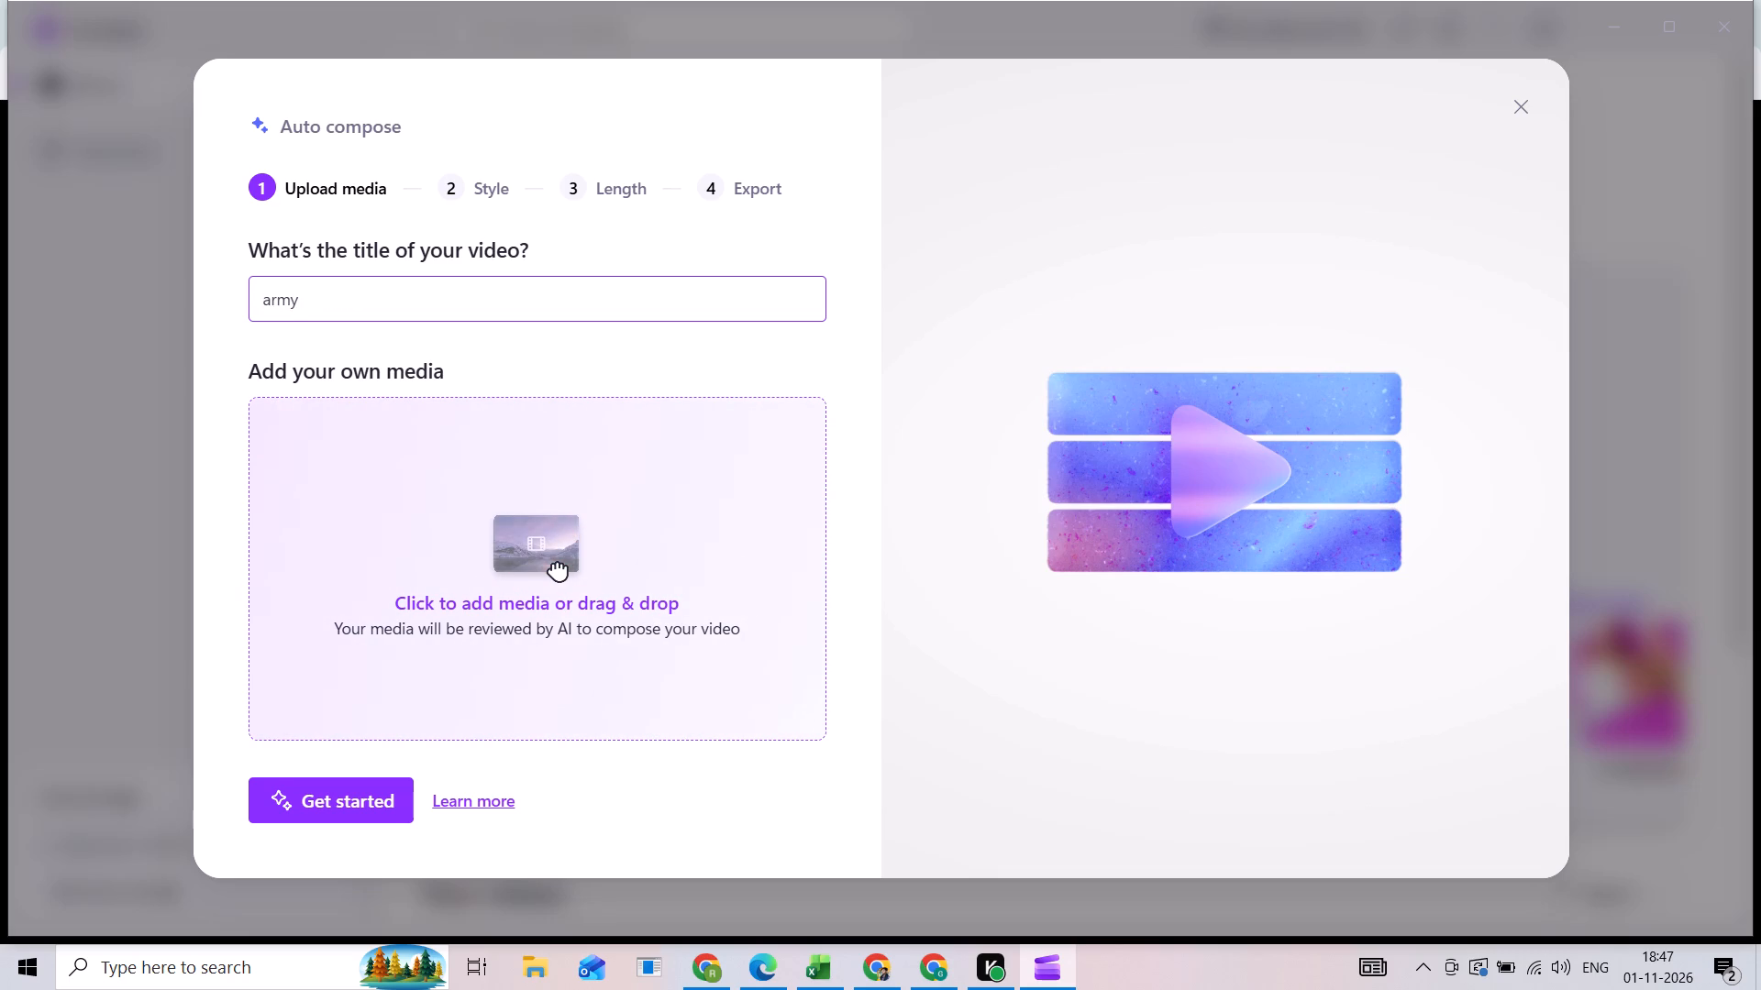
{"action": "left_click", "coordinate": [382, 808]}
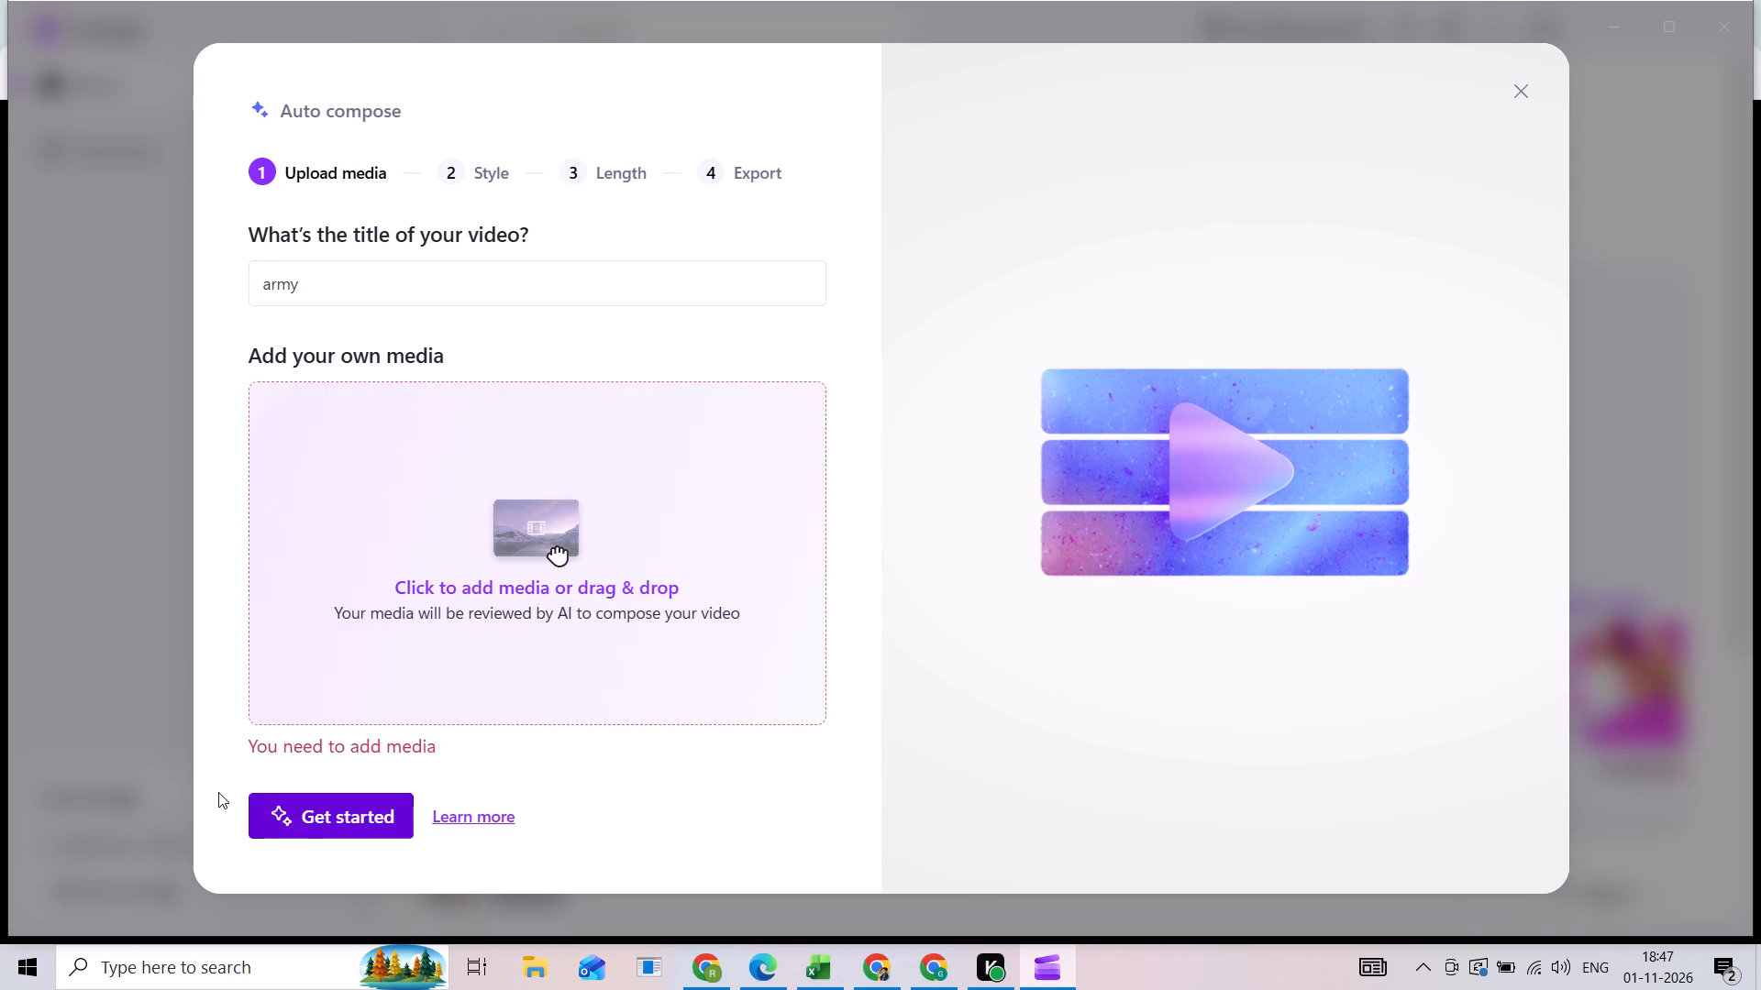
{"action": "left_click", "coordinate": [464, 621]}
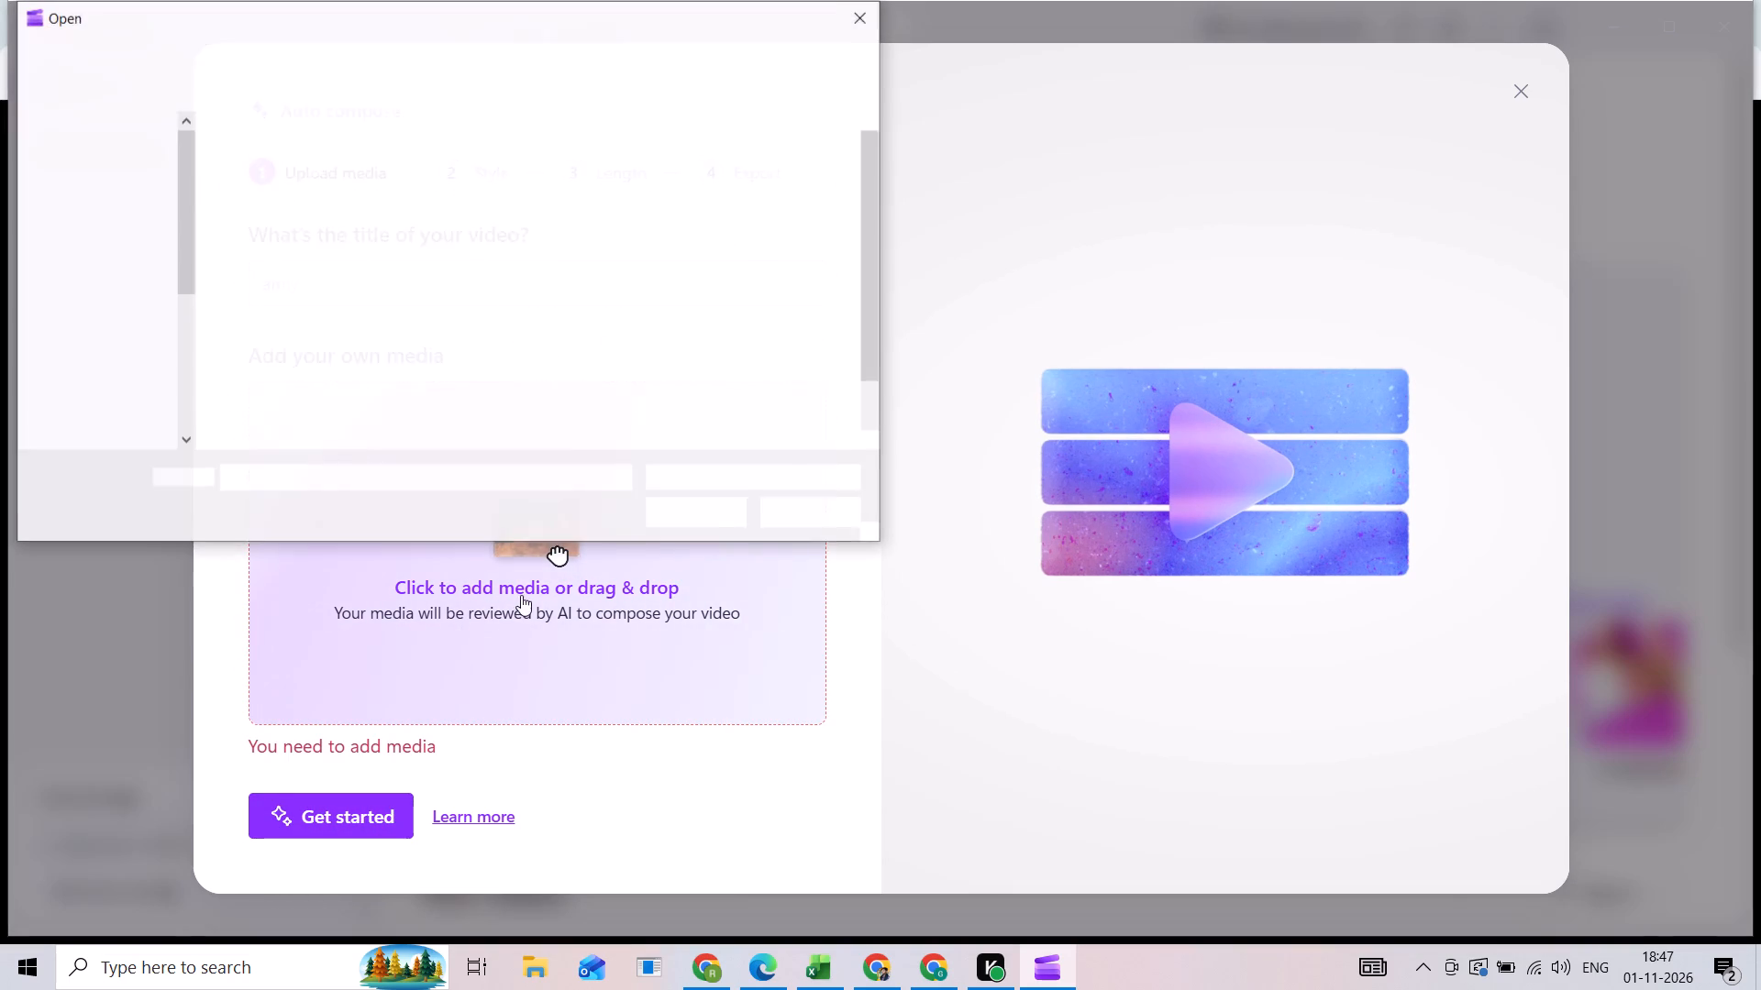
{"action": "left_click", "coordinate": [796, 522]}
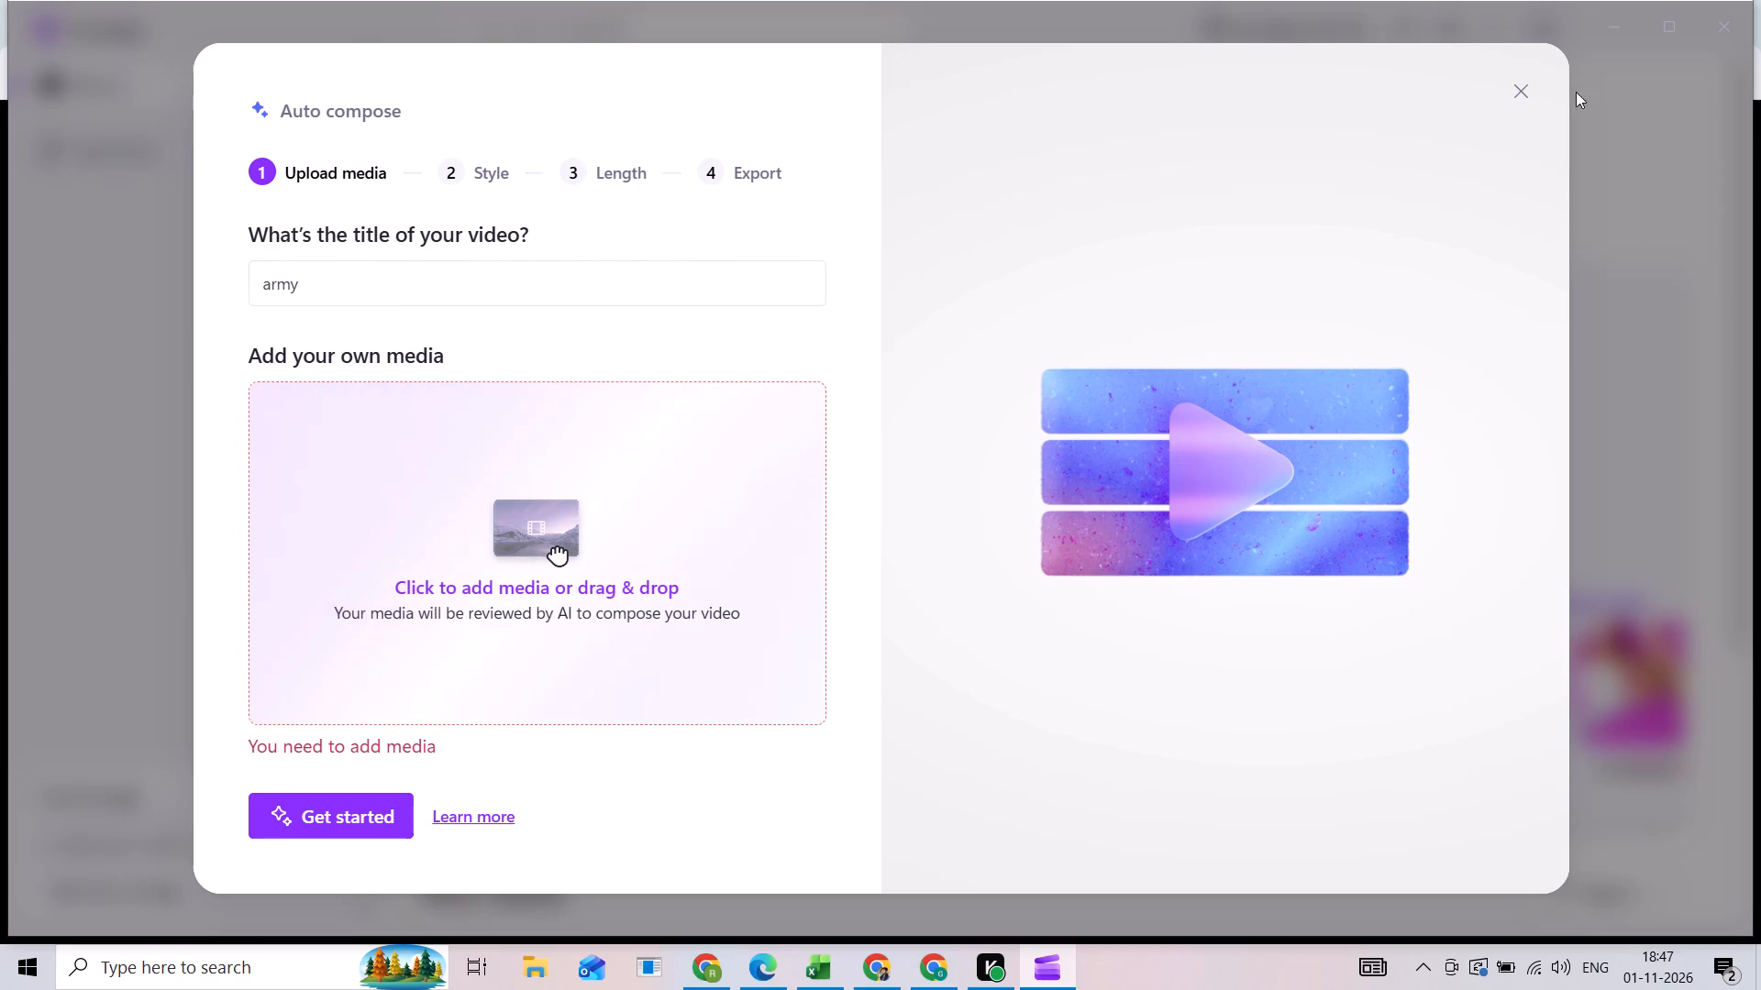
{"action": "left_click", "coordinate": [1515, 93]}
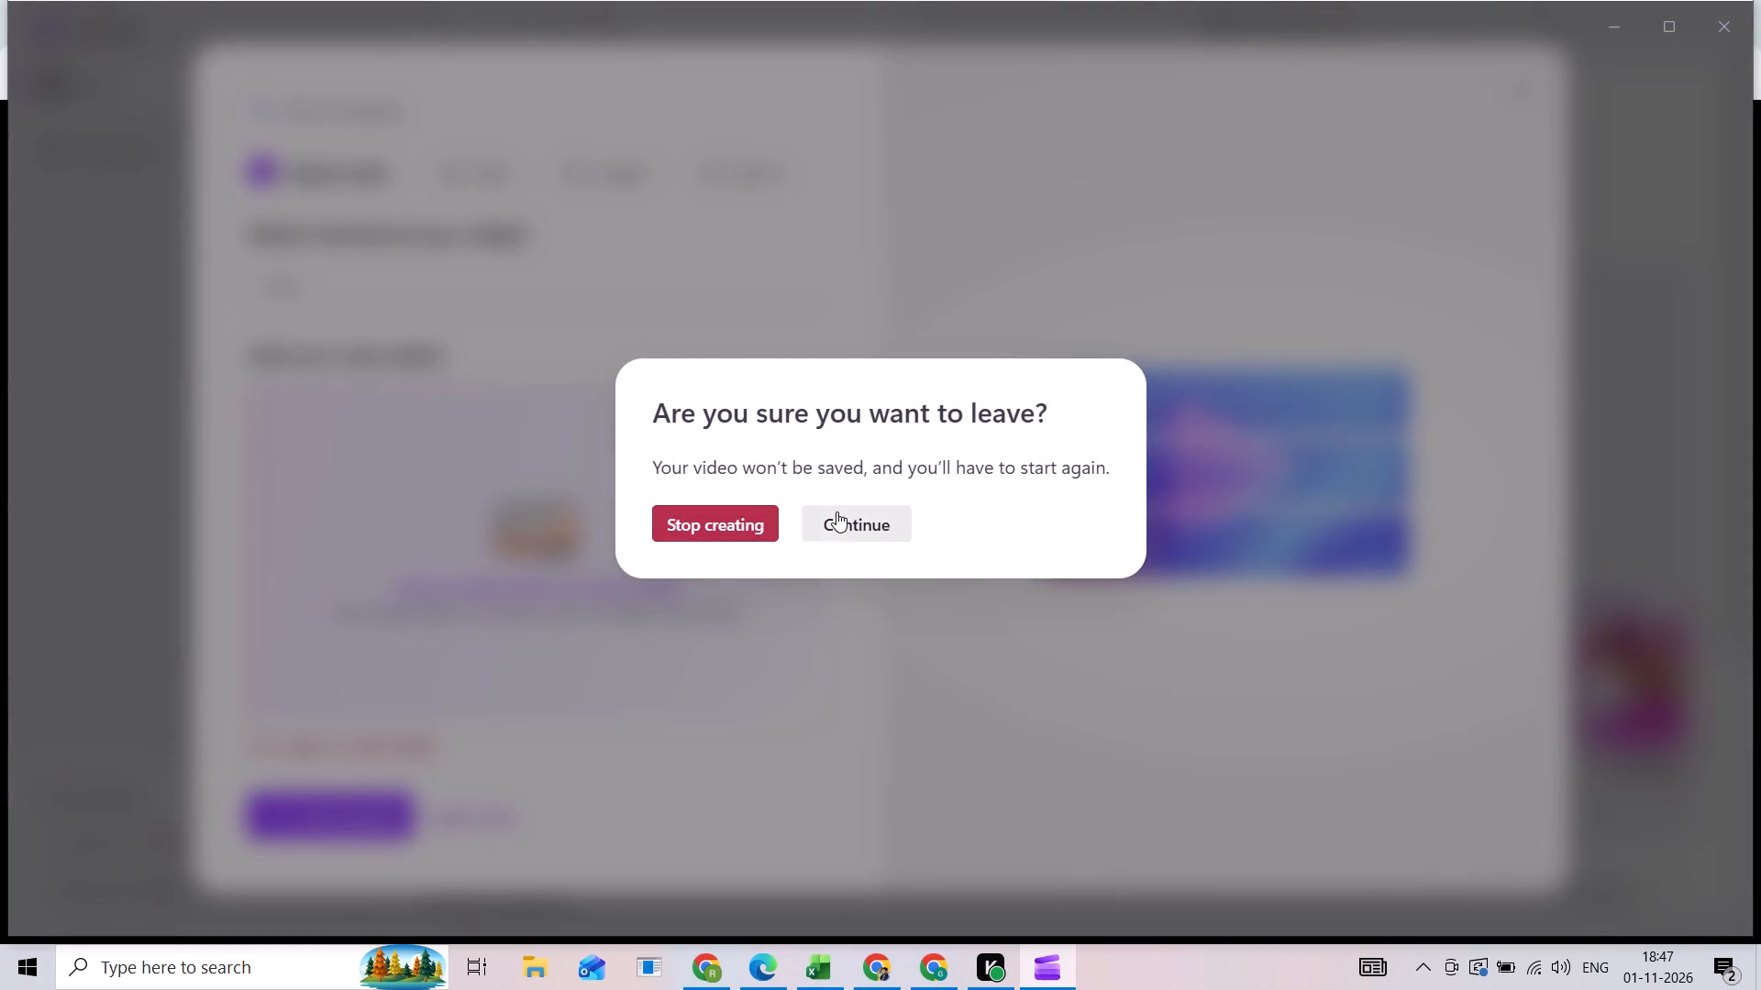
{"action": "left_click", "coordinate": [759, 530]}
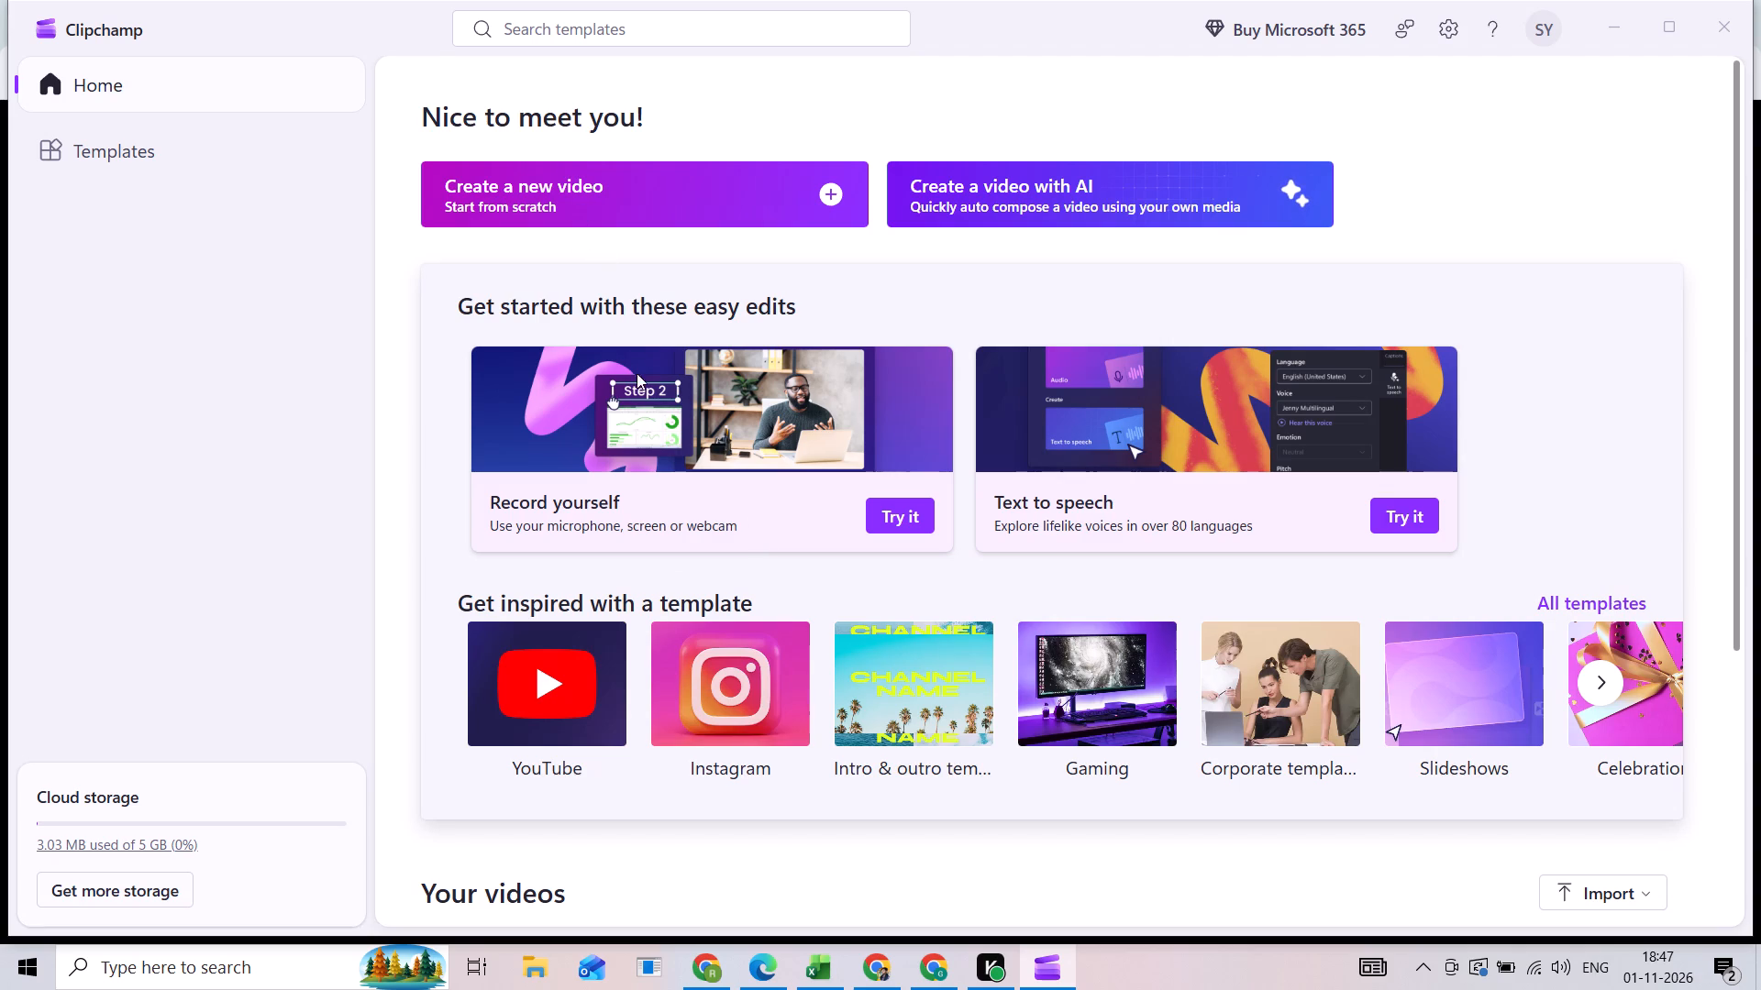
Browse the YouTube template collection for a suitable design and return to the home page.
{"action": "scroll", "coordinate": [659, 643], "scroll_direction": "down", "scroll_amount": 3}
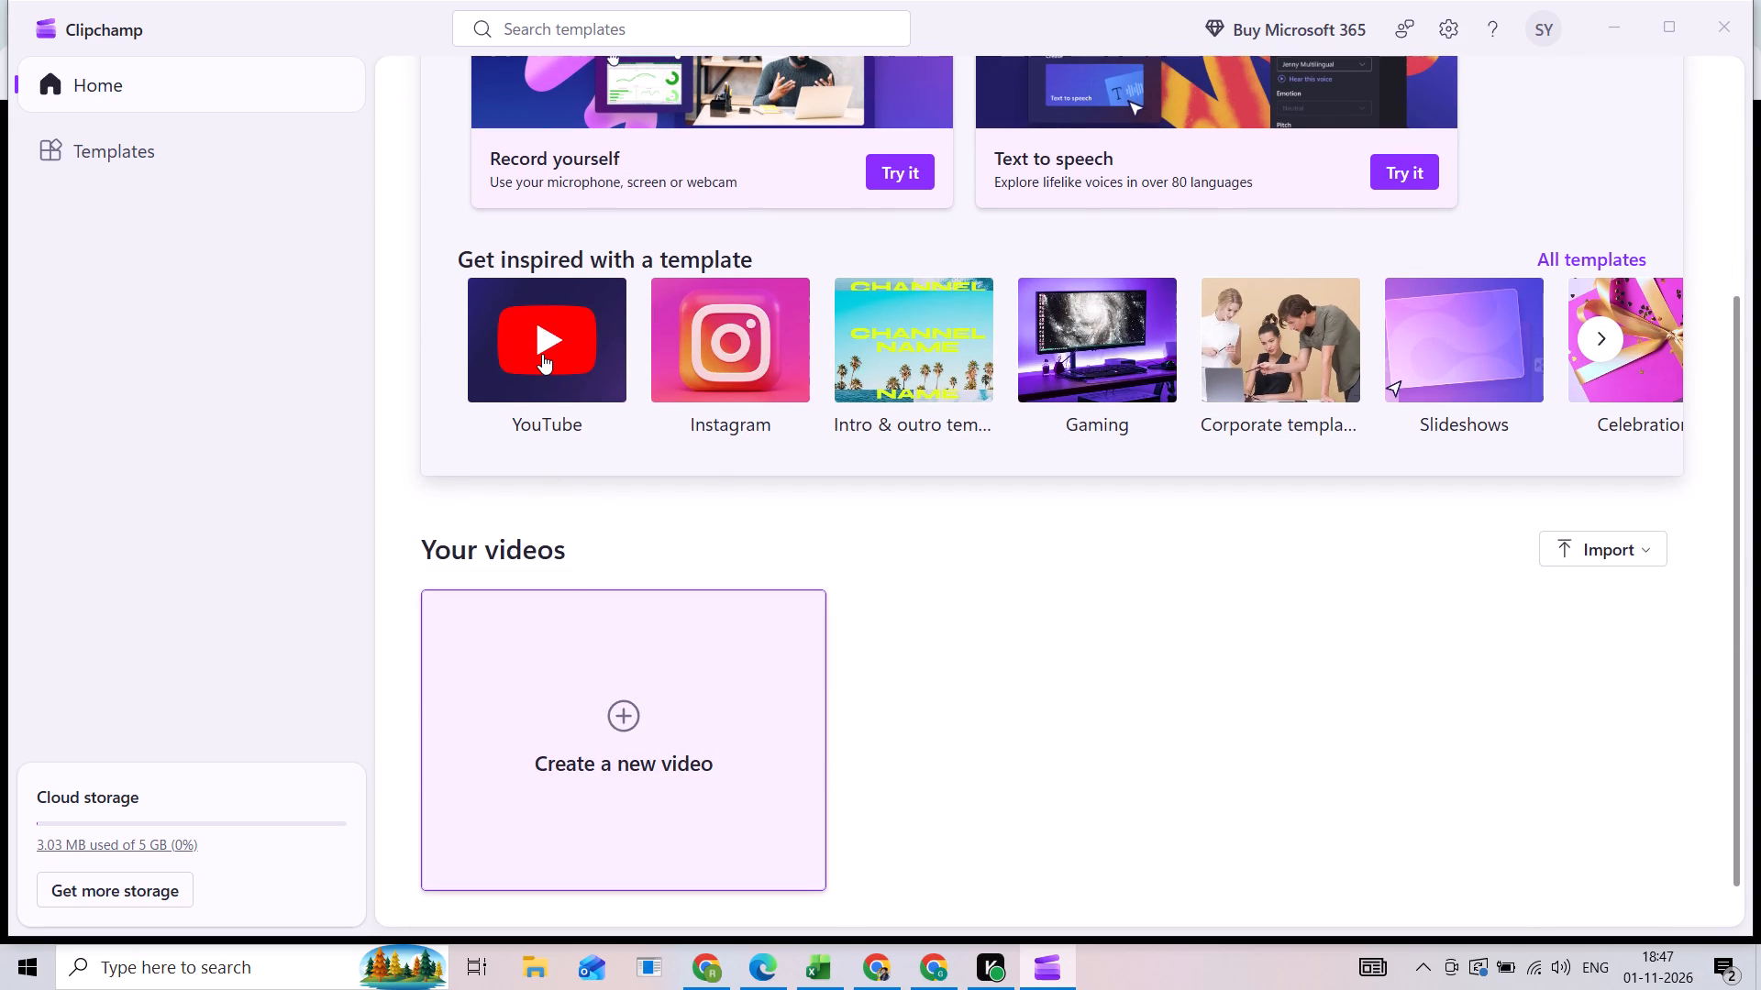
{"action": "left_click", "coordinate": [542, 354]}
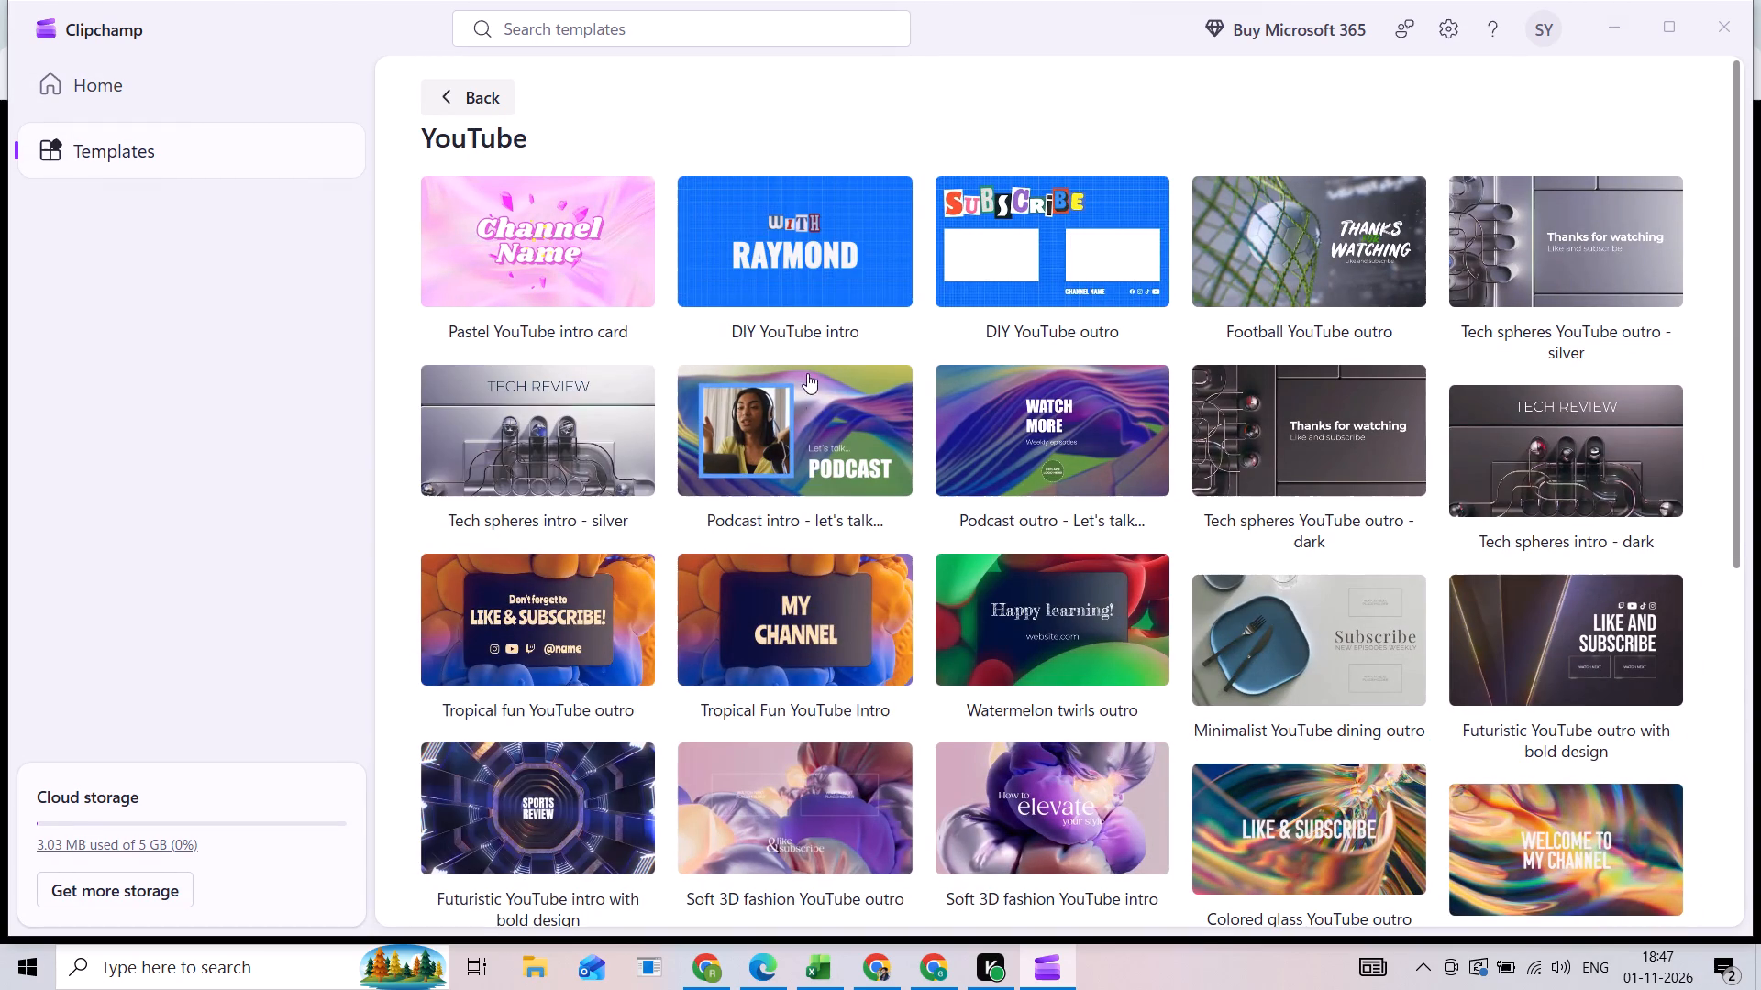
{"action": "scroll", "coordinate": [1150, 454], "scroll_direction": "down", "scroll_amount": 9}
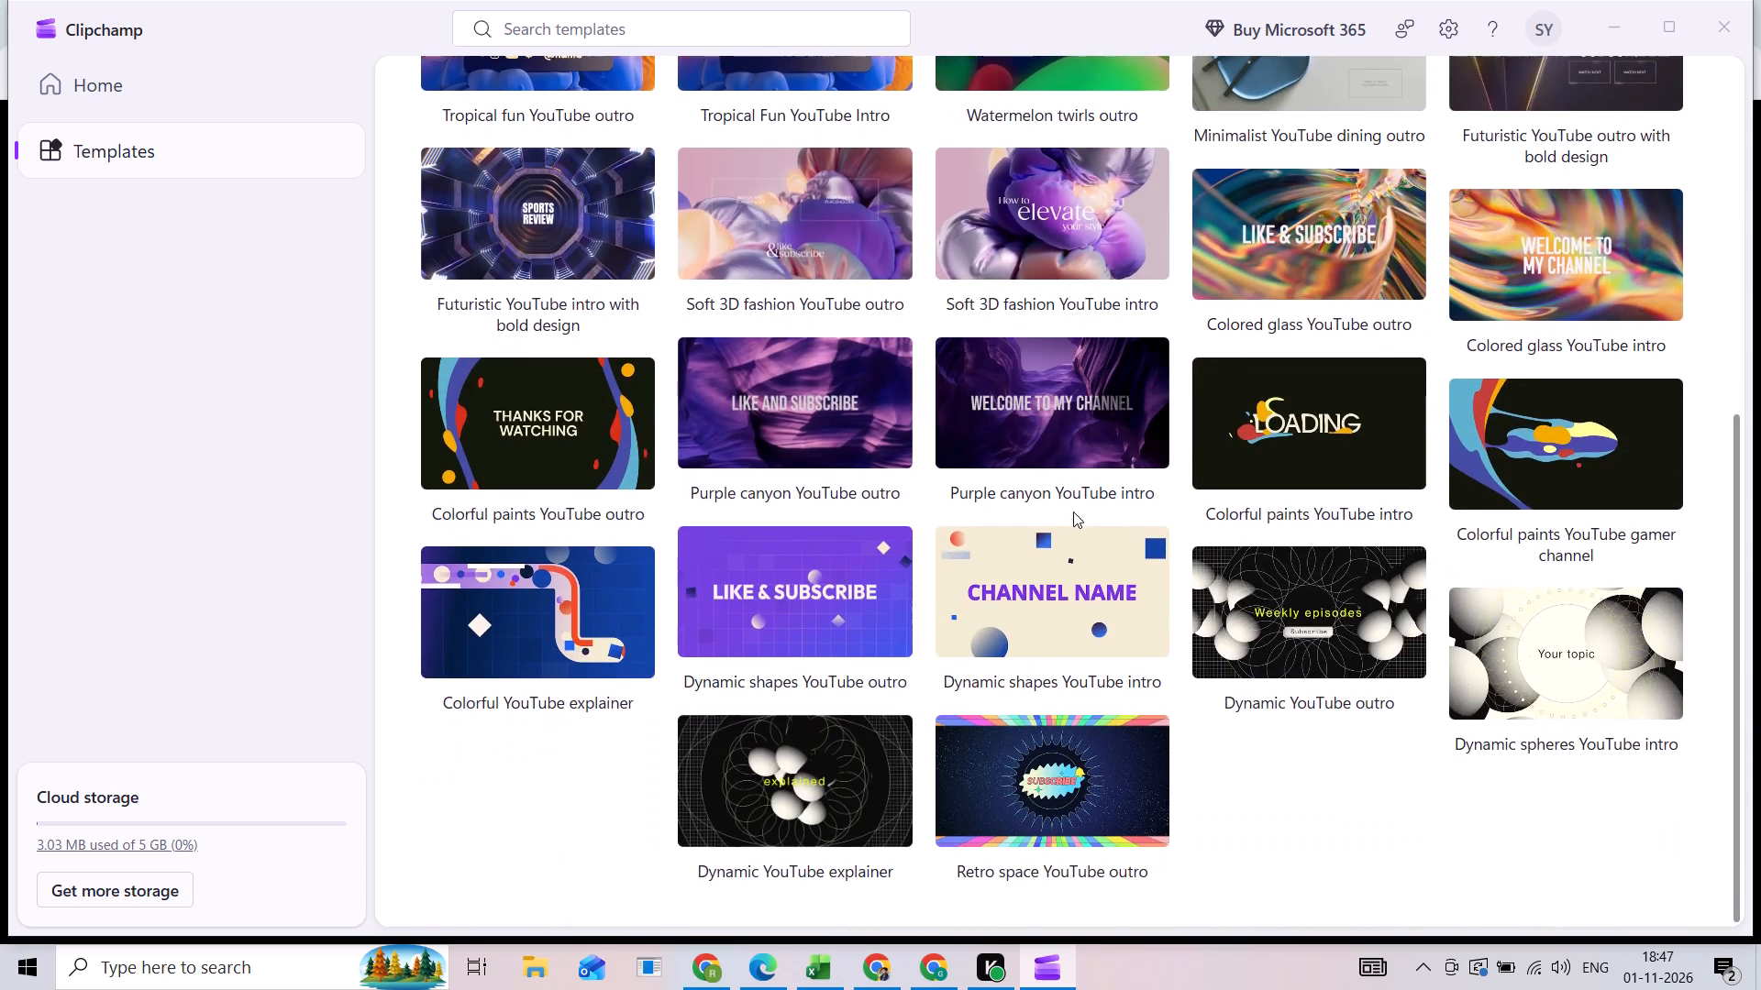
{"action": "scroll", "coordinate": [760, 621], "scroll_direction": "up", "scroll_amount": 6}
{"action": "left_click", "coordinate": [68, 81]}
Create a new blank video project from the Your videos section.
{"action": "scroll", "coordinate": [559, 683], "scroll_direction": "down", "scroll_amount": 8}
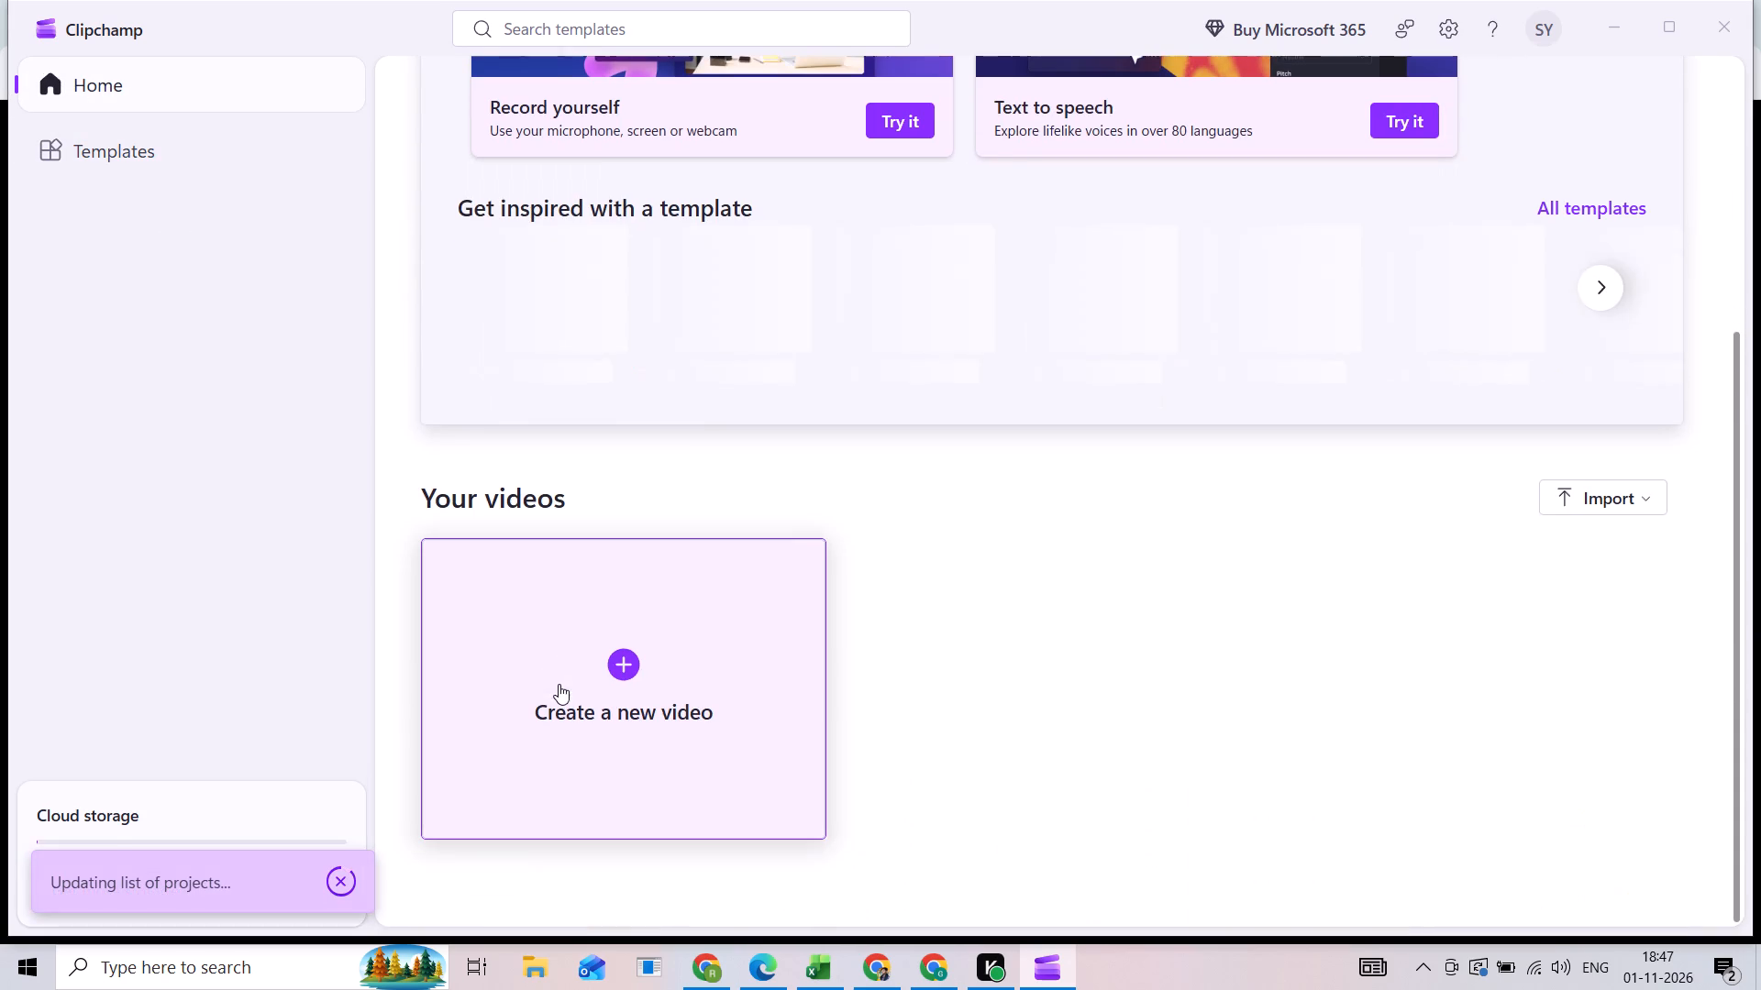
{"action": "left_click", "coordinate": [607, 783]}
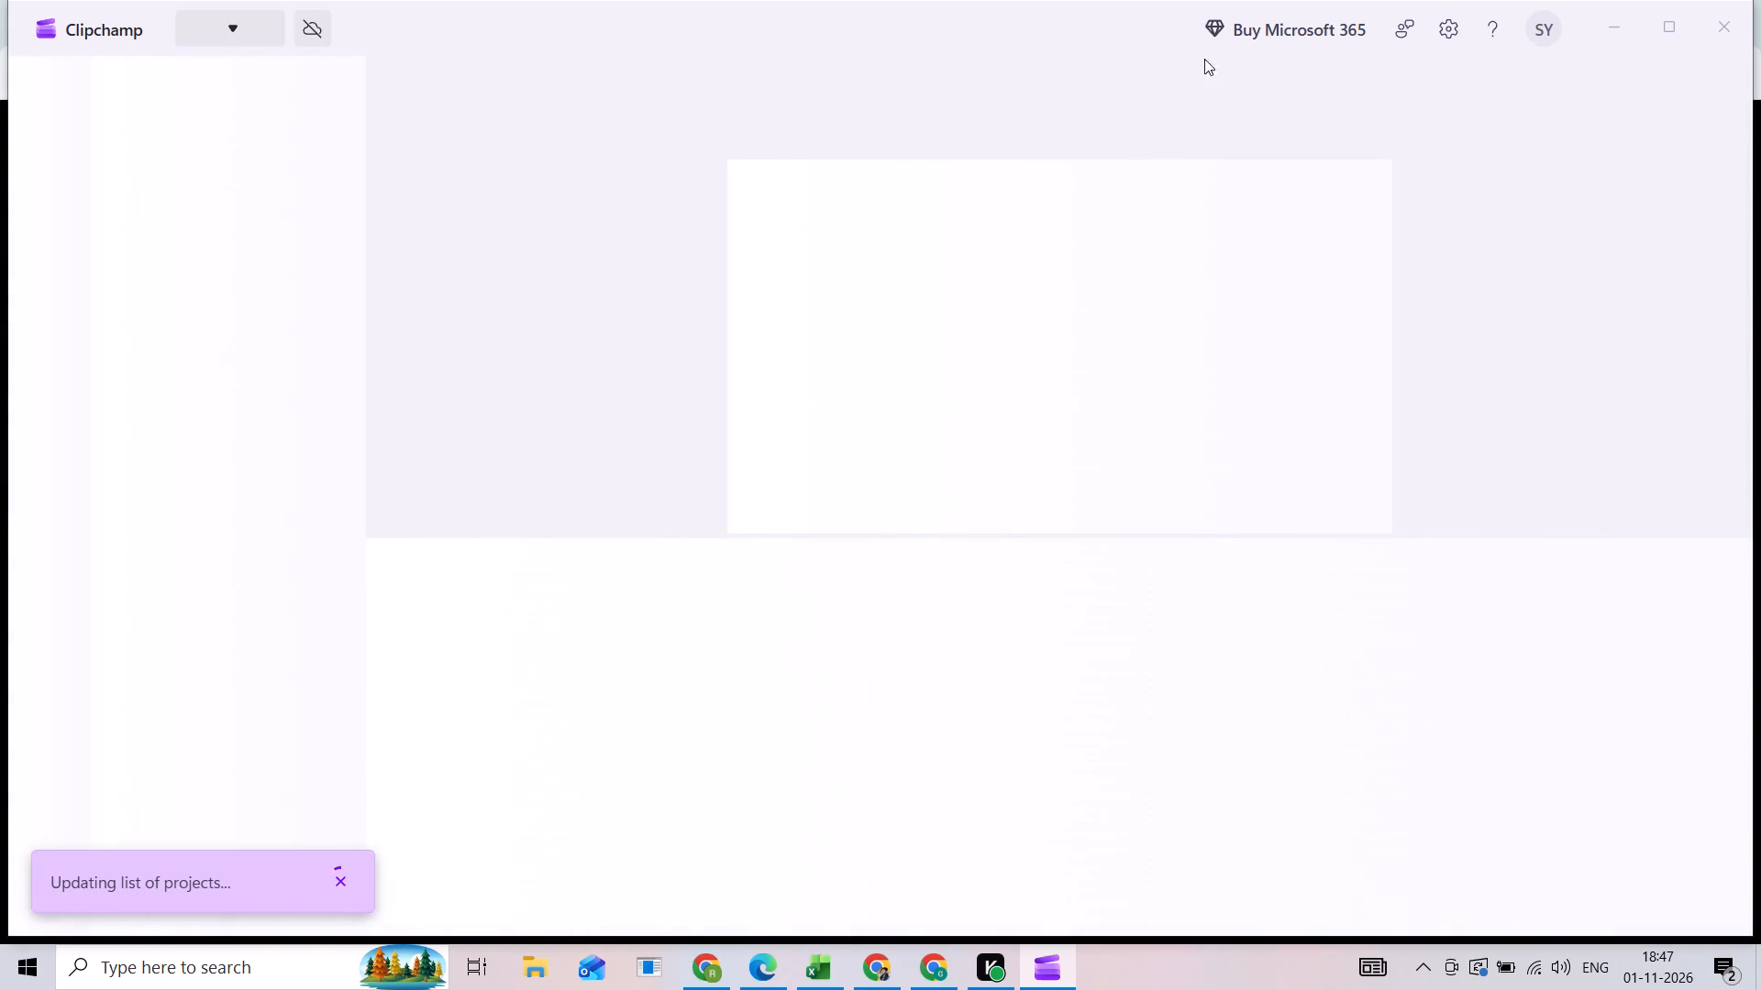
Open the Buy Microsoft 365 offer to view the plan comparison page.
{"action": "left_click", "coordinate": [1246, 34]}
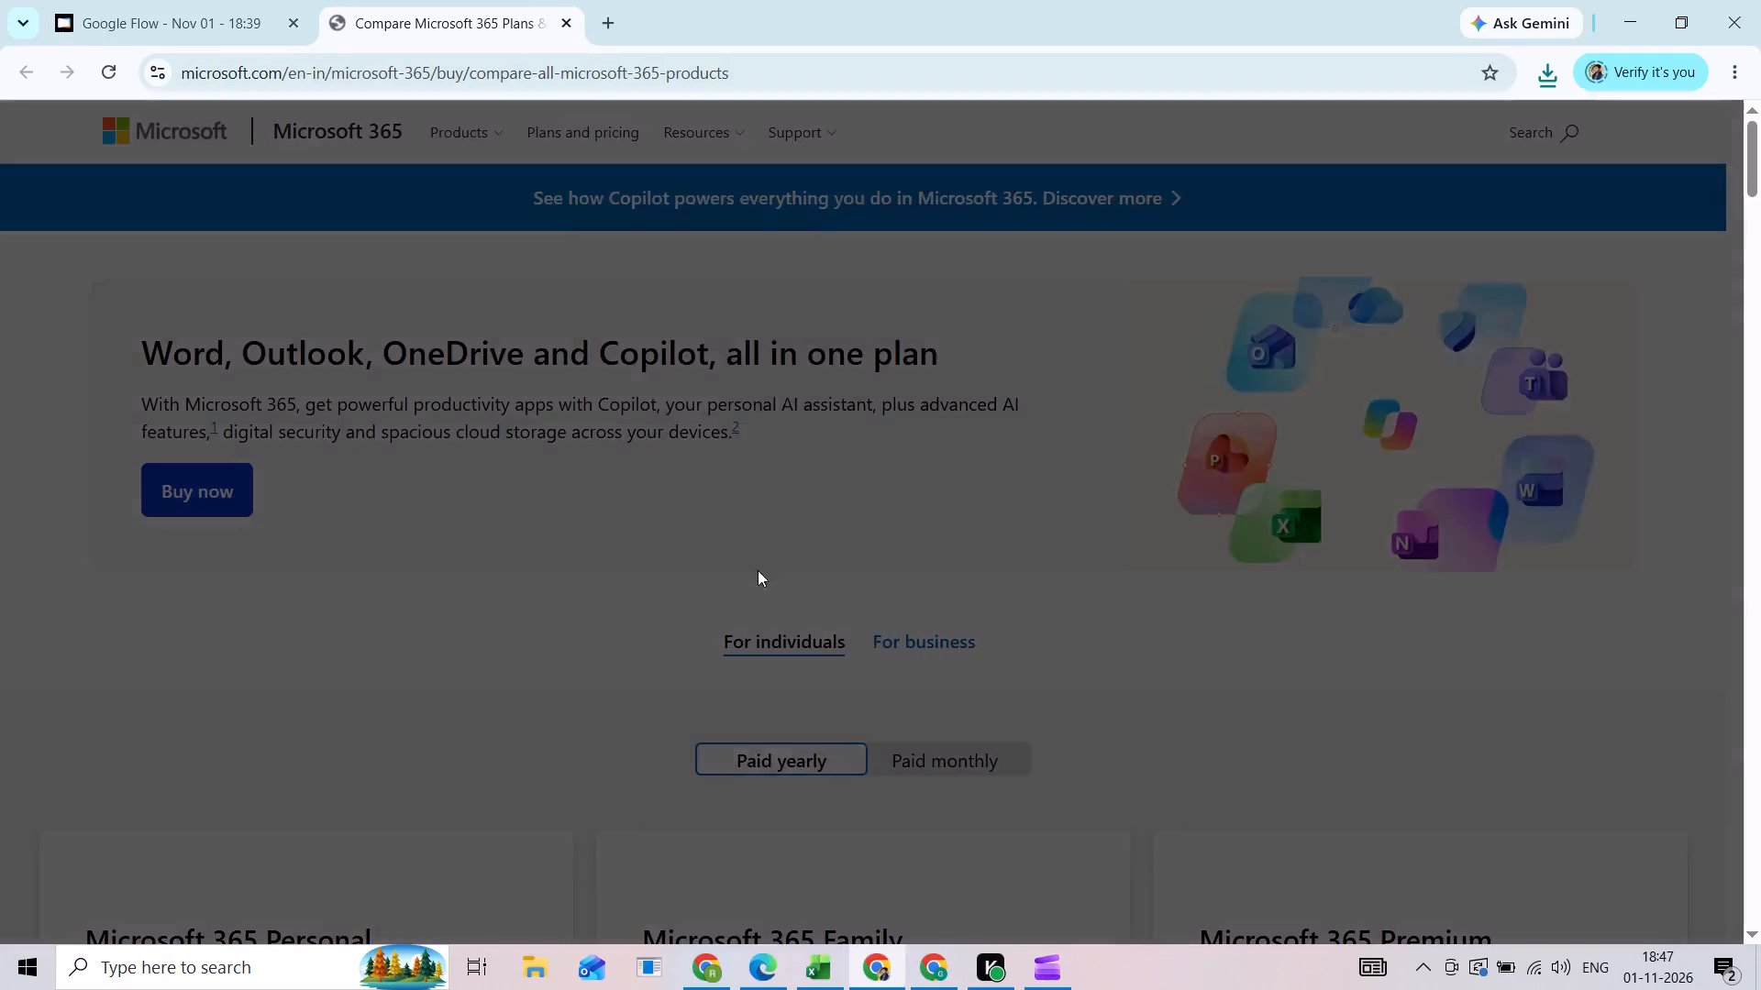
{"action": "left_click", "coordinate": [868, 492]}
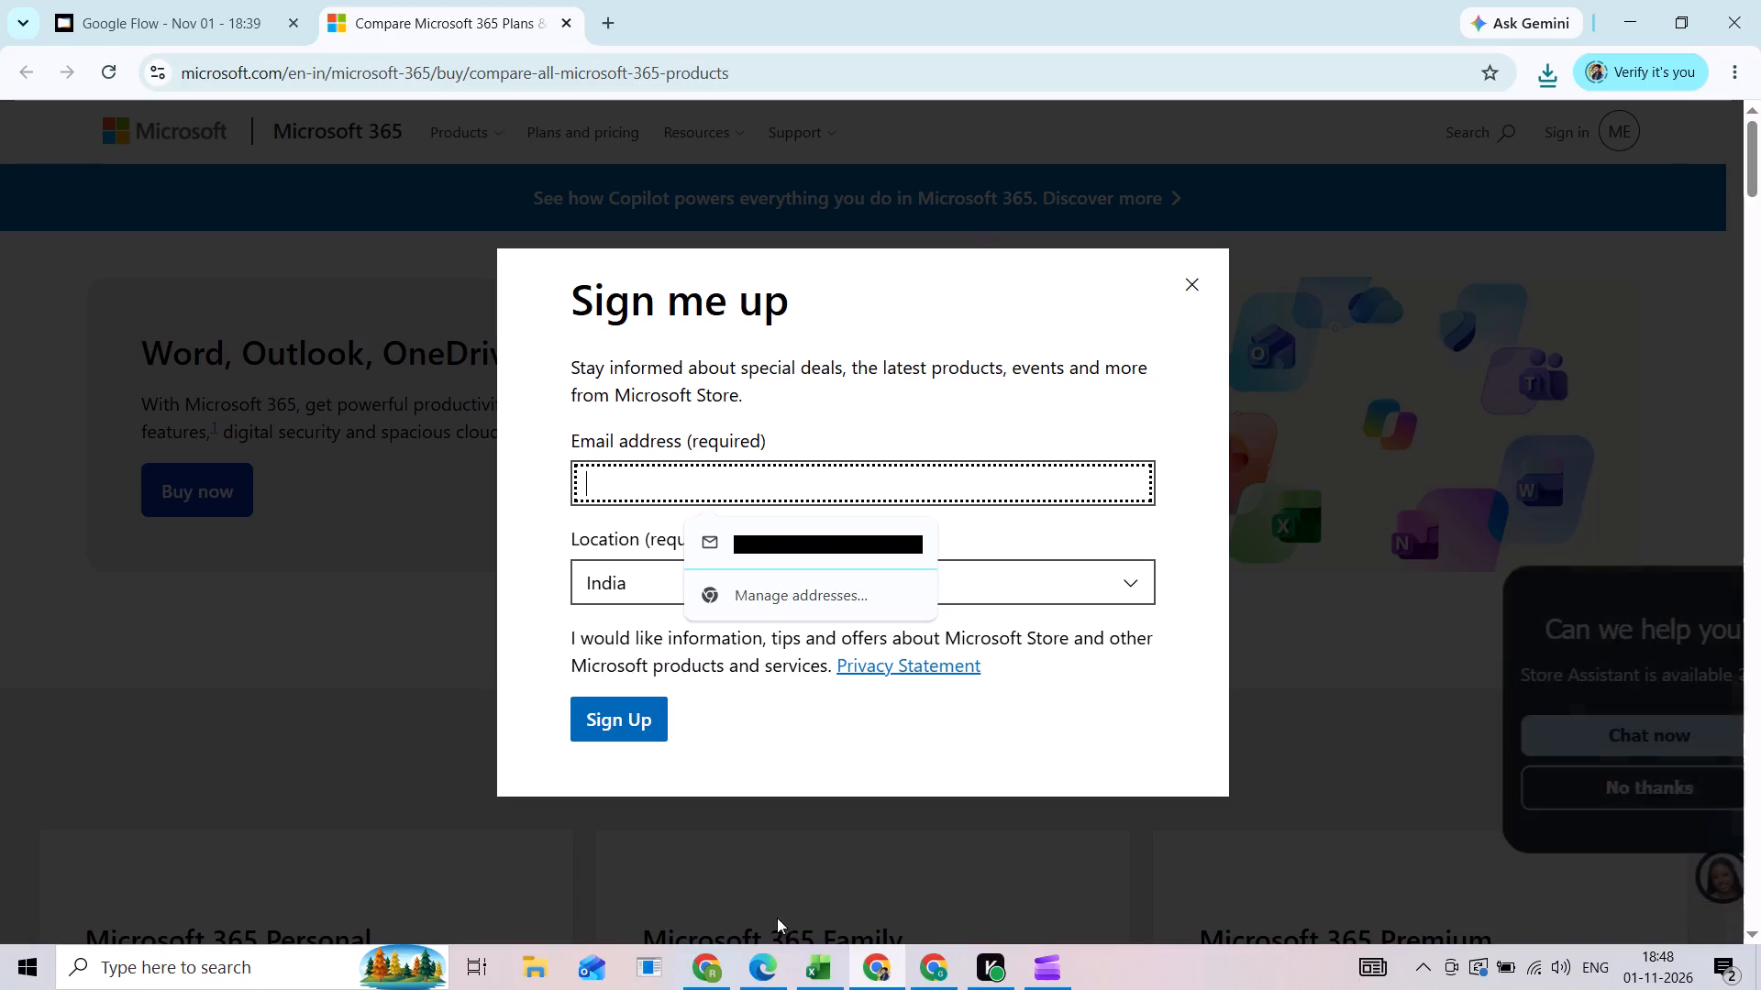
Switch to the browser window with the ChatGPT conversation and start a Google search in its empty new tab.
{"action": "left_click", "coordinate": [710, 984]}
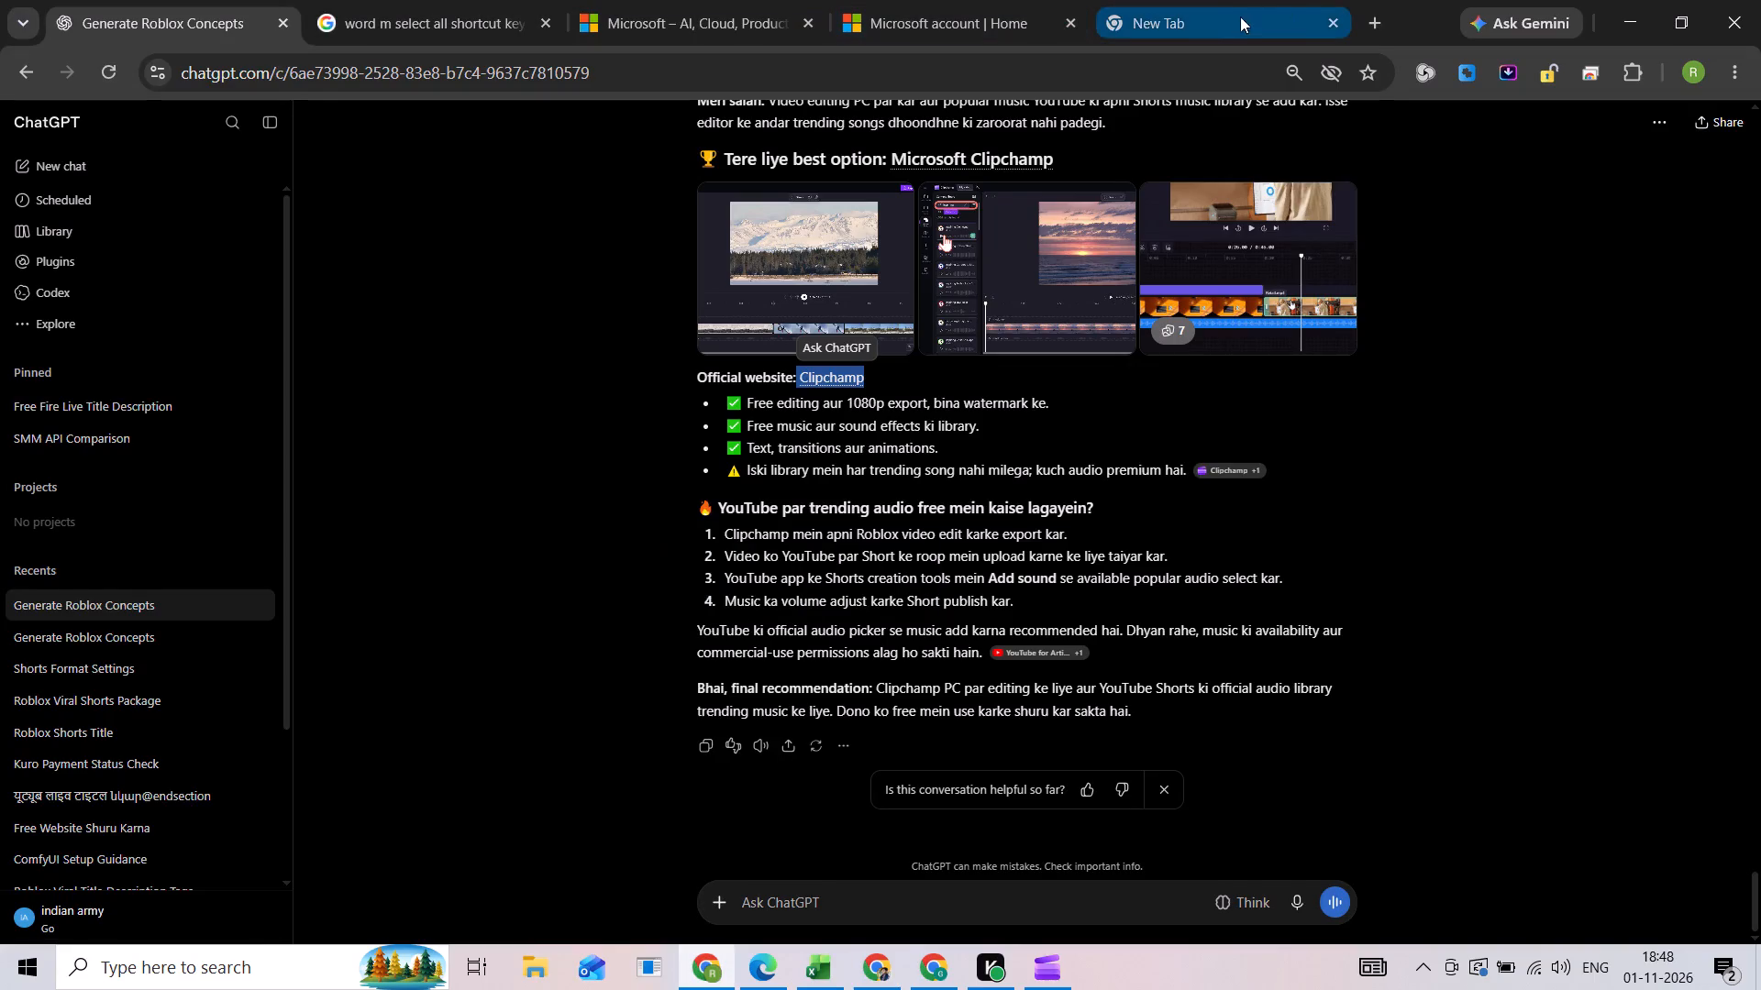
{"action": "left_click", "coordinate": [1321, 14]}
{"action": "left_click", "coordinate": [688, 473]}
{"action": "left_click", "coordinate": [668, 438]}
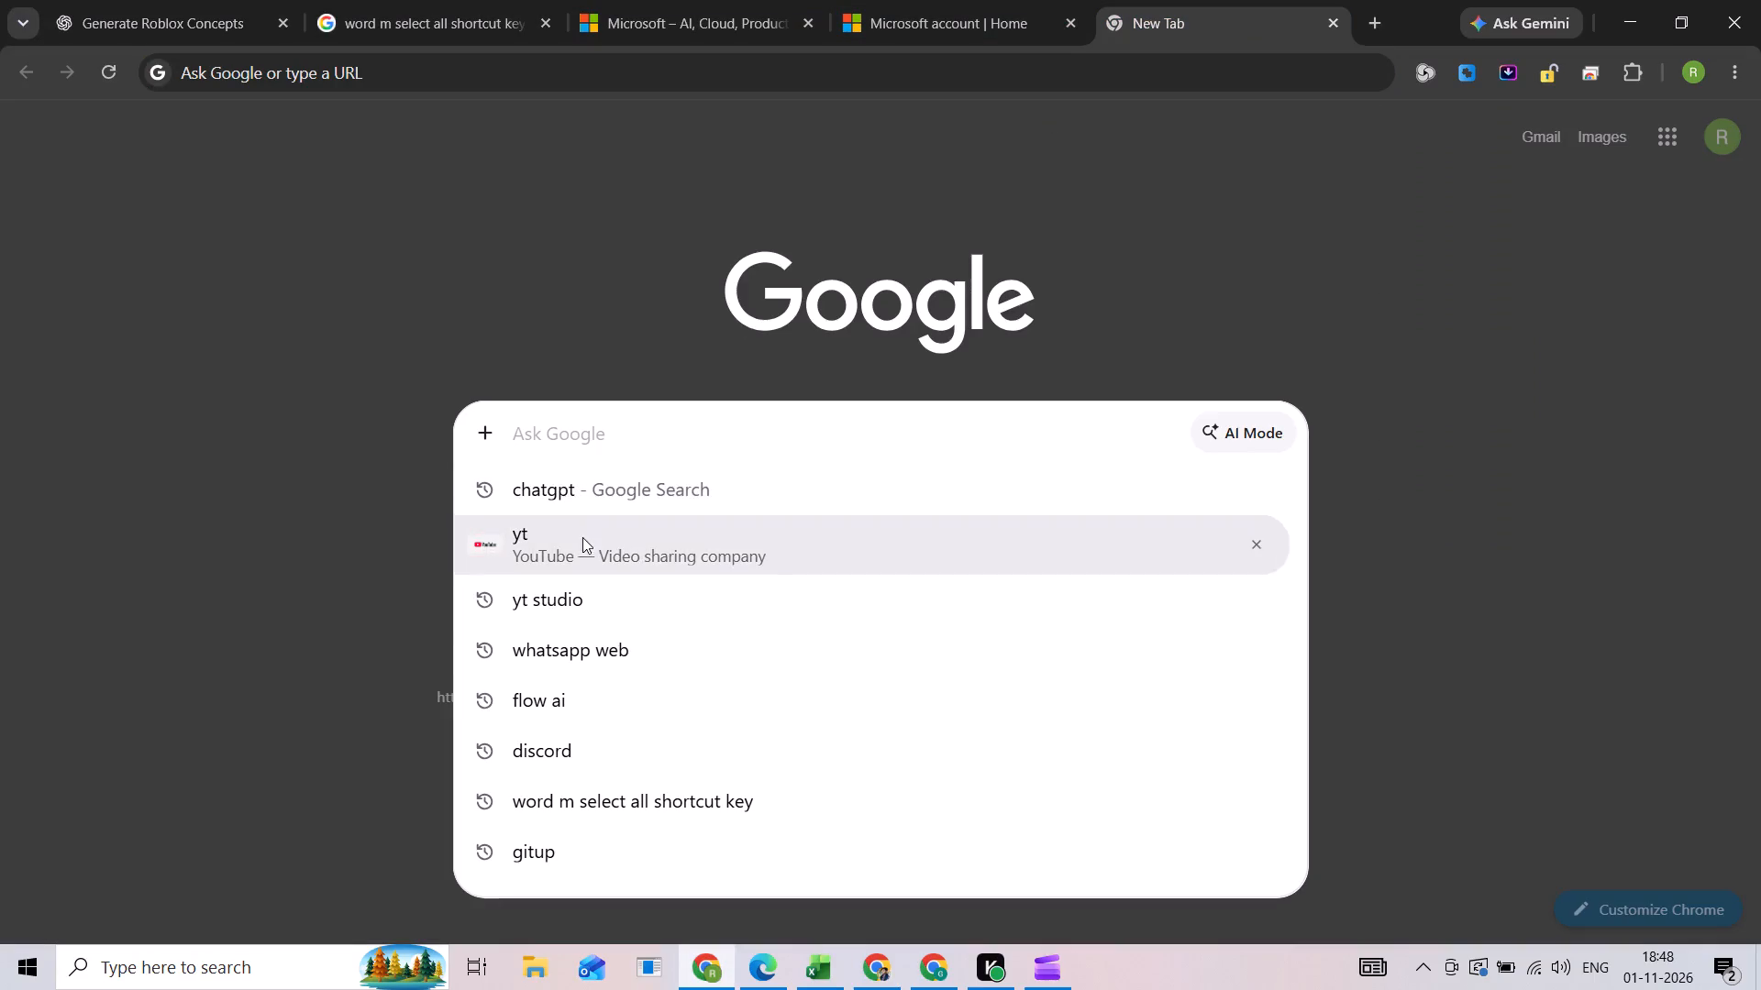
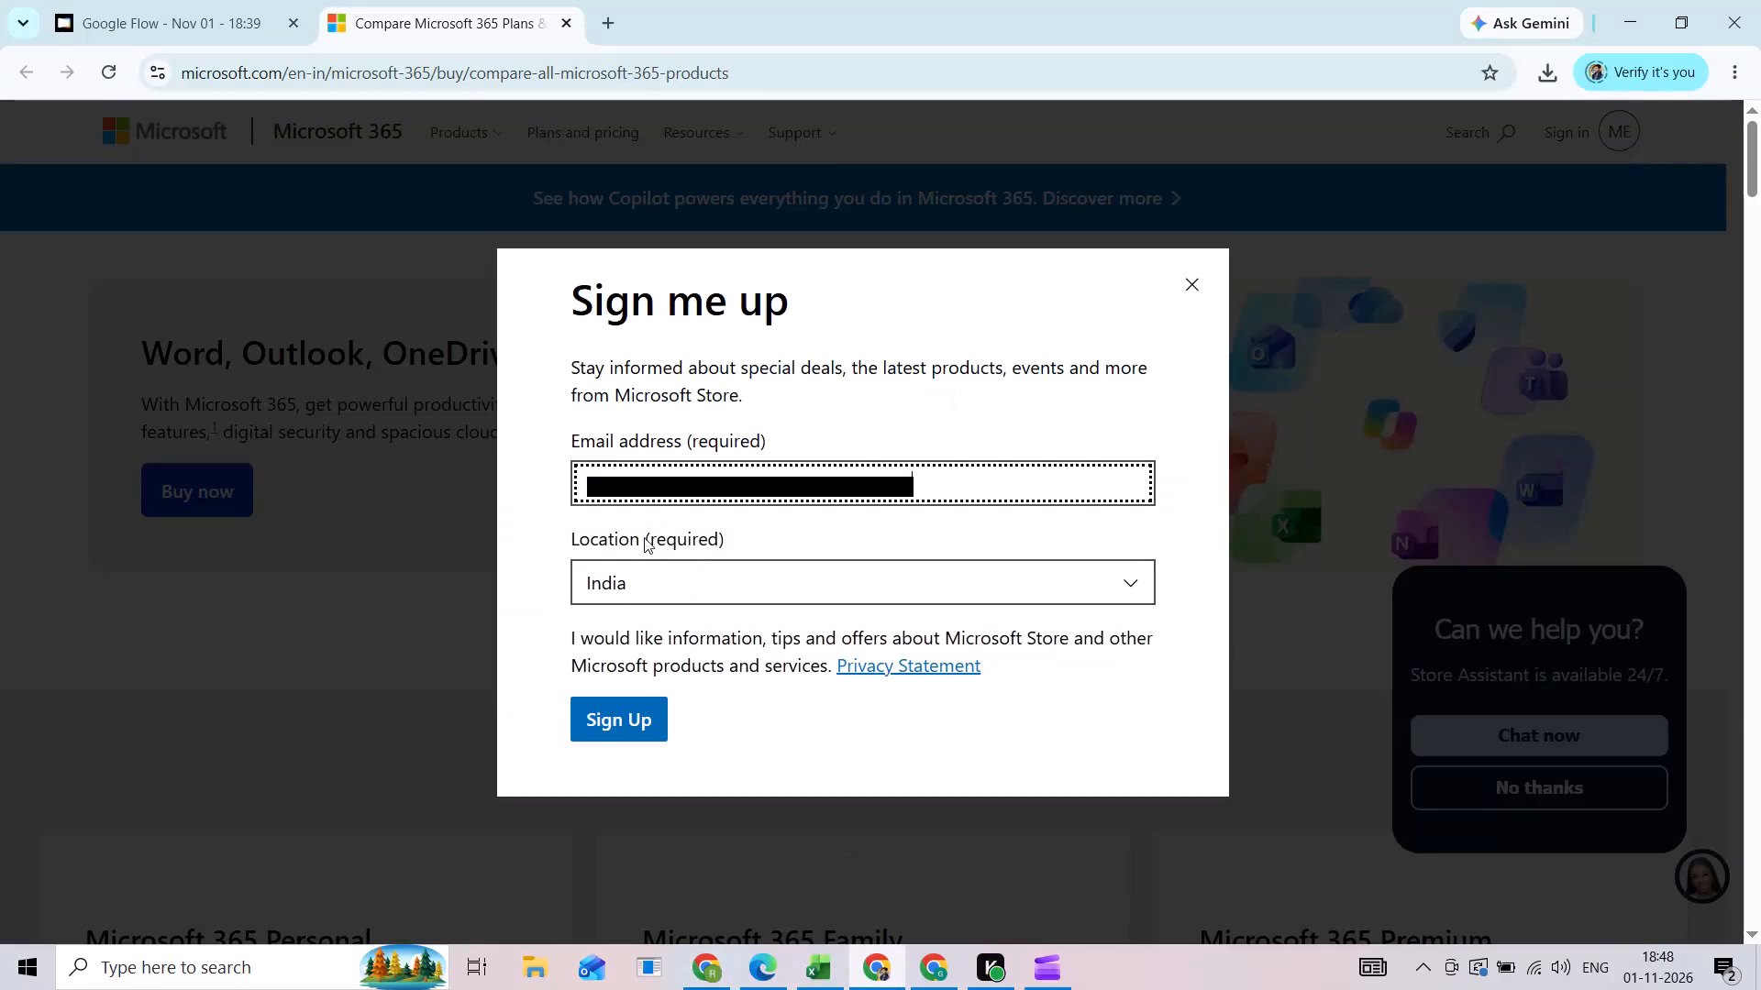
Submit the Microsoft Store email sign-up with the filled-in email address and India as location, then dismiss the sign-up dialog.
{"action": "left_click", "coordinate": [635, 663]}
{"action": "left_click", "coordinate": [621, 732]}
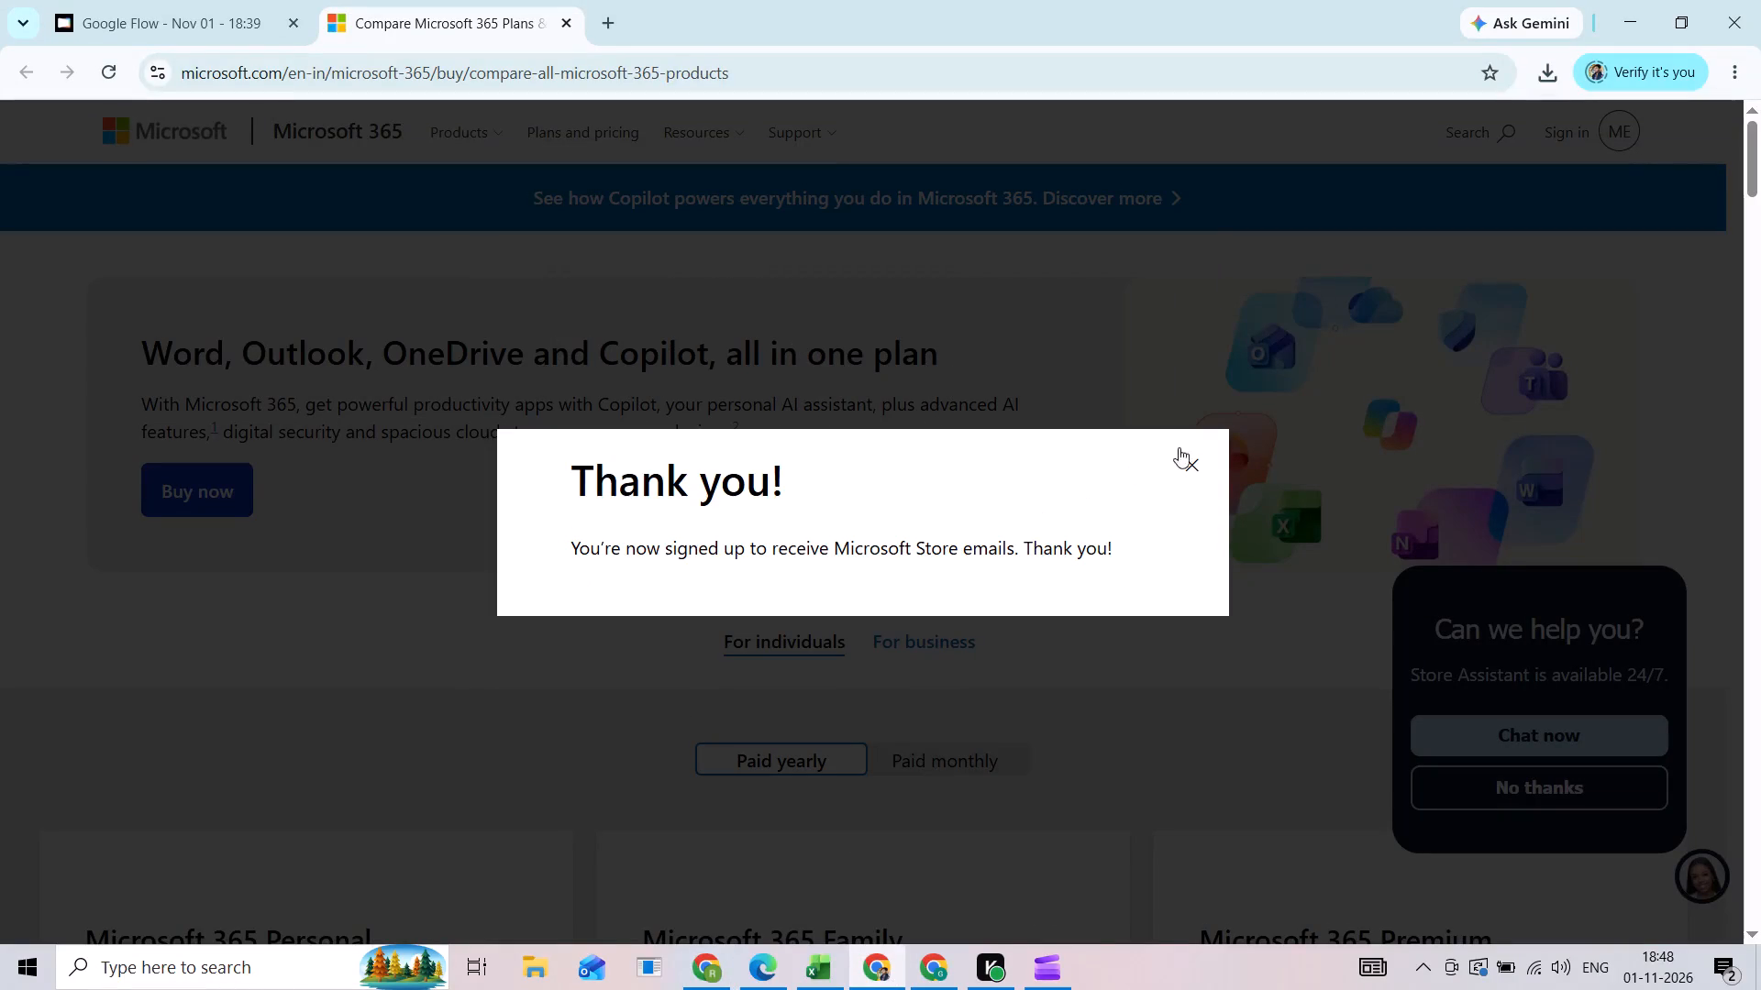
{"action": "left_click", "coordinate": [1213, 456]}
{"action": "left_click", "coordinate": [1175, 465]}
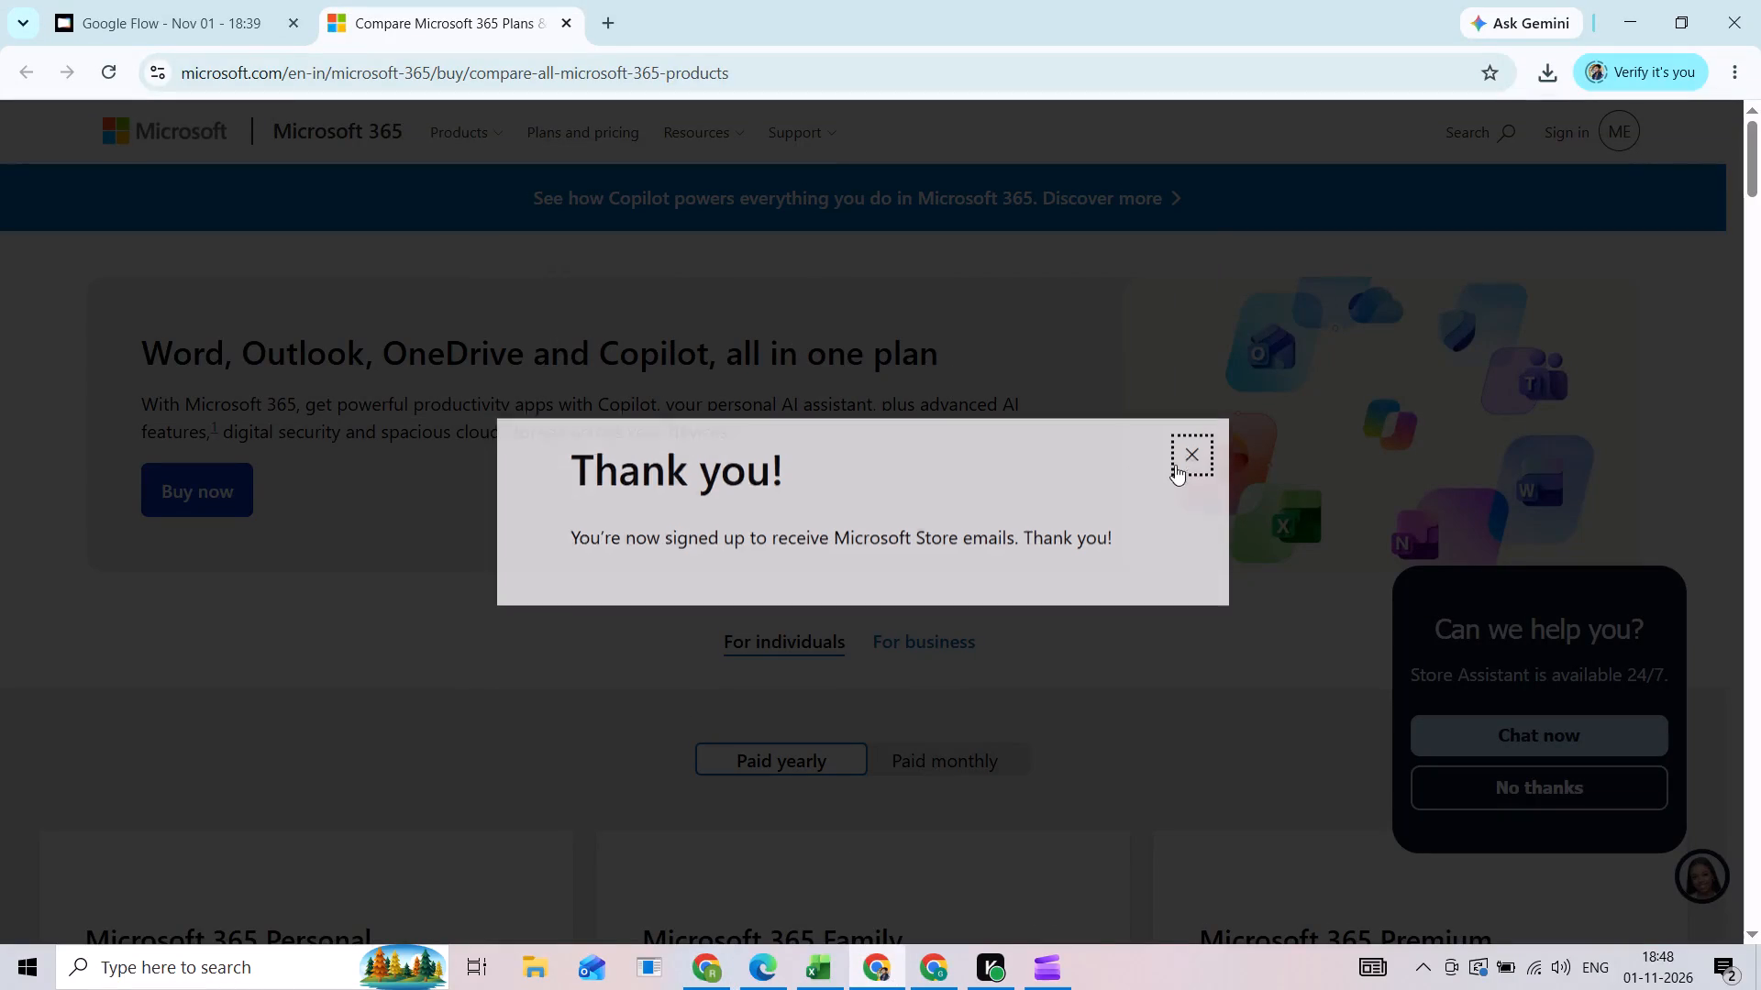
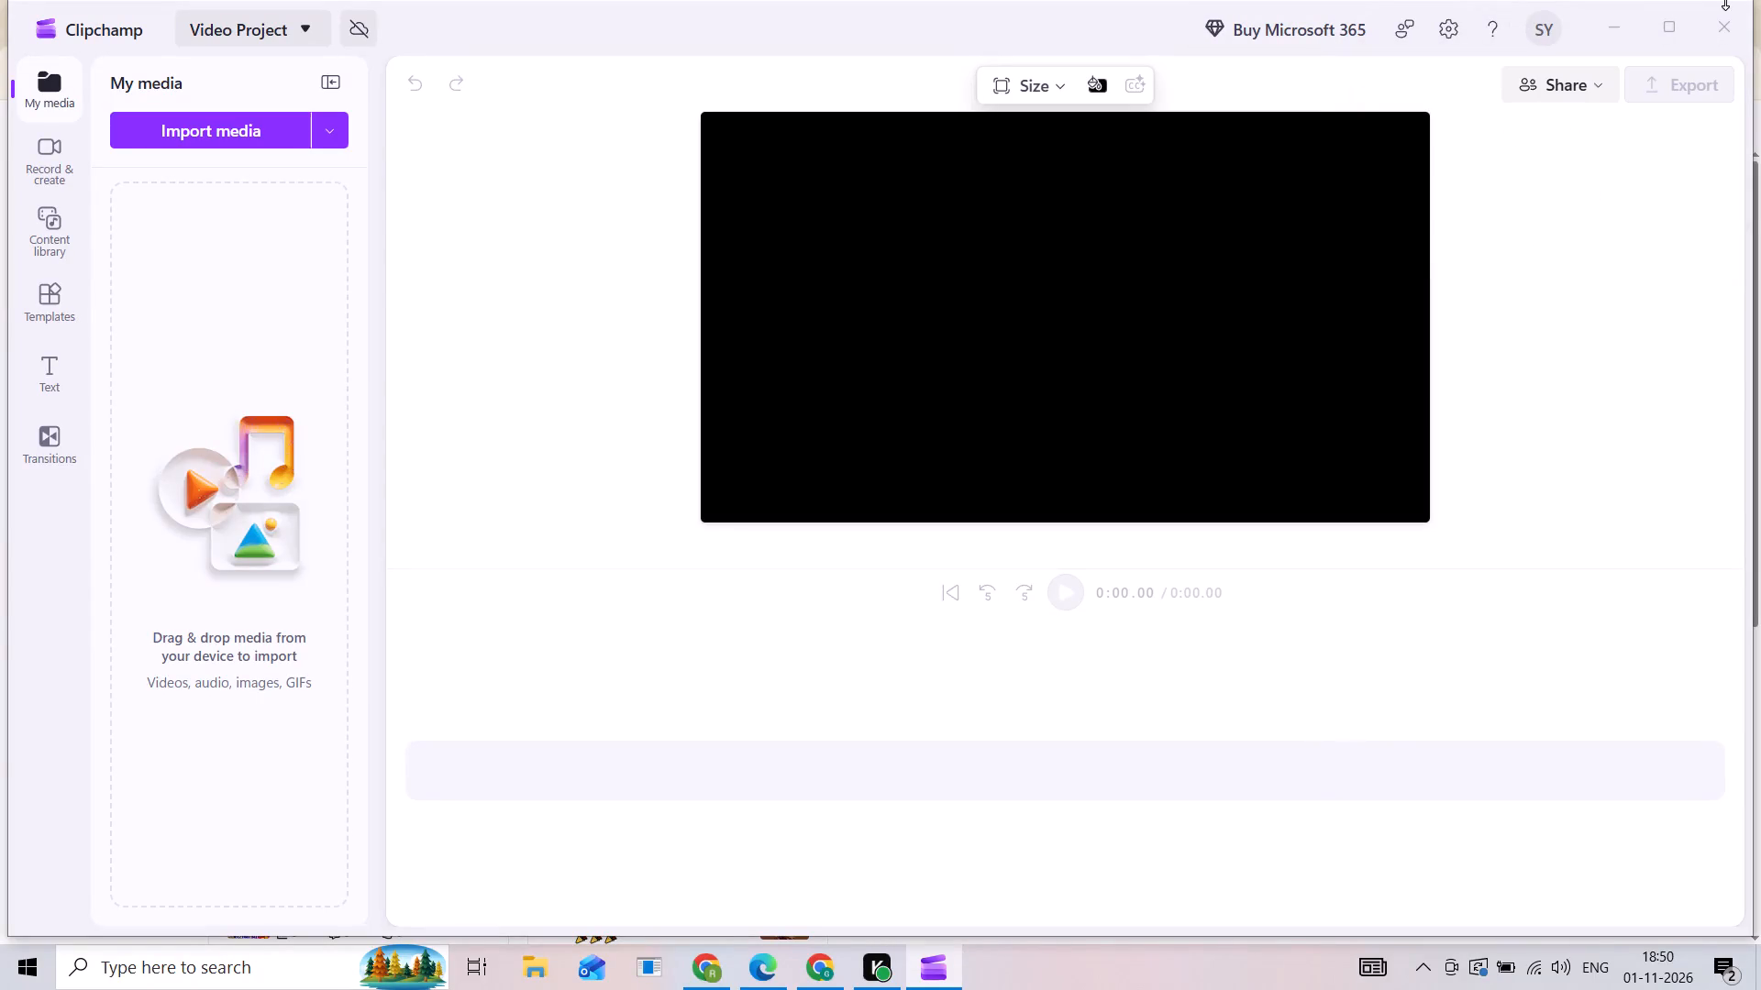
Close the Clipchamp window with the empty video project.
{"action": "left_click", "coordinate": [1721, 23]}
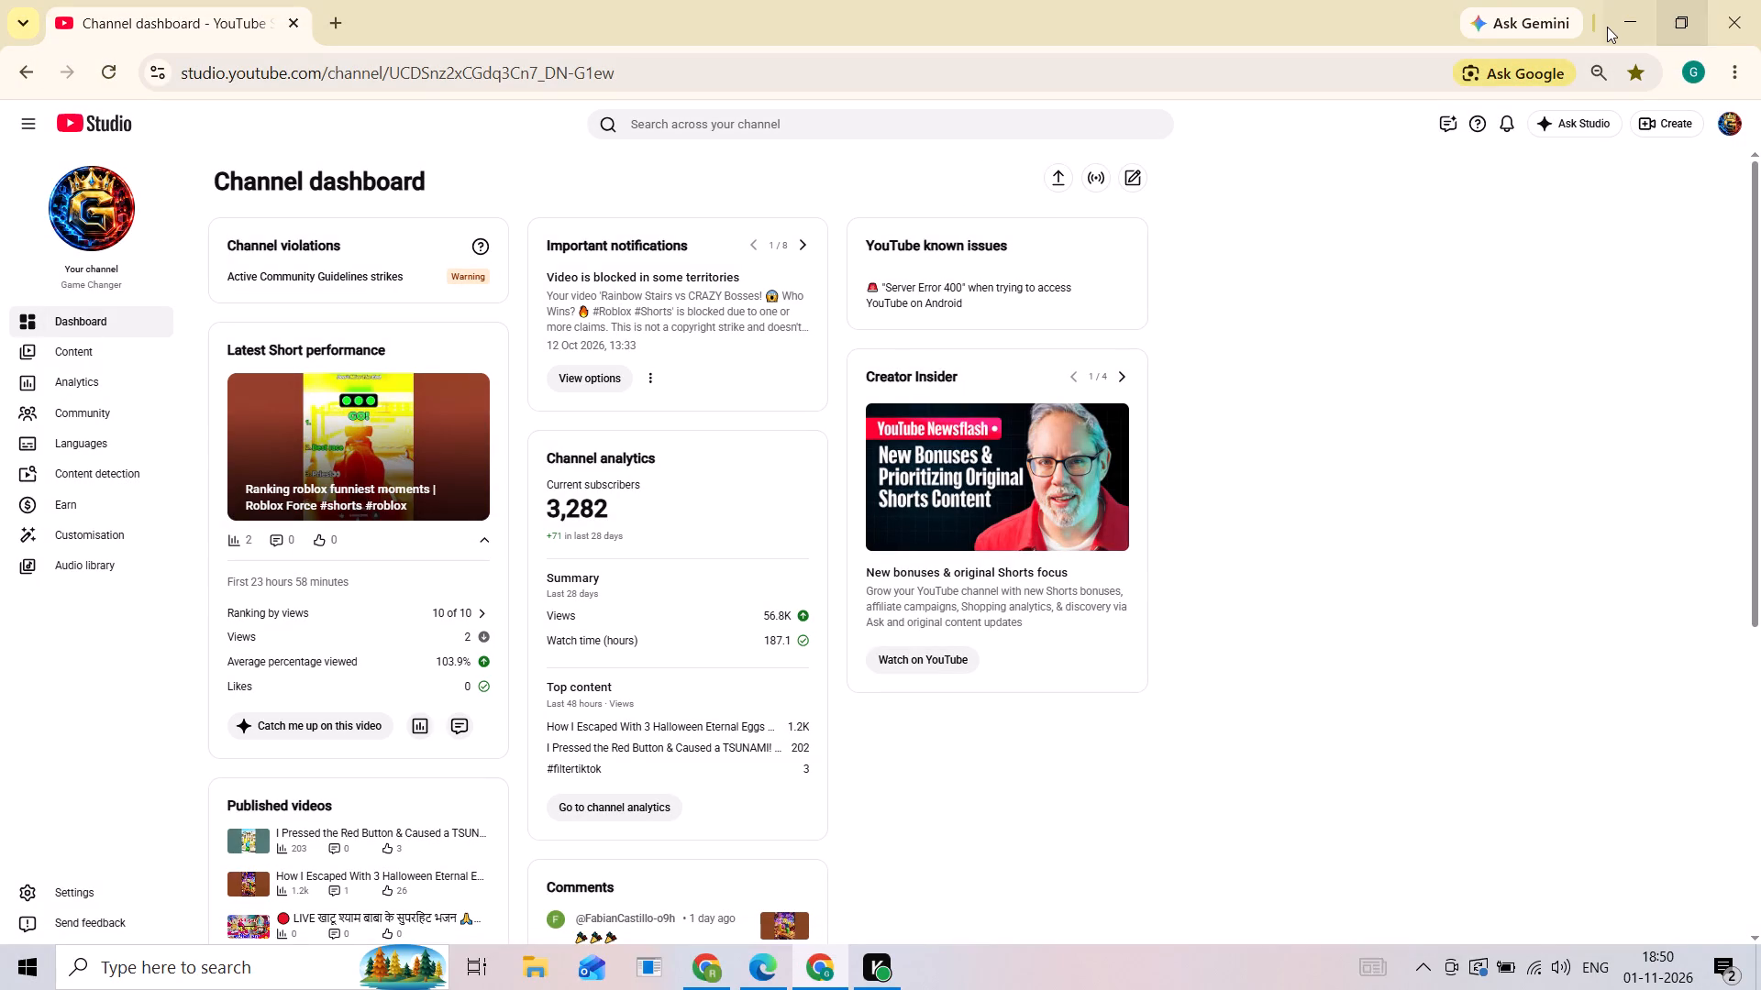
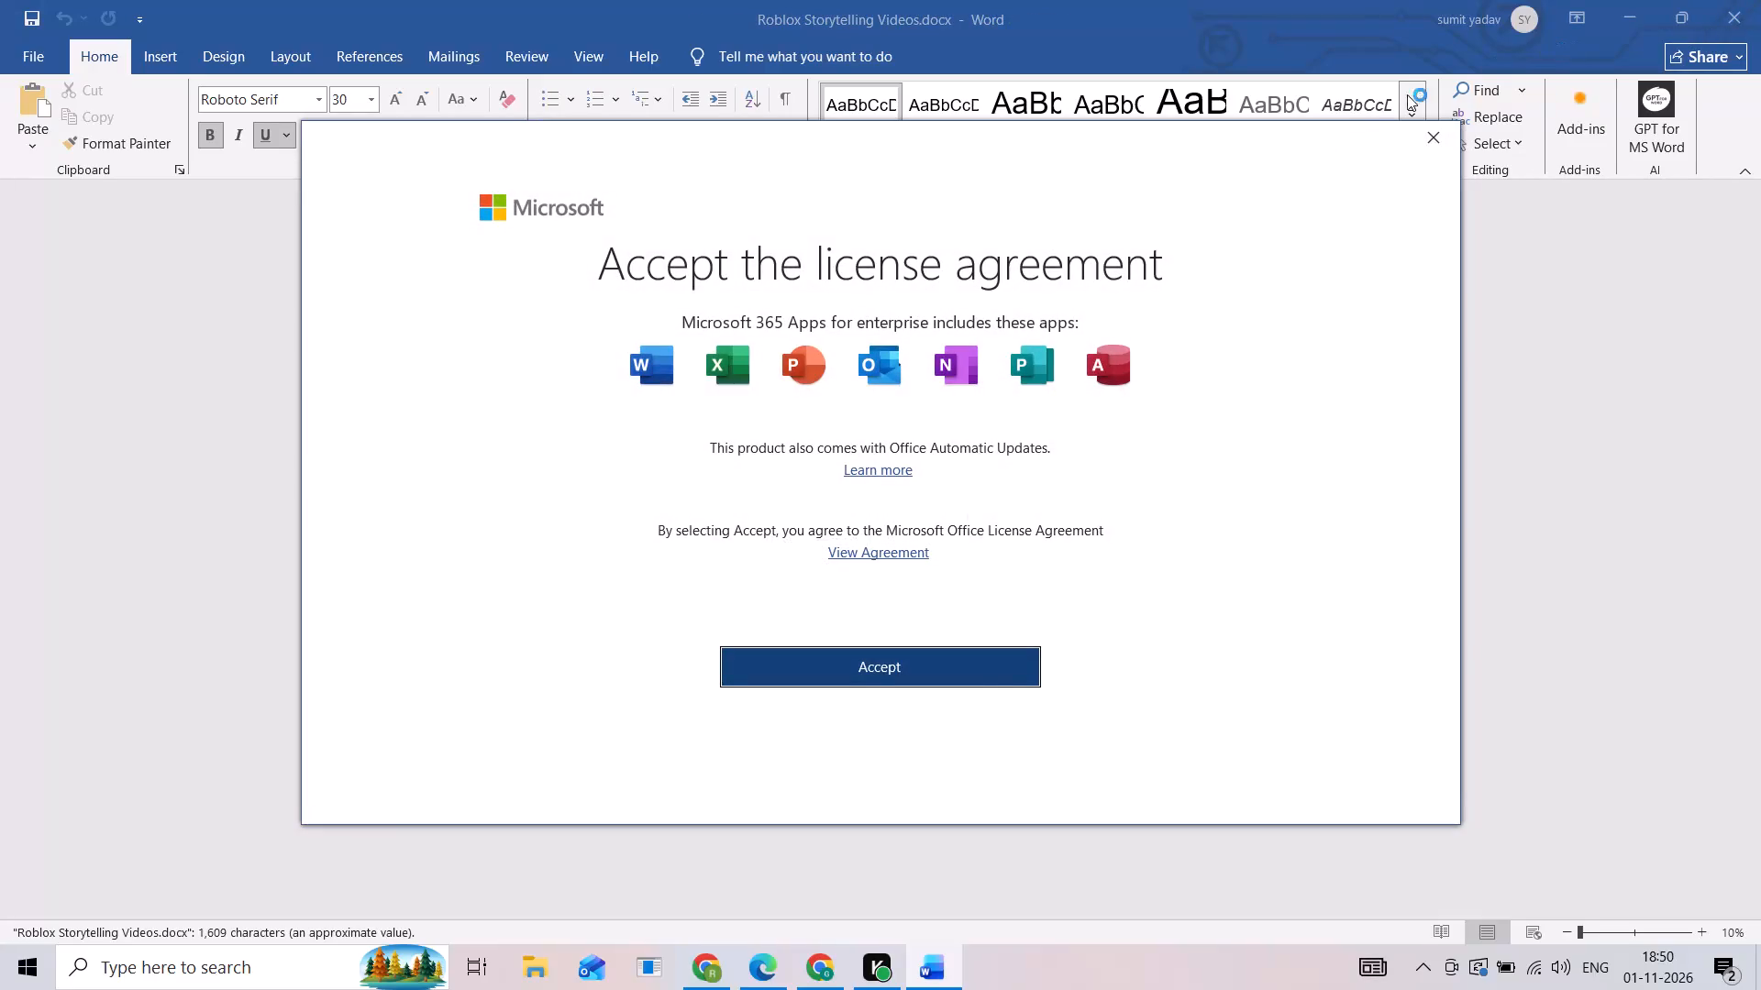
Accept the Microsoft 365 Apps for enterprise license agreement in Word.
{"action": "left_click", "coordinate": [954, 679]}
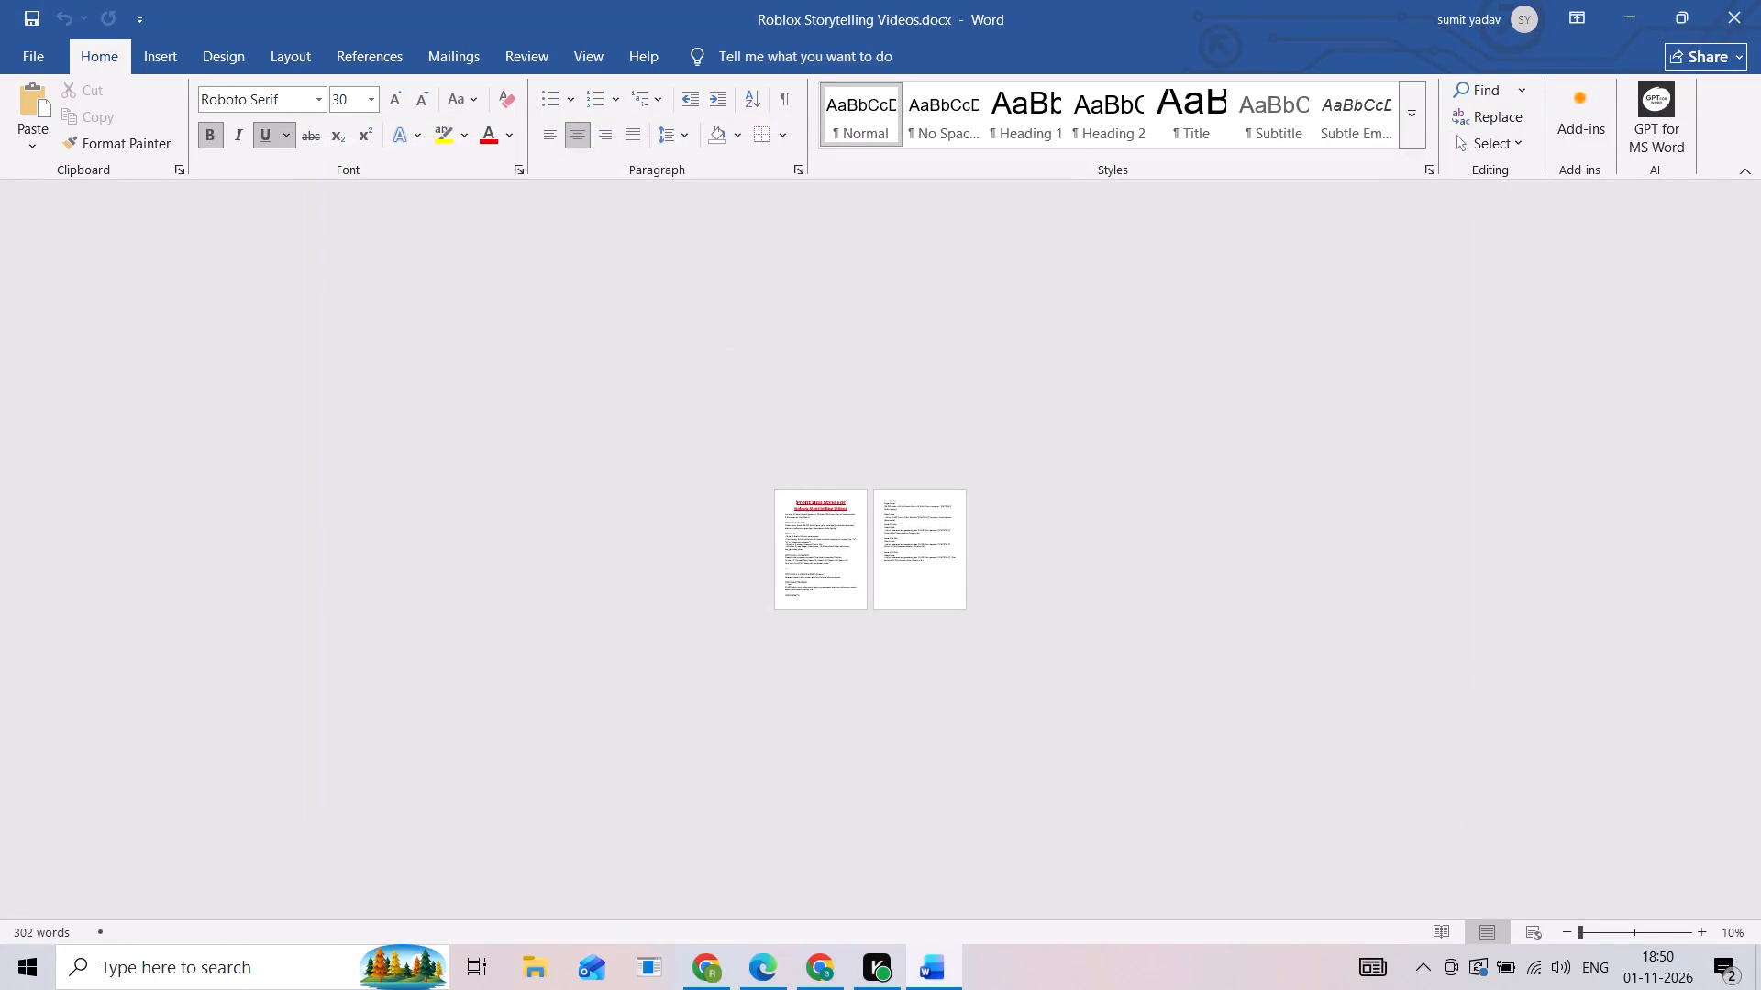
Check which Microsoft account is signed in to Word, and close the account details.
{"action": "left_click", "coordinate": [1516, 25]}
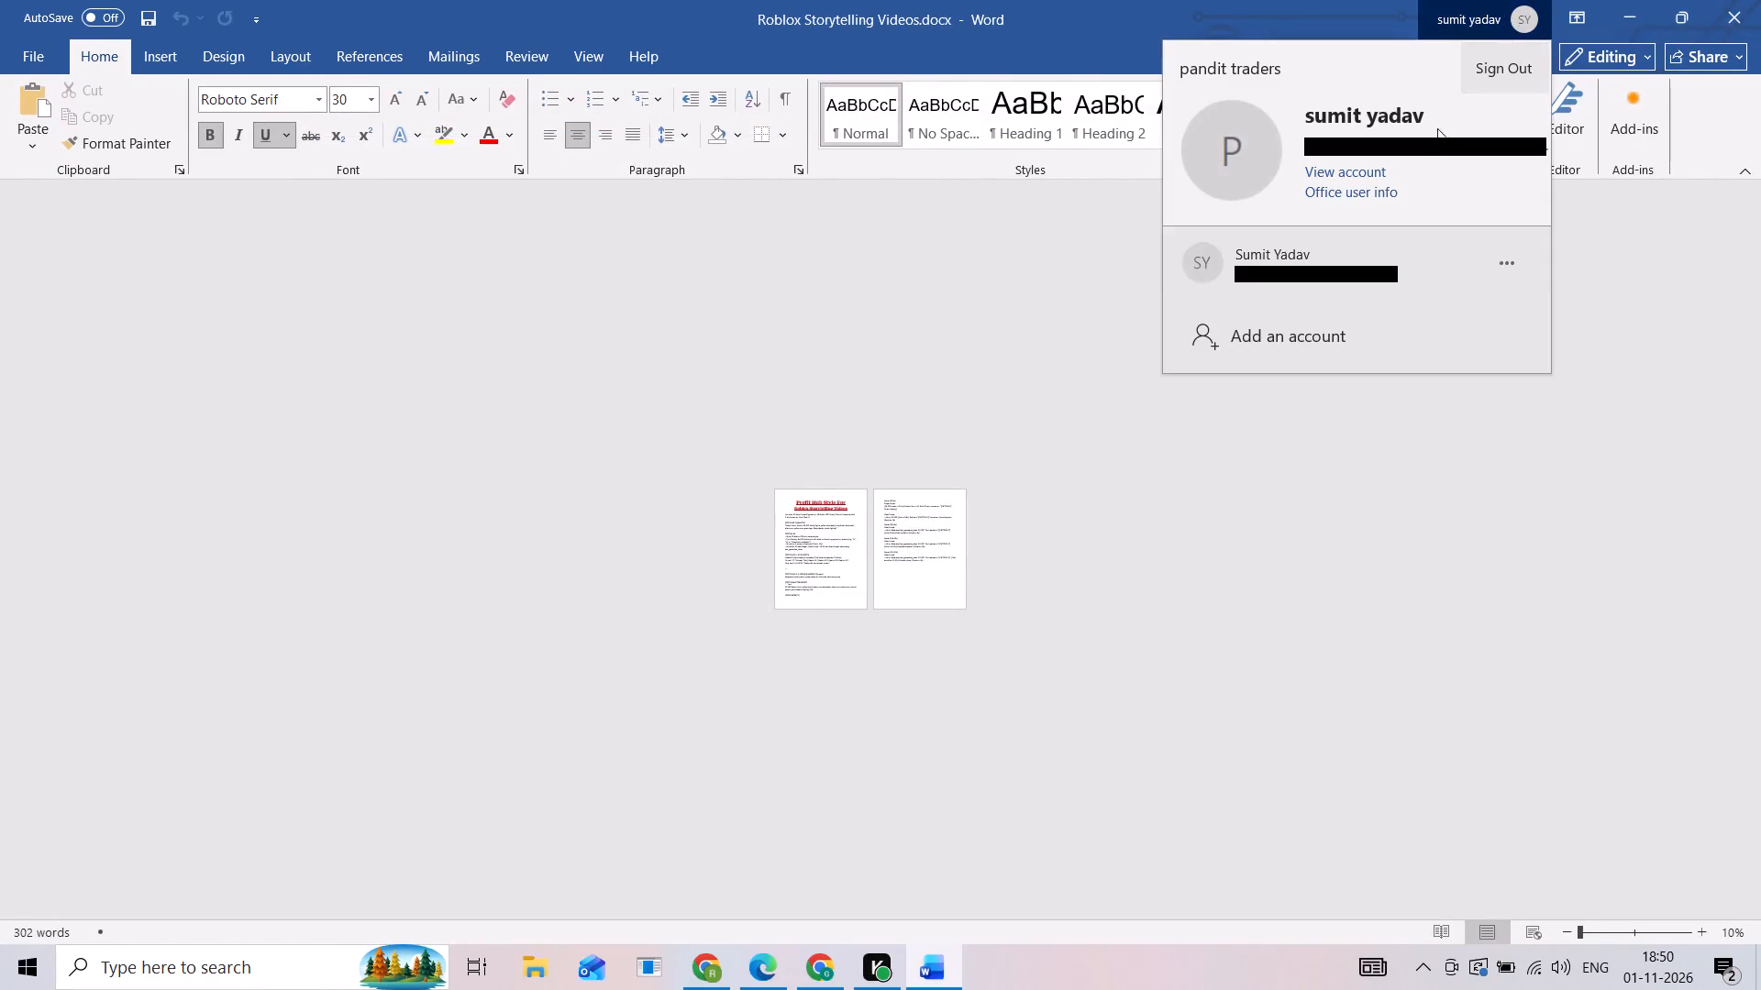
{"action": "left_click", "coordinate": [1297, 555]}
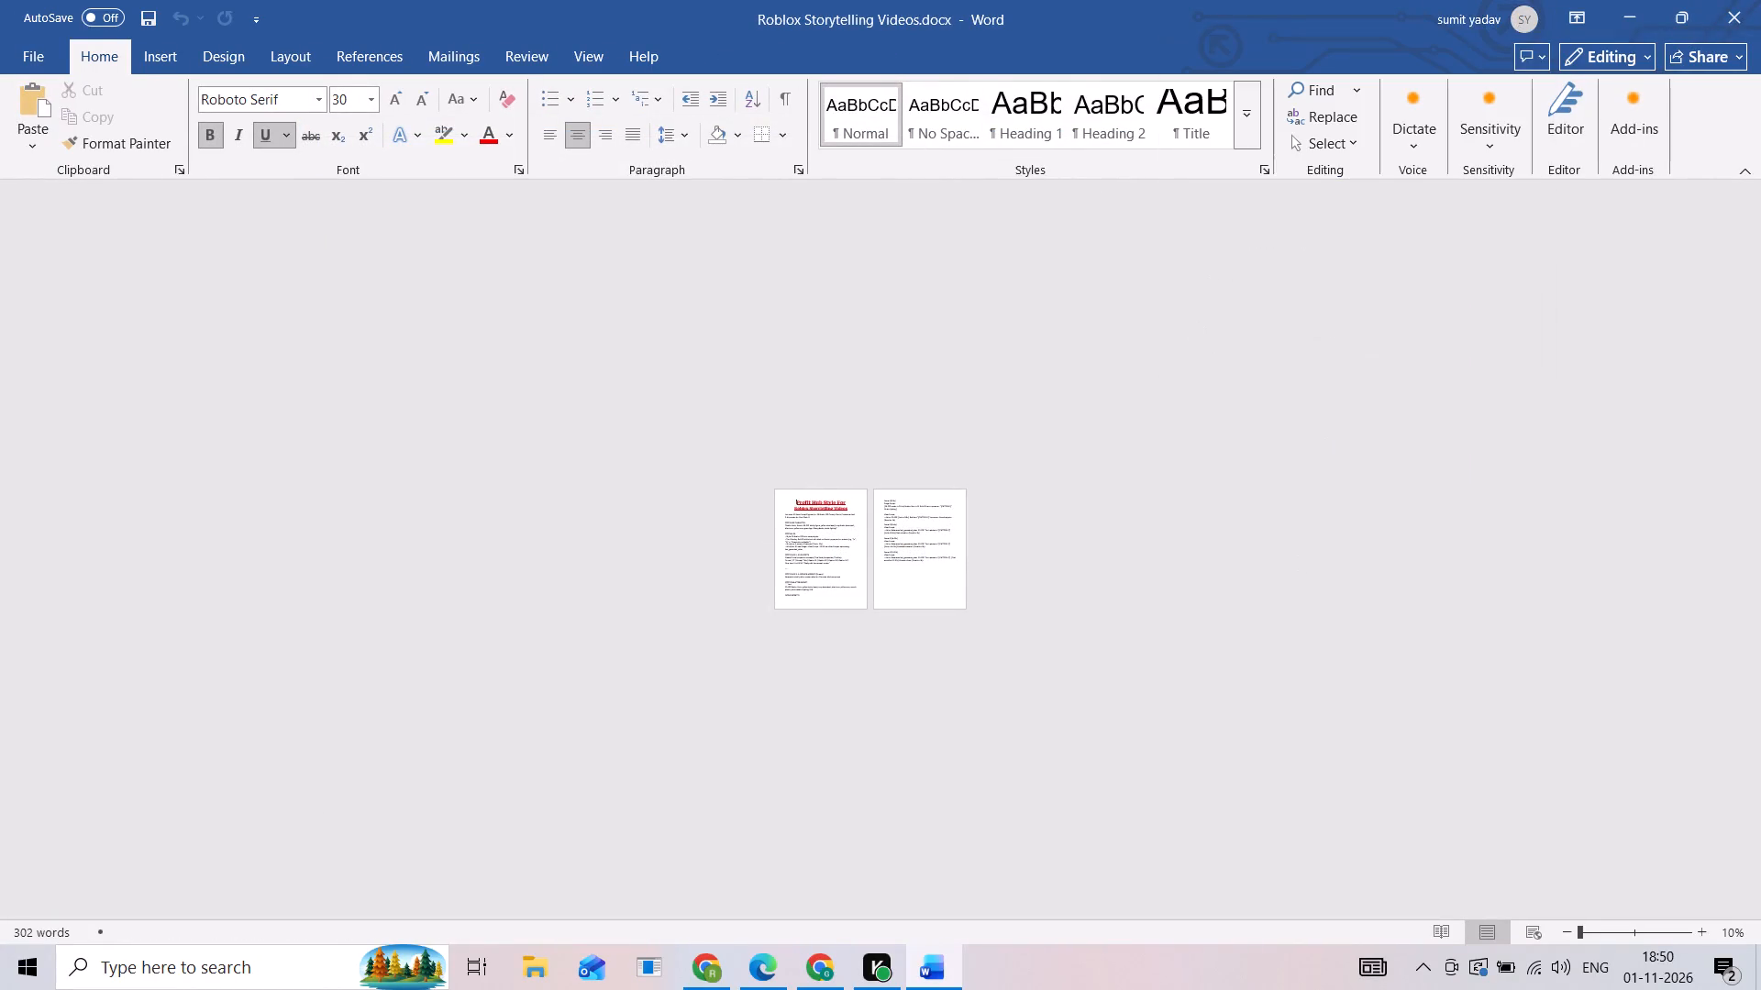
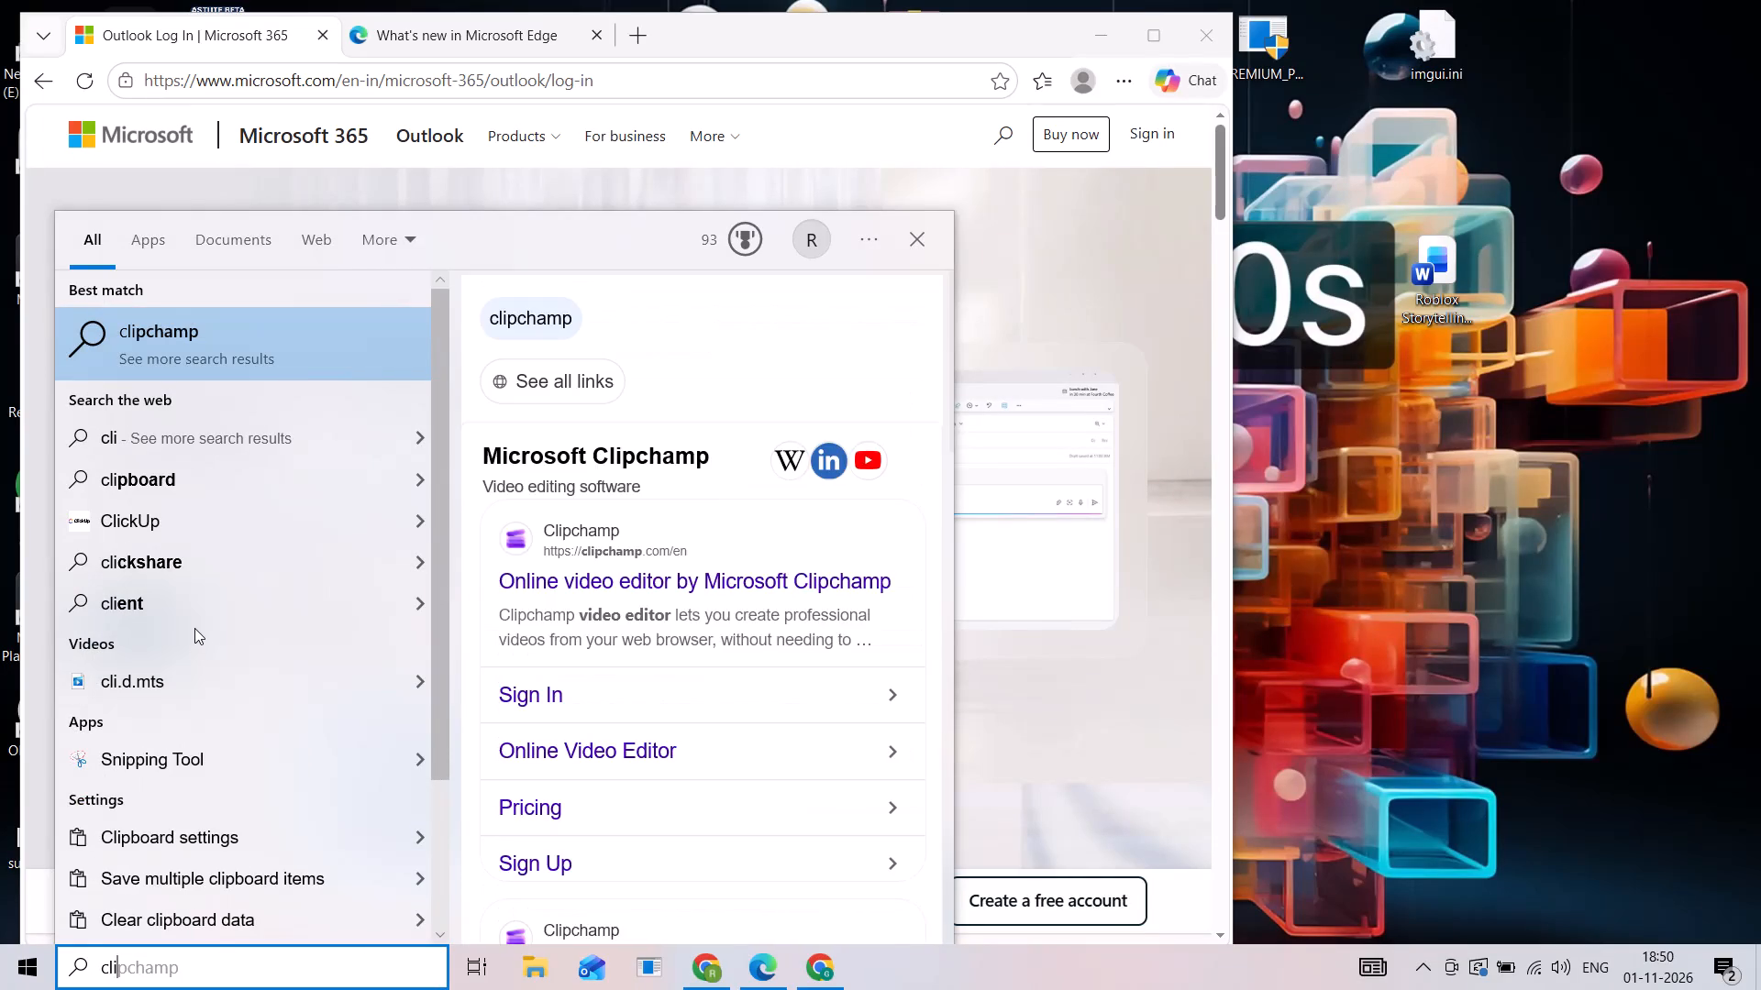
Open the Clipchamp app and sign out of the current Microsoft account.
{"action": "key", "text": "p"}
{"action": "left_click", "coordinate": [213, 335]}
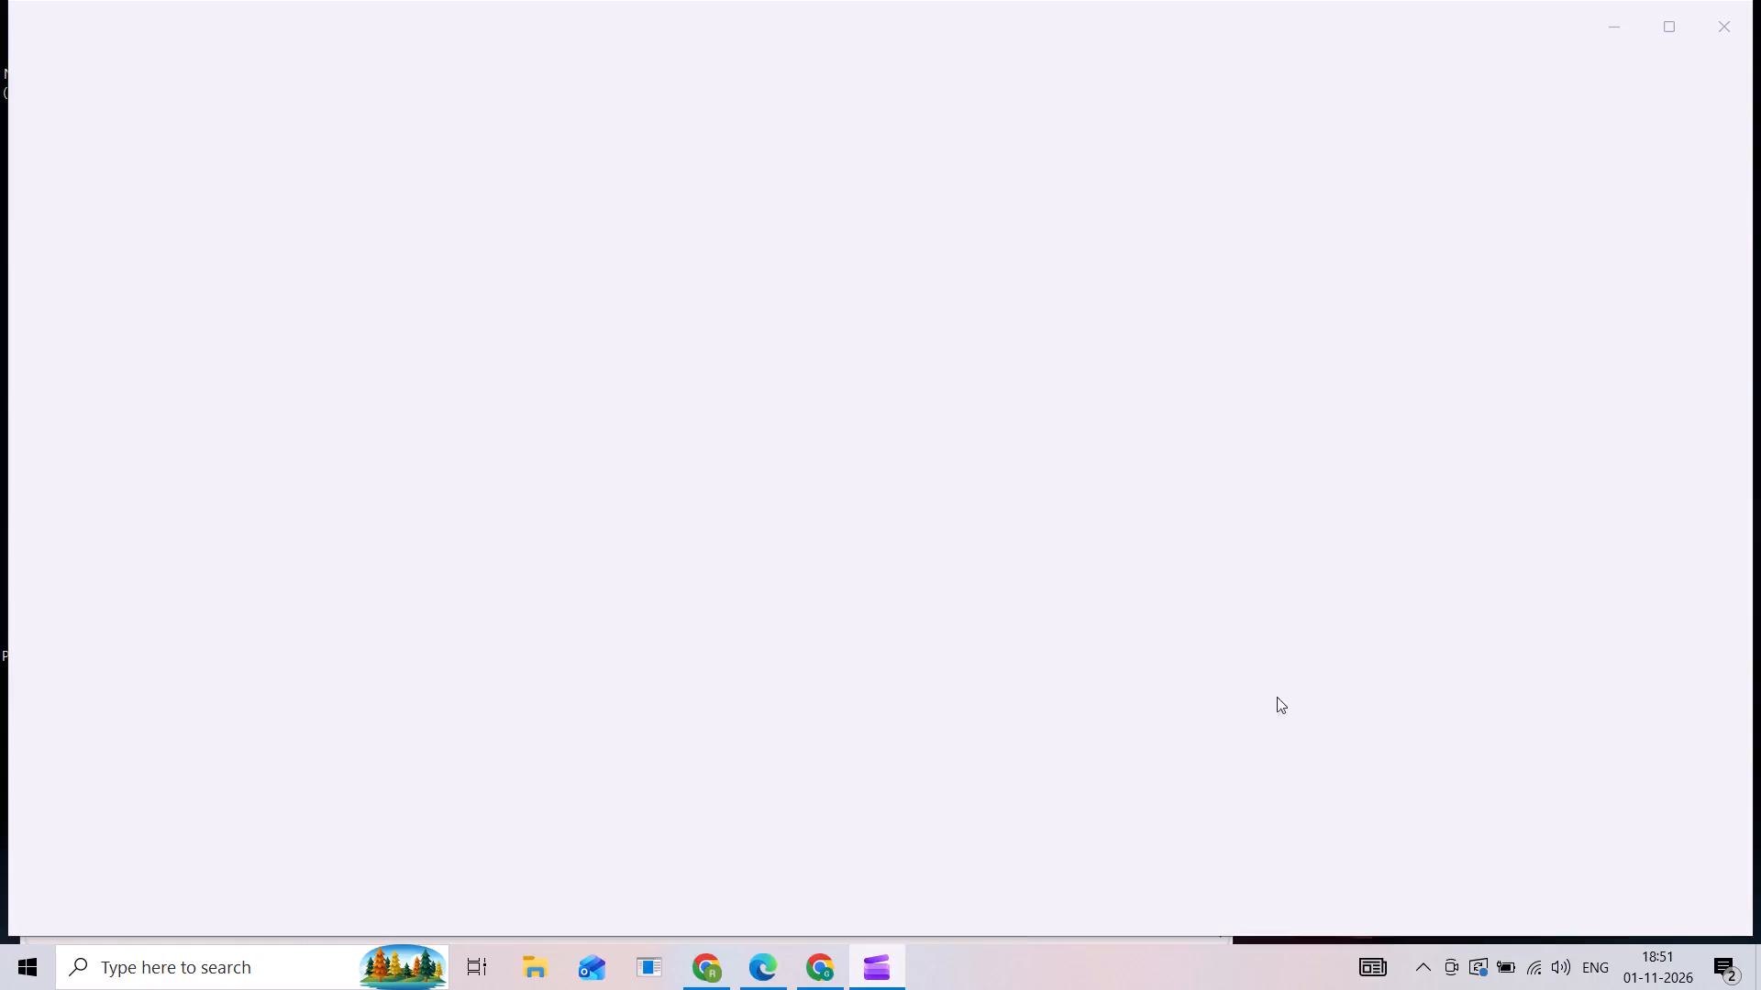
{"action": "left_click", "coordinate": [1553, 27]}
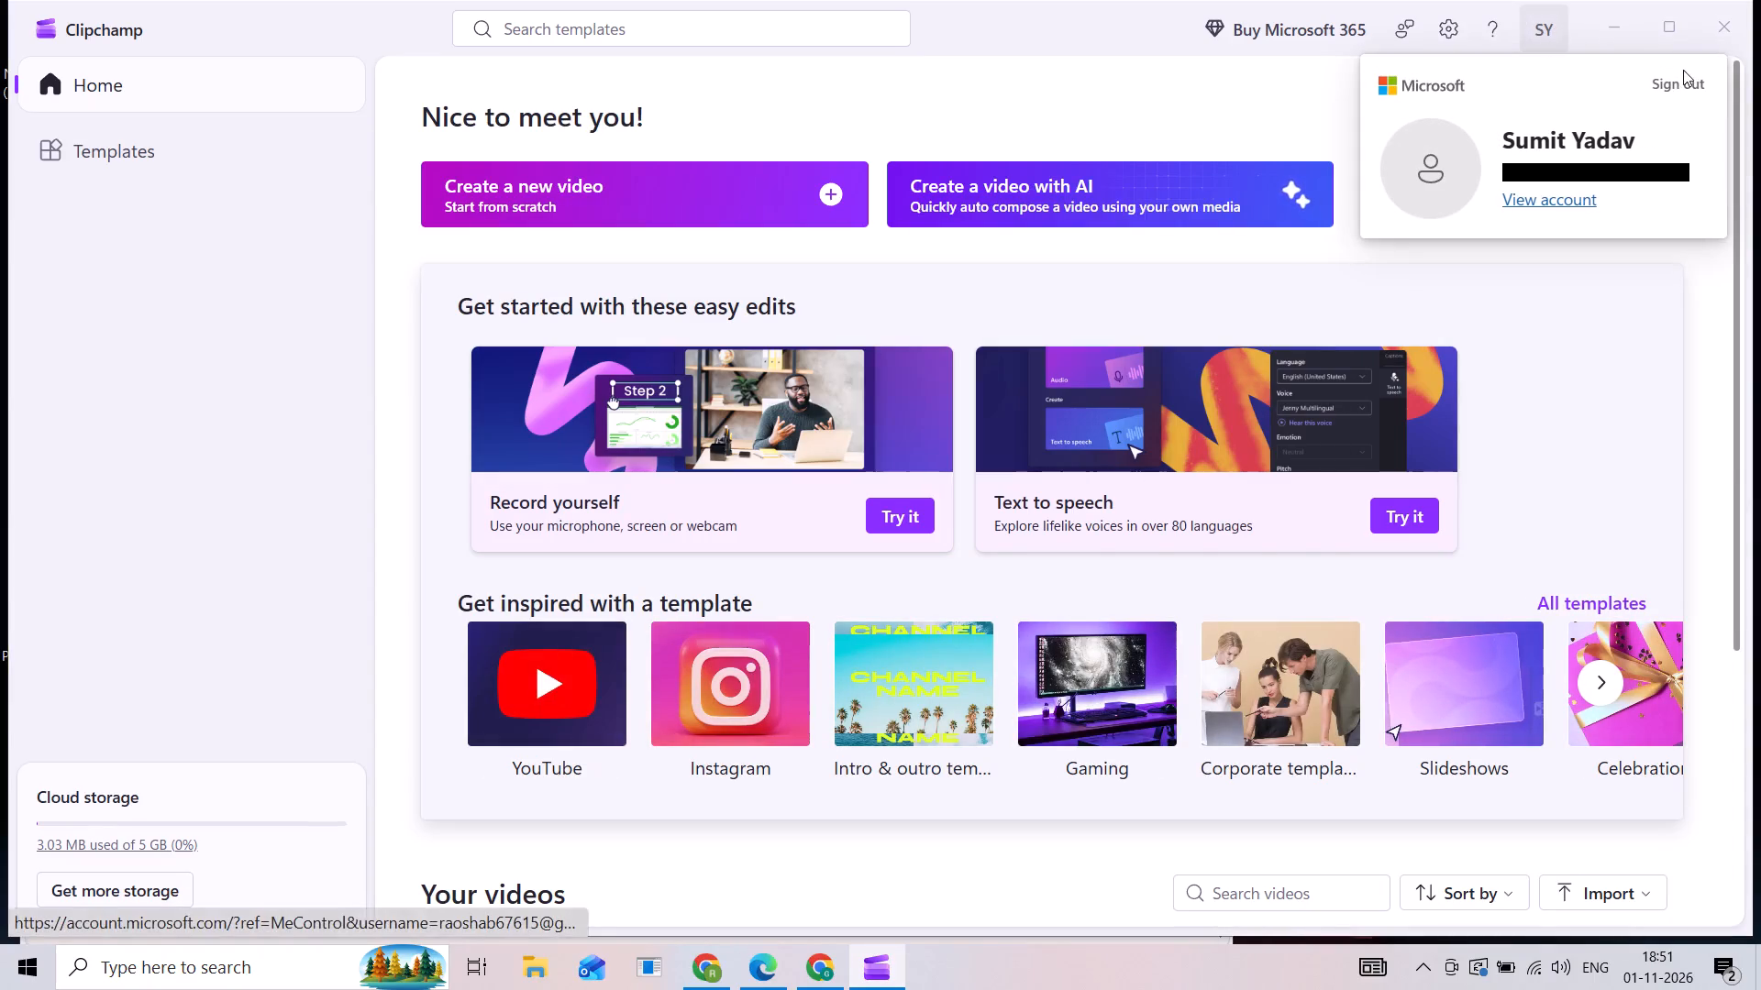
{"action": "left_click", "coordinate": [1679, 82]}
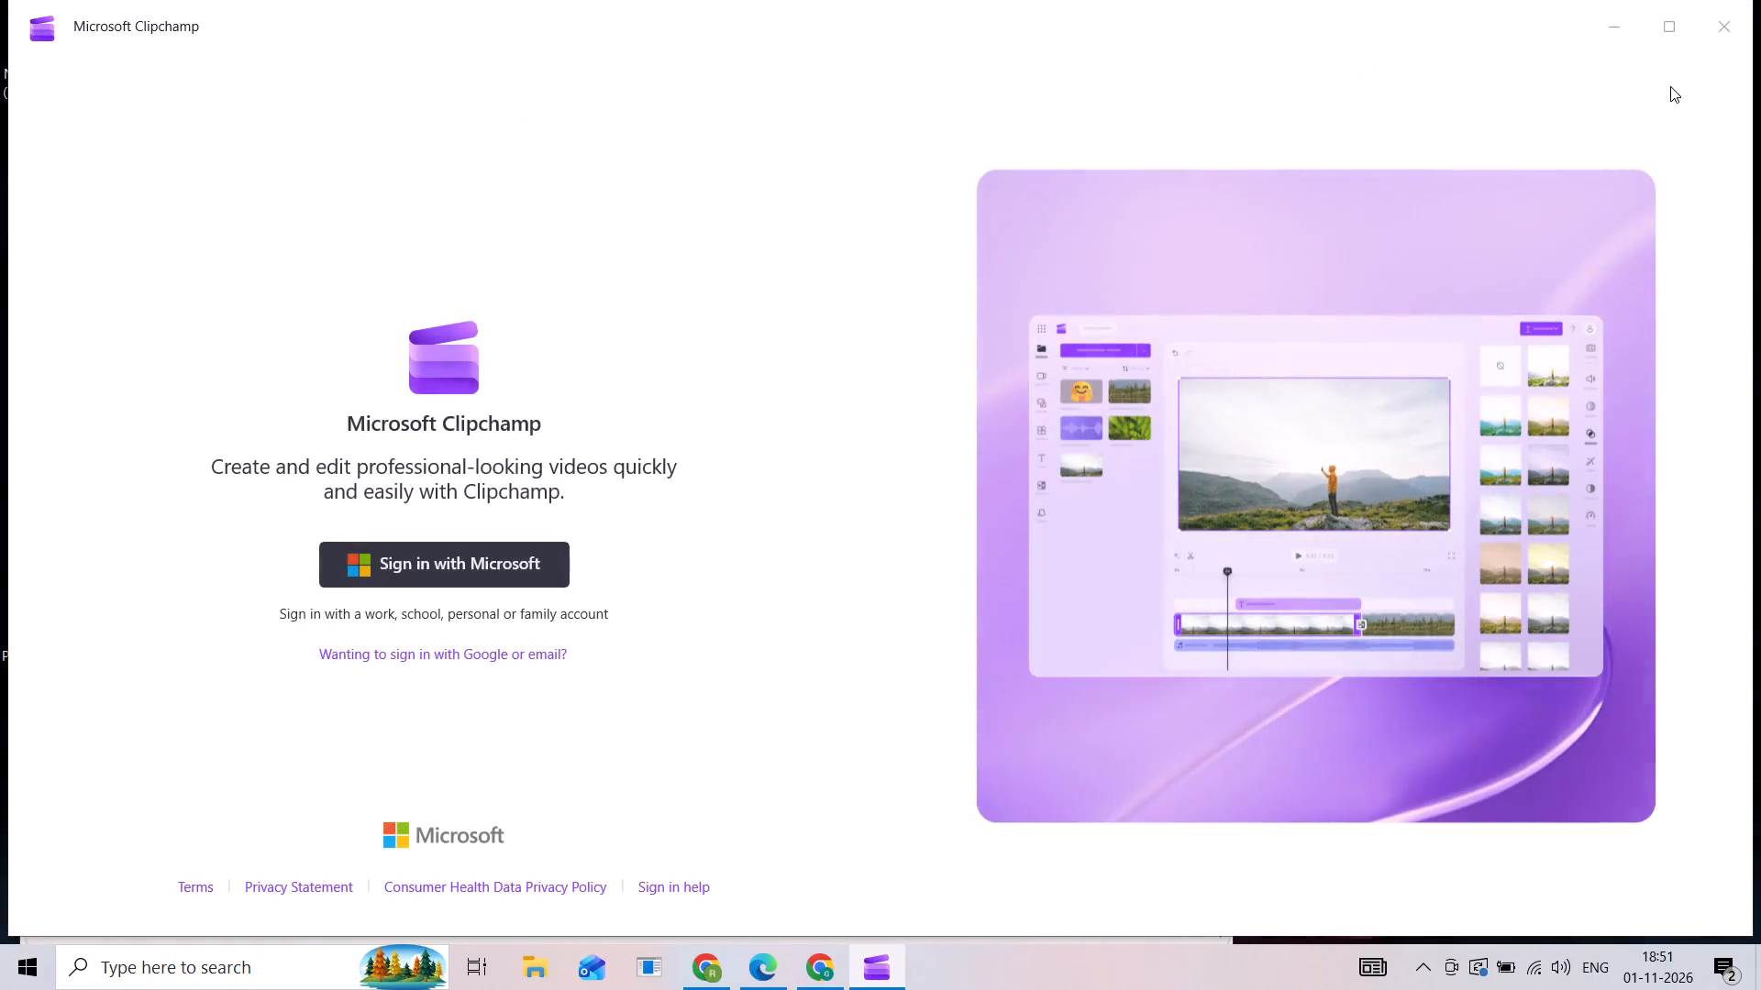
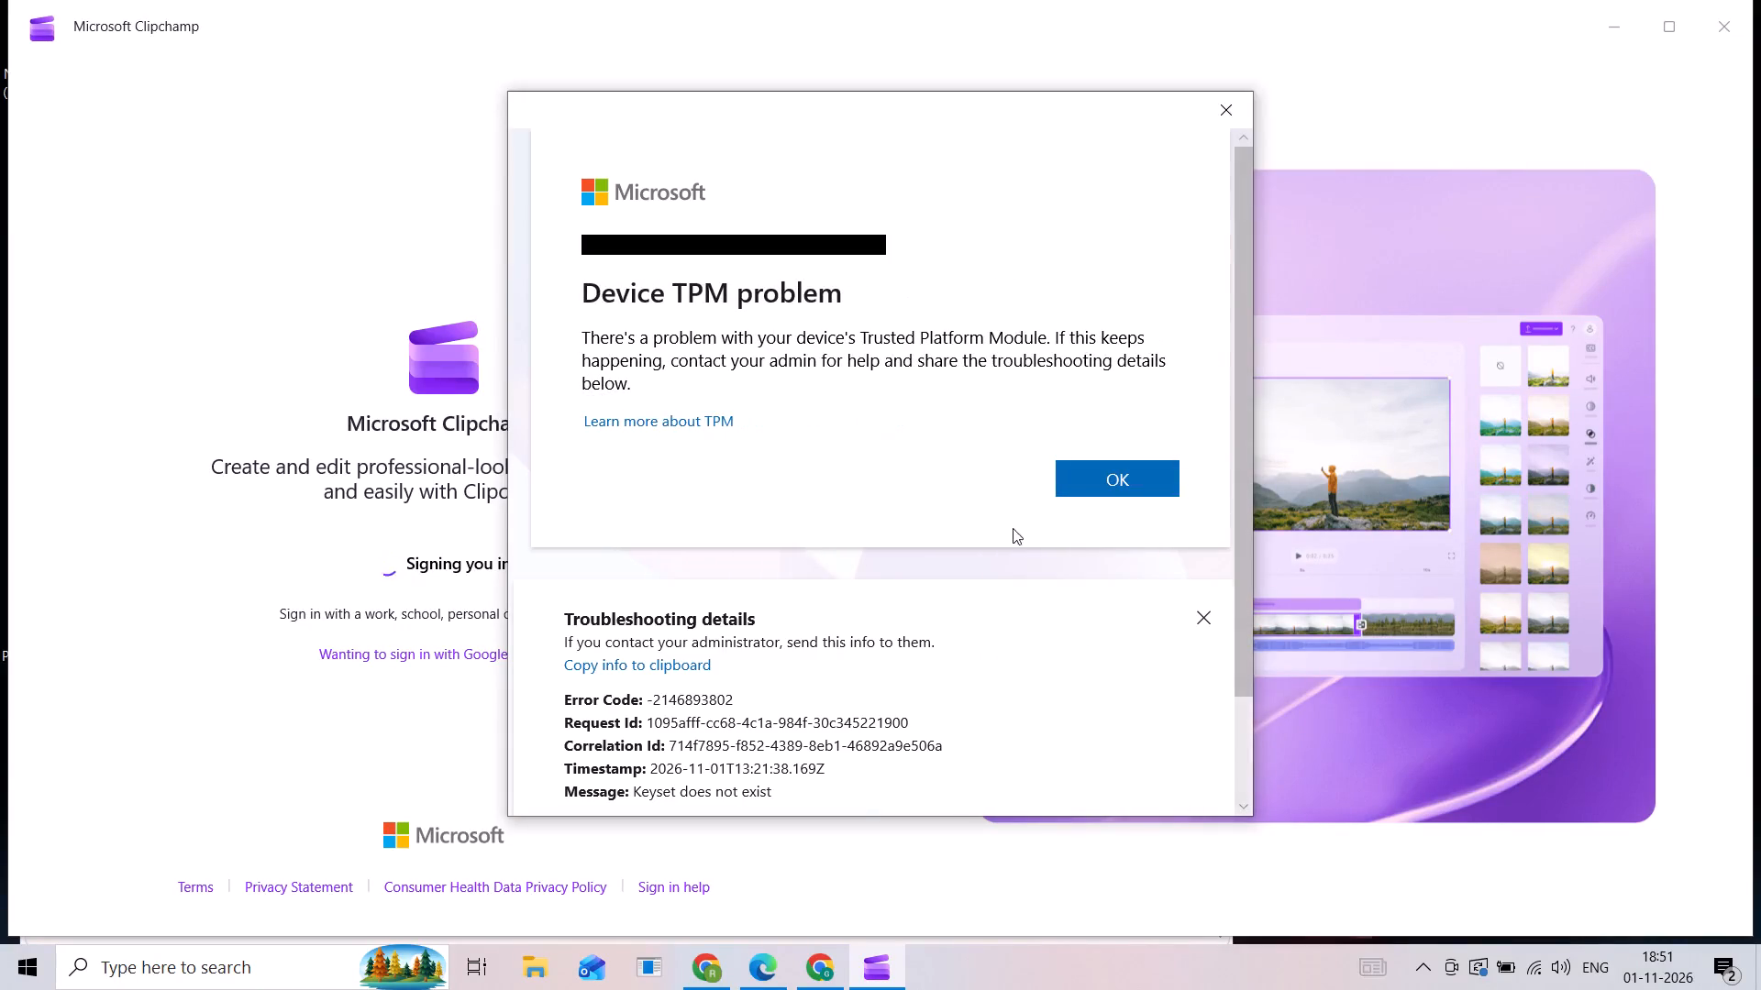
Dismiss the device TPM problem notice and let the Clipchamp sign-in finish.
{"action": "scroll", "coordinate": [1009, 524], "scroll_direction": "down", "scroll_amount": 7}
{"action": "left_click", "coordinate": [1133, 350]}
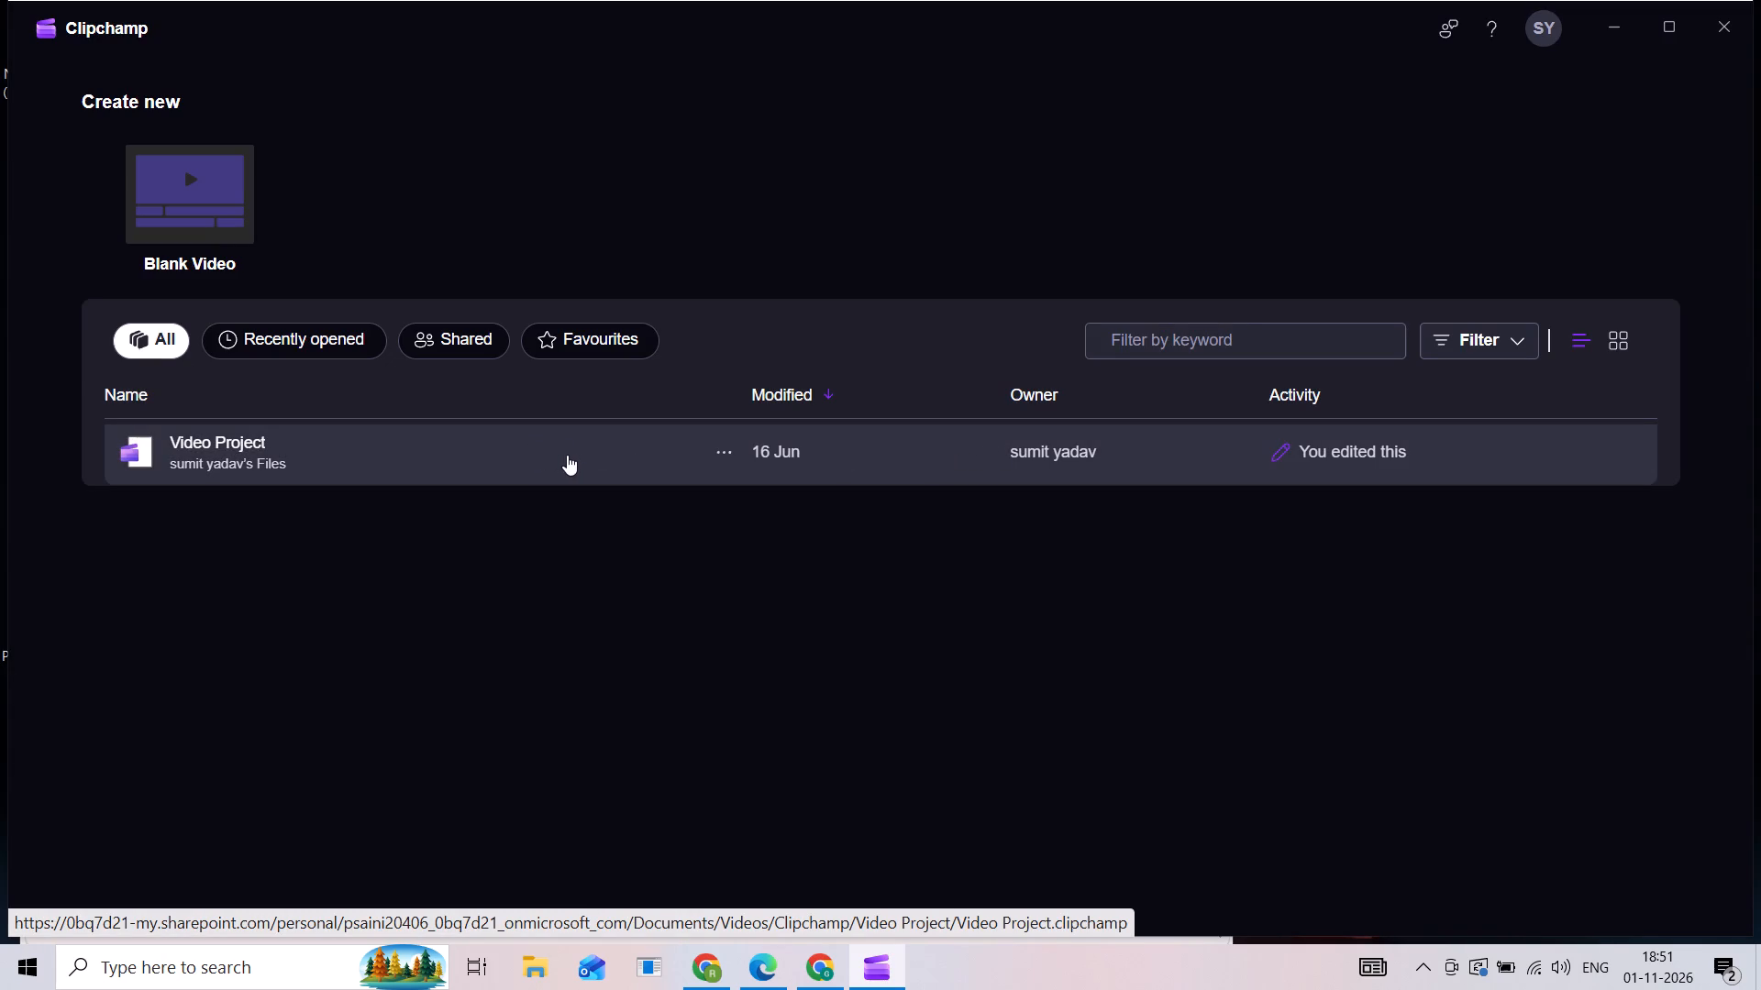
Open the existing project named Video Project from the project list.
{"action": "left_click", "coordinate": [567, 455]}
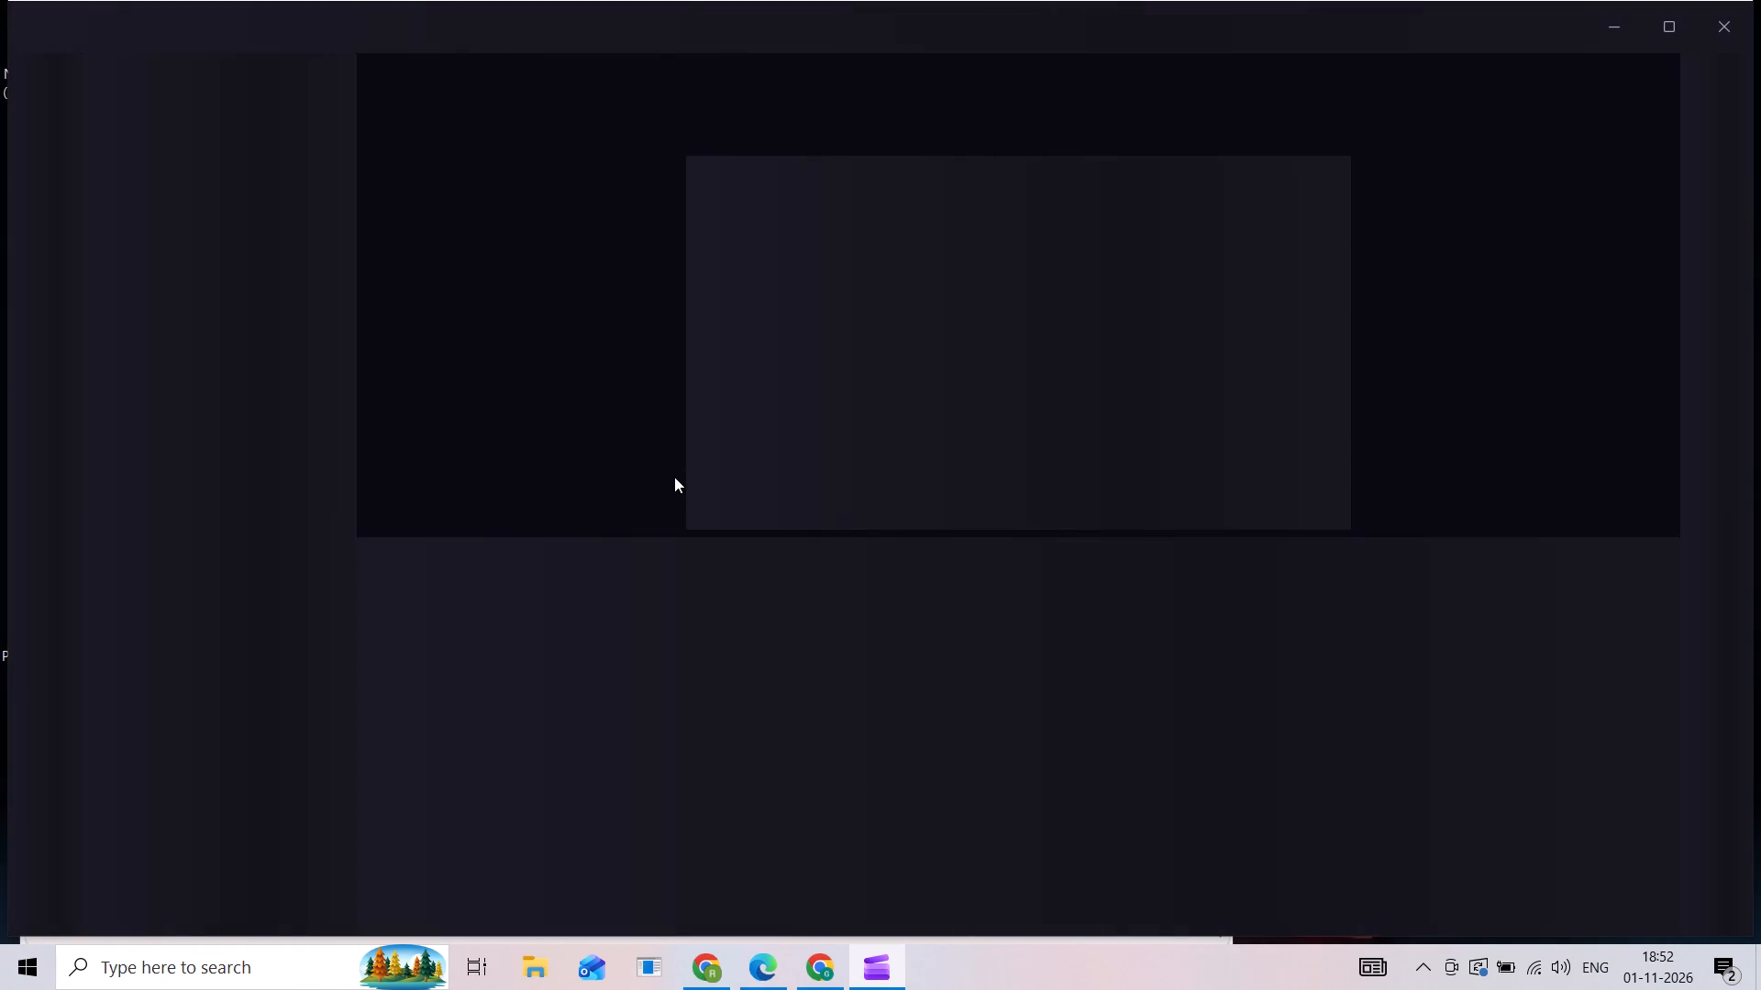
Play the project's timeline from the start to preview the video.
{"action": "left_click", "coordinate": [1021, 599]}
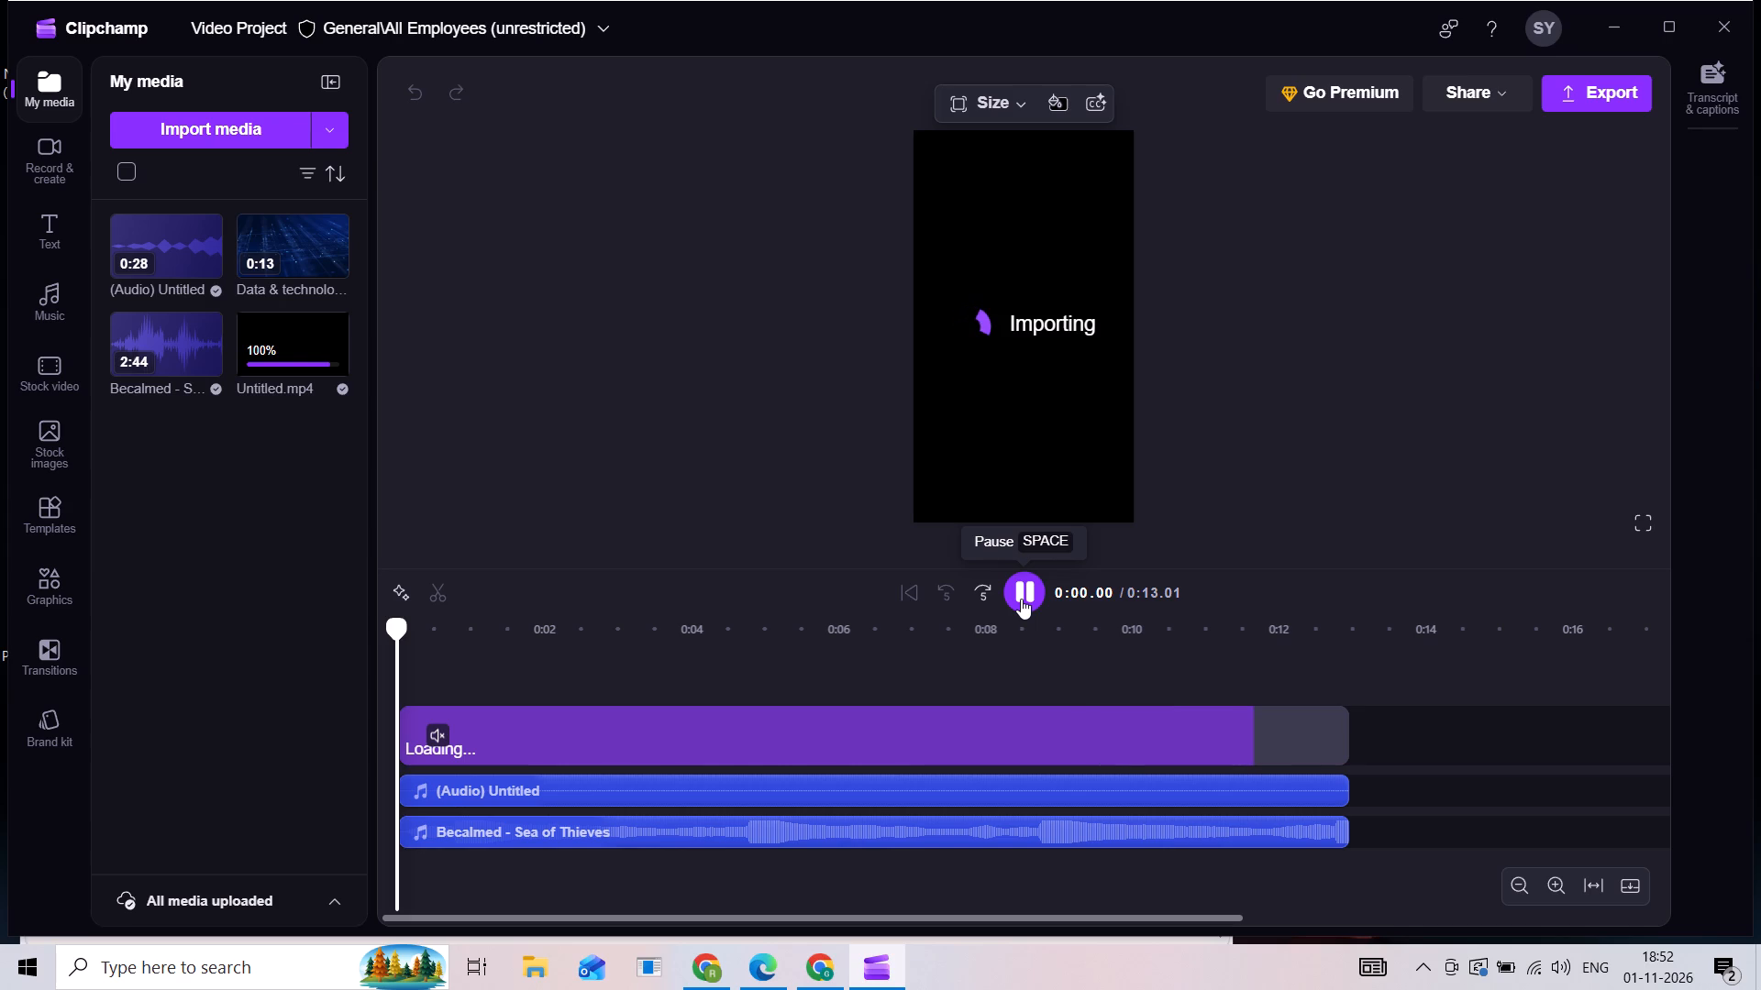
{"action": "left_click", "coordinate": [1021, 599]}
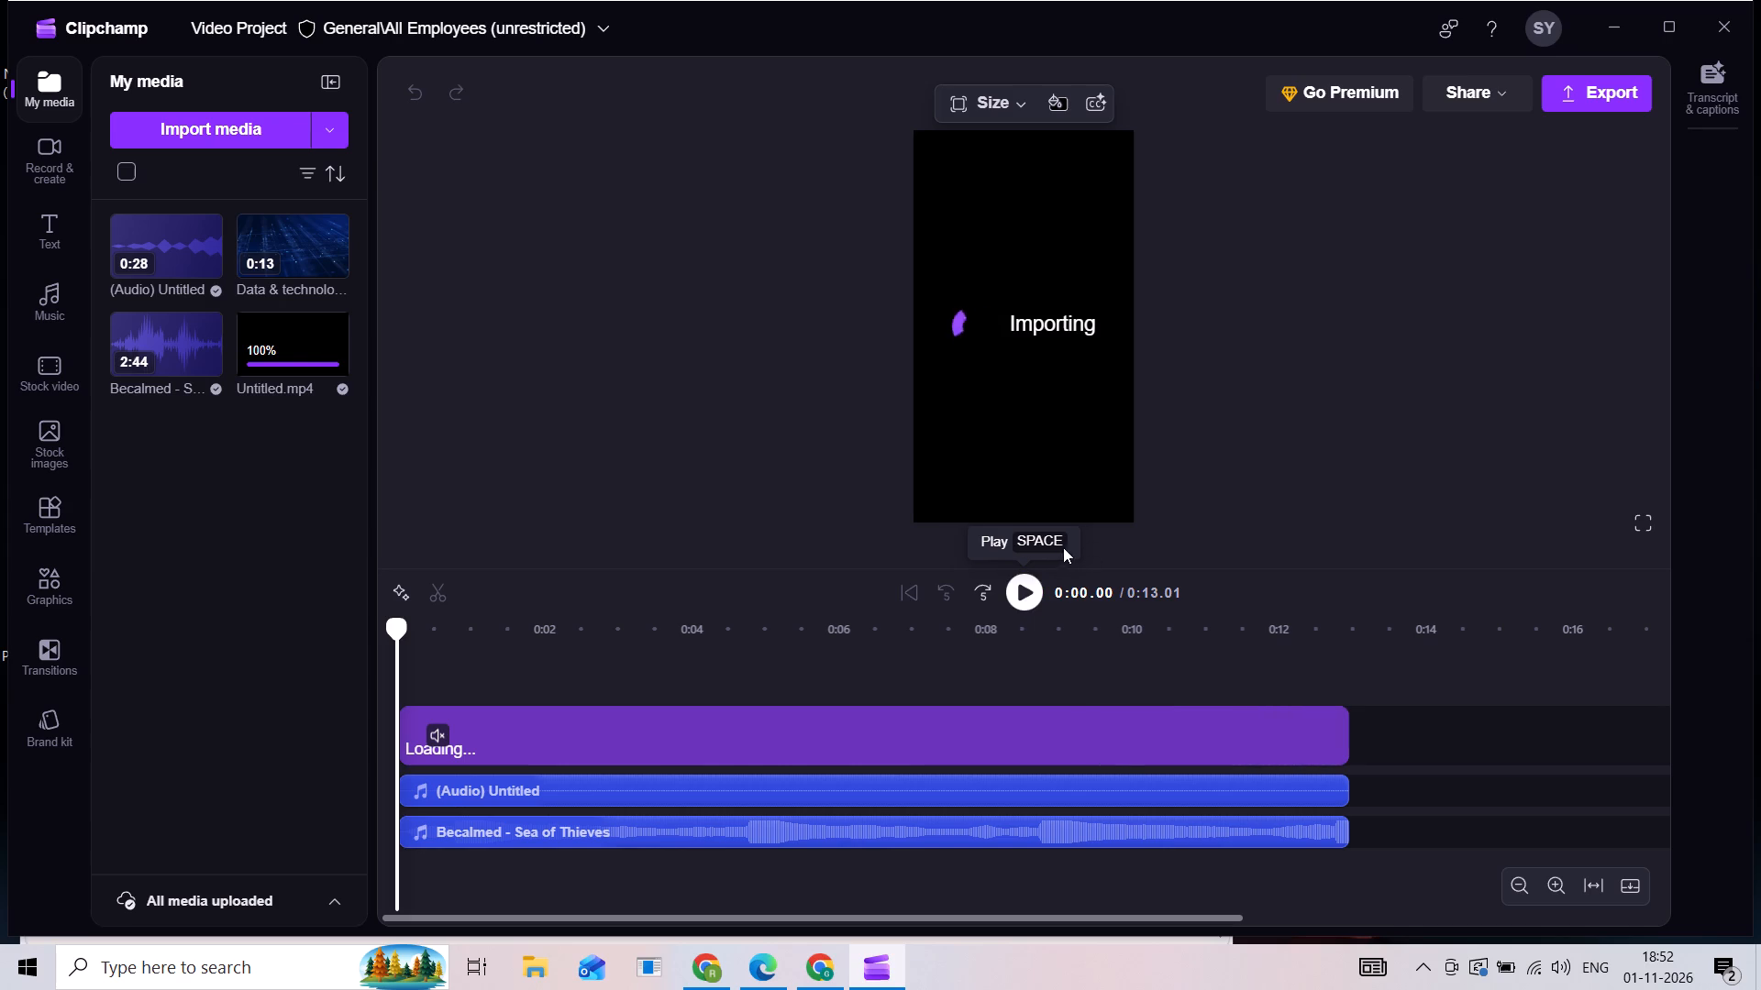
{"action": "left_click", "coordinate": [1024, 598]}
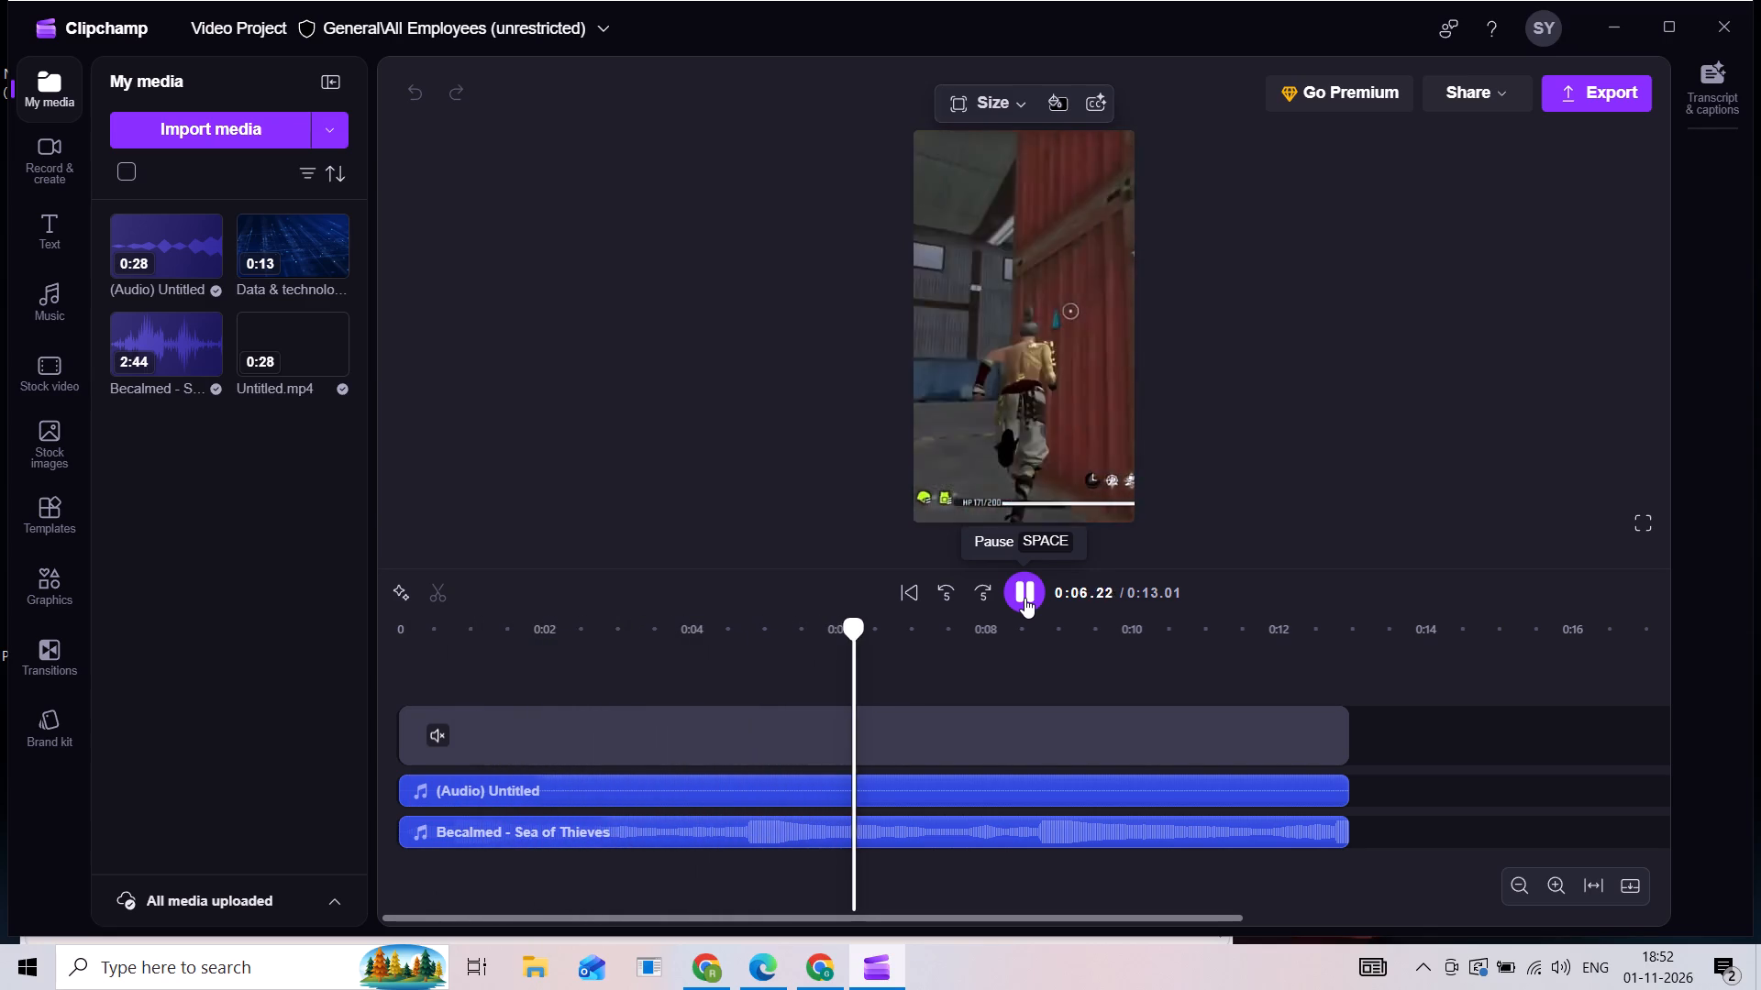
Examine the brand kit, transitions, graphics, template options and stock video library without adding anything to the project.
{"action": "left_click", "coordinate": [55, 679]}
{"action": "left_click", "coordinate": [46, 718]}
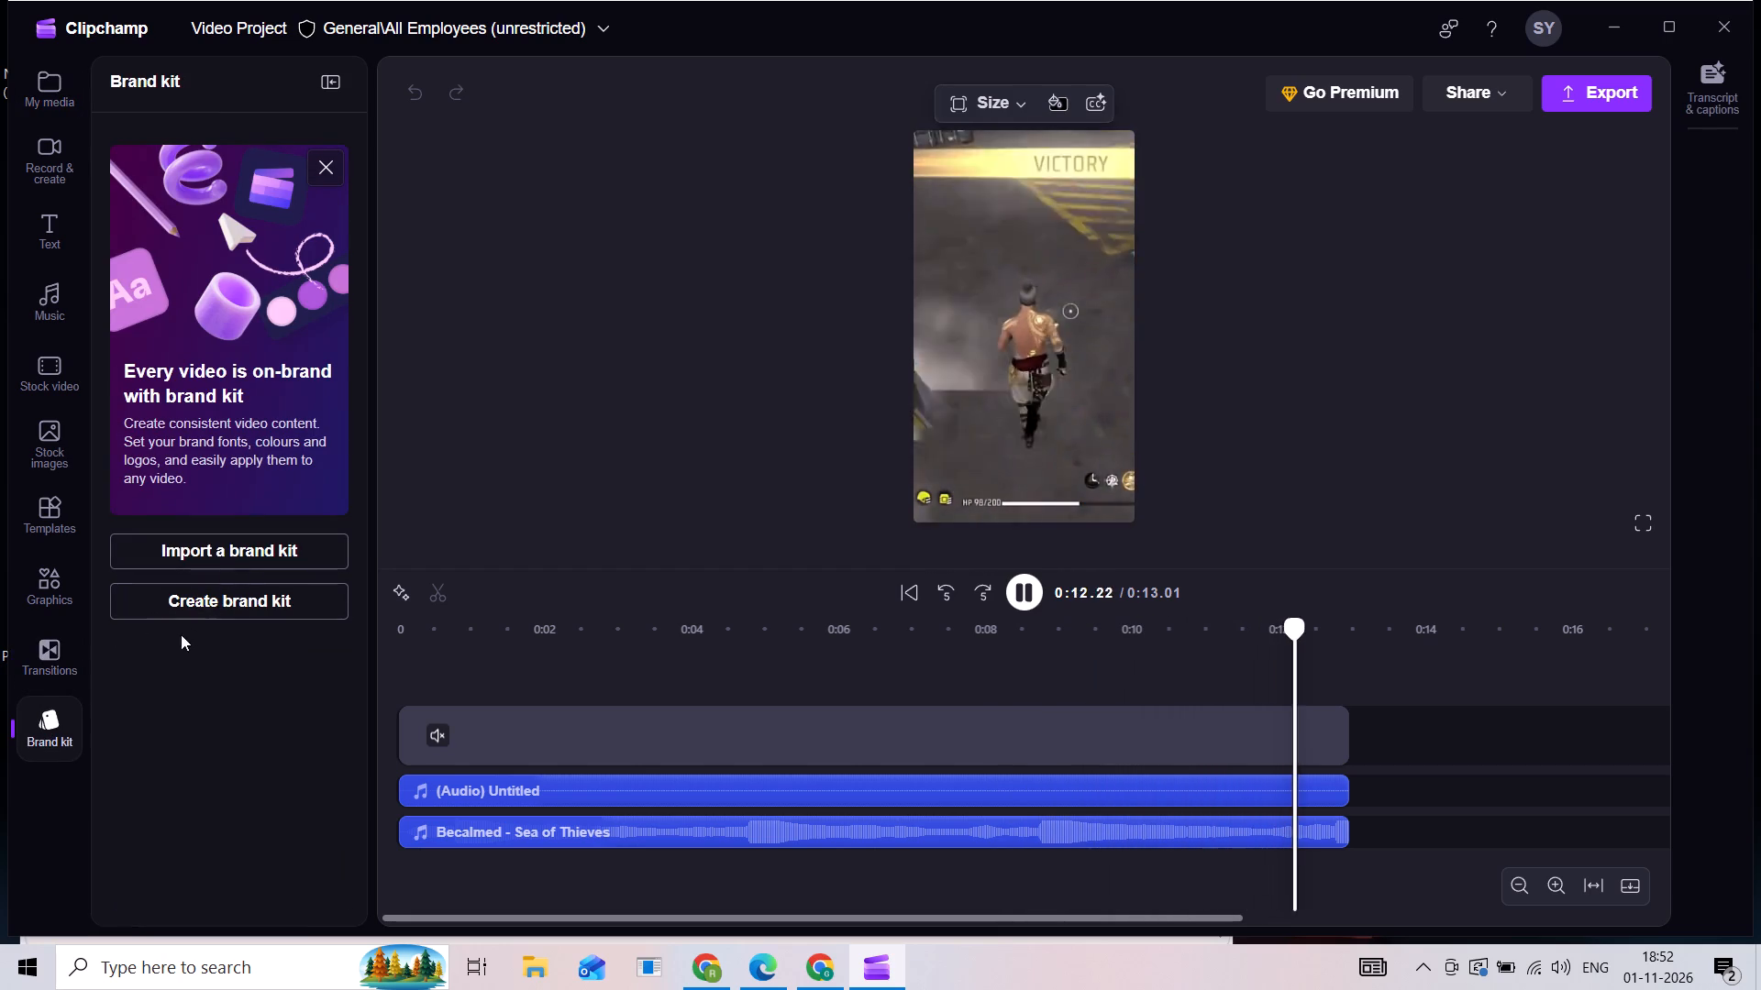
{"action": "left_click", "coordinate": [59, 654]}
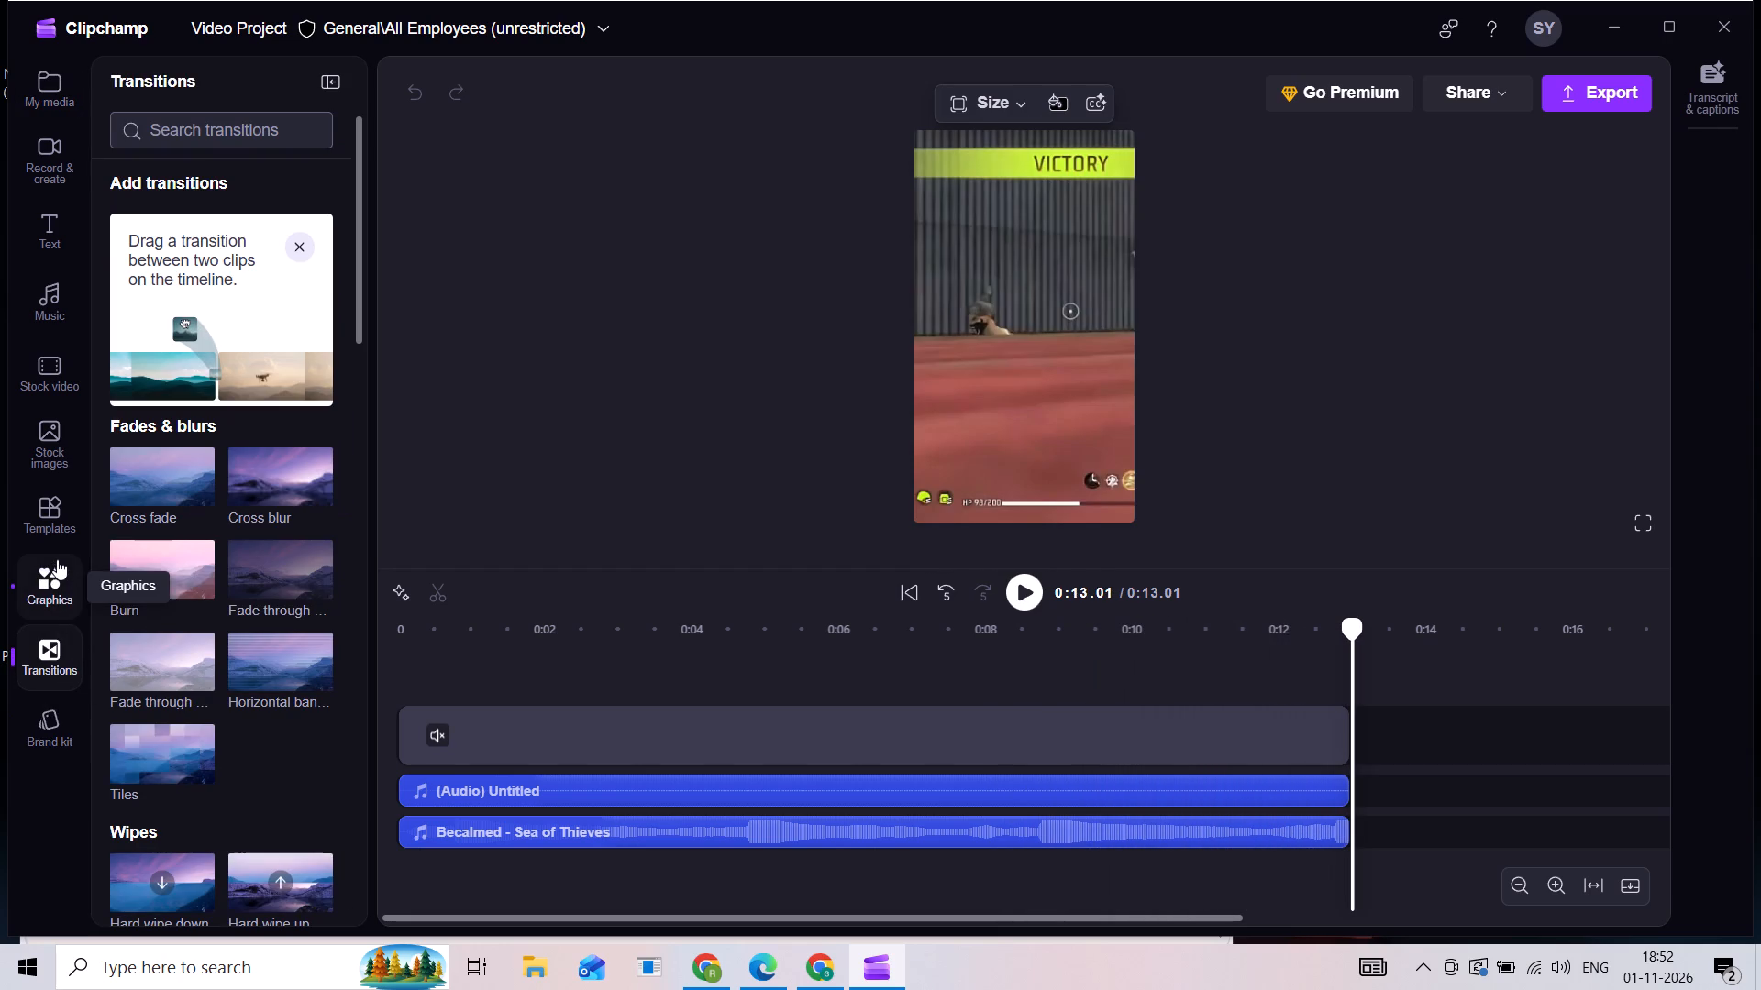
{"action": "left_click", "coordinate": [57, 564]}
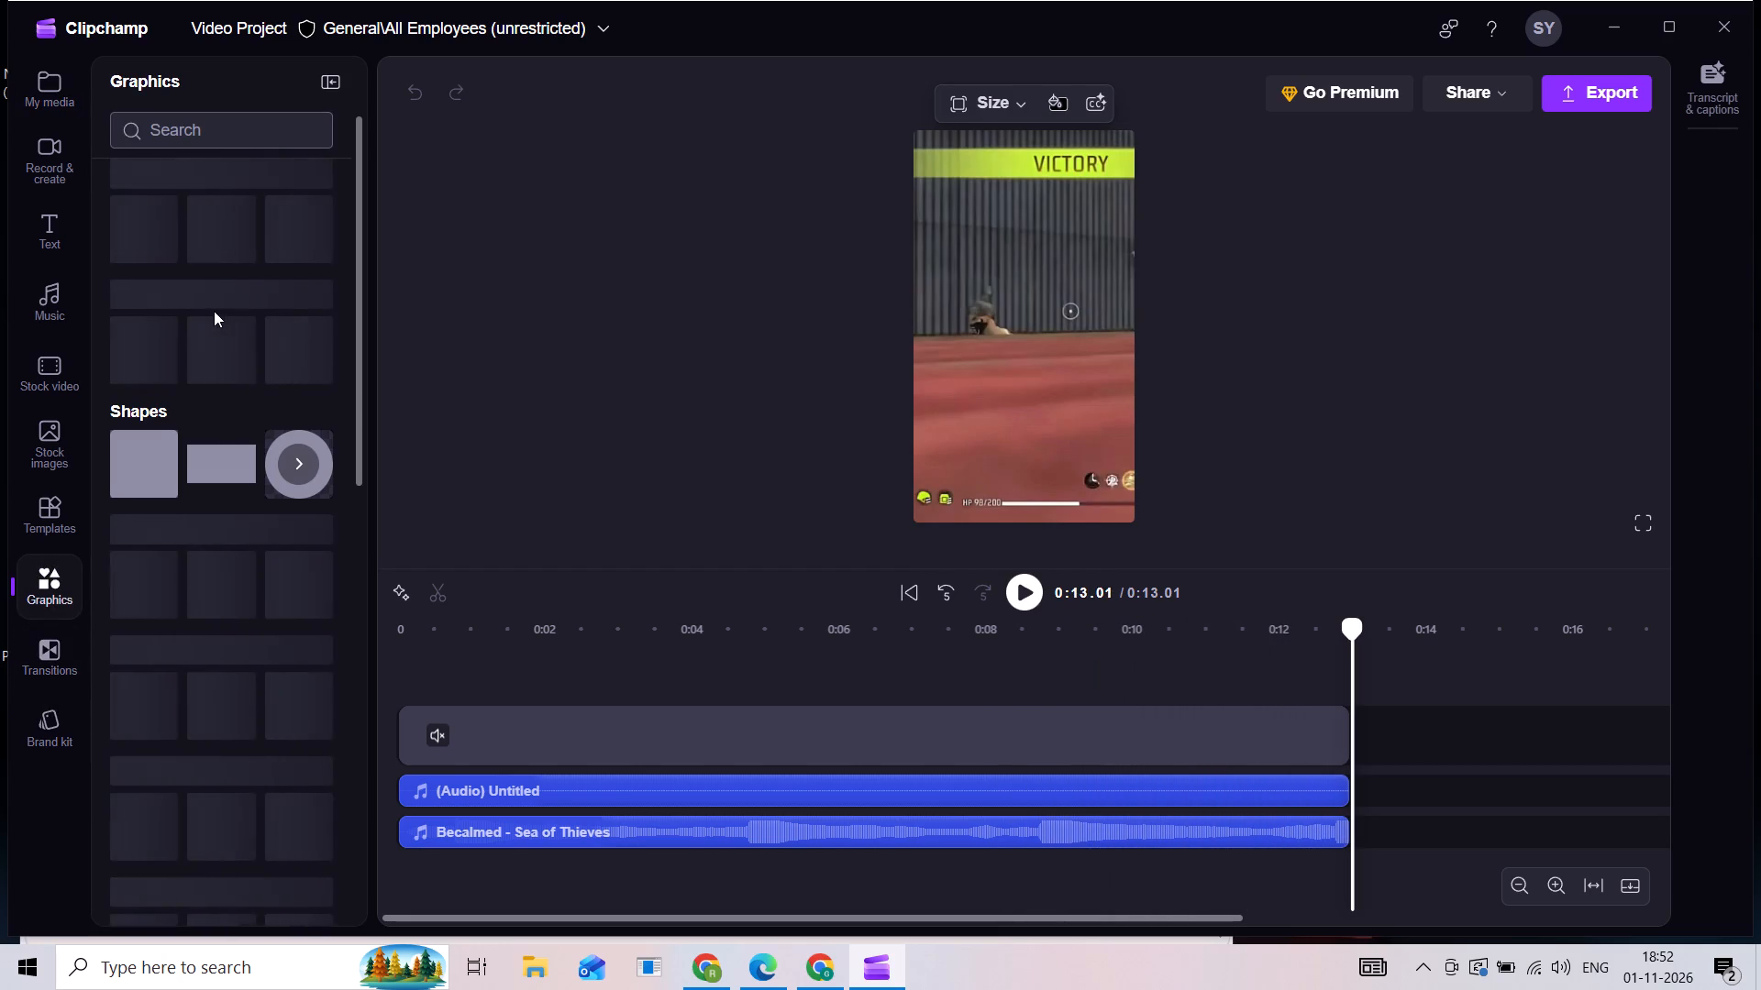
{"action": "left_click", "coordinate": [49, 538]}
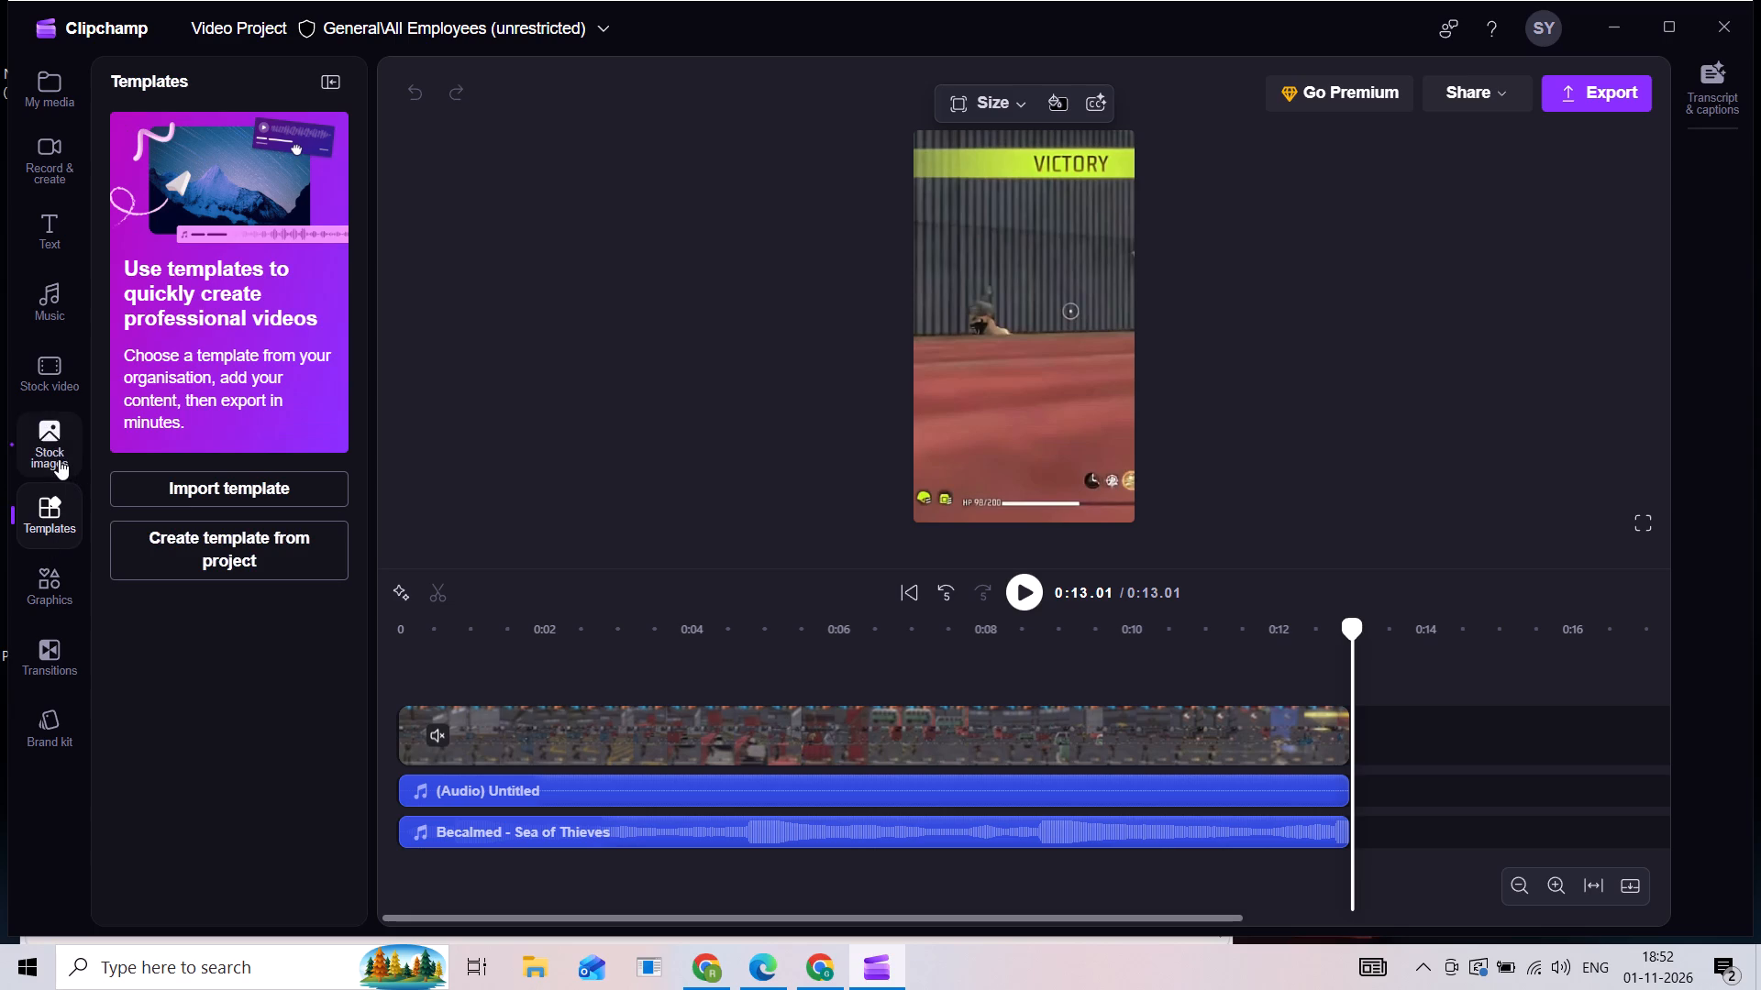
{"action": "left_click", "coordinate": [285, 354]}
{"action": "left_click", "coordinate": [280, 492]}
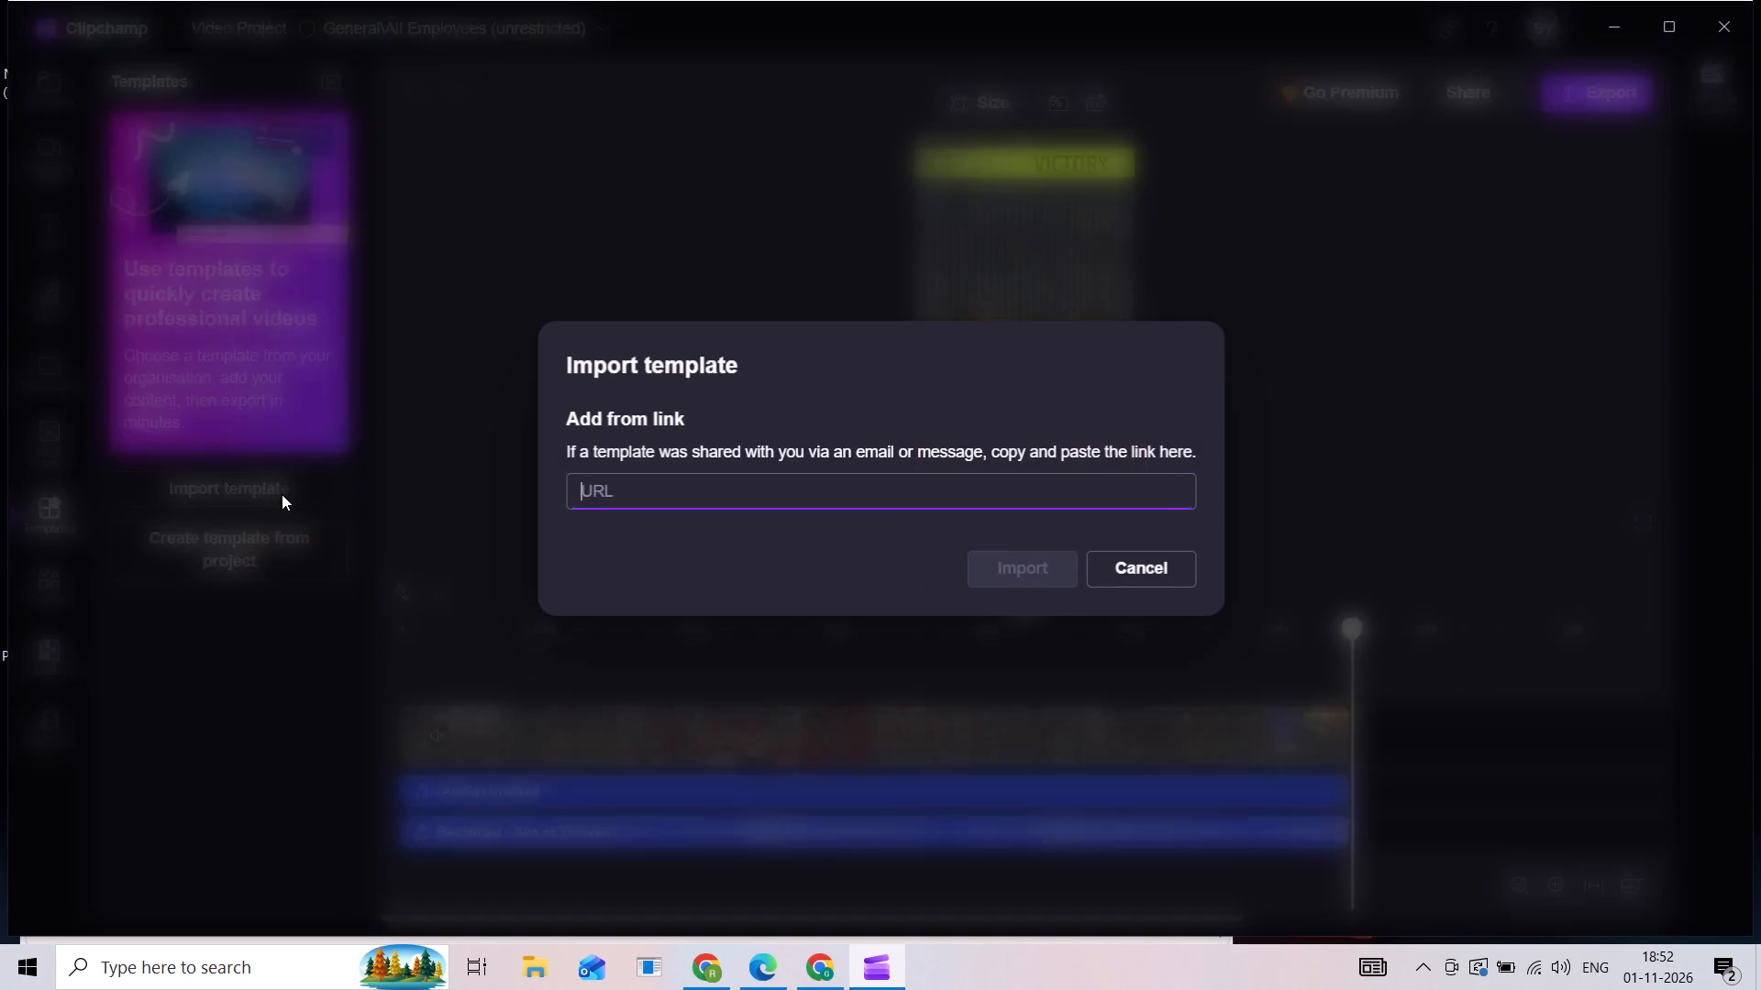
{"action": "left_click", "coordinate": [1112, 569]}
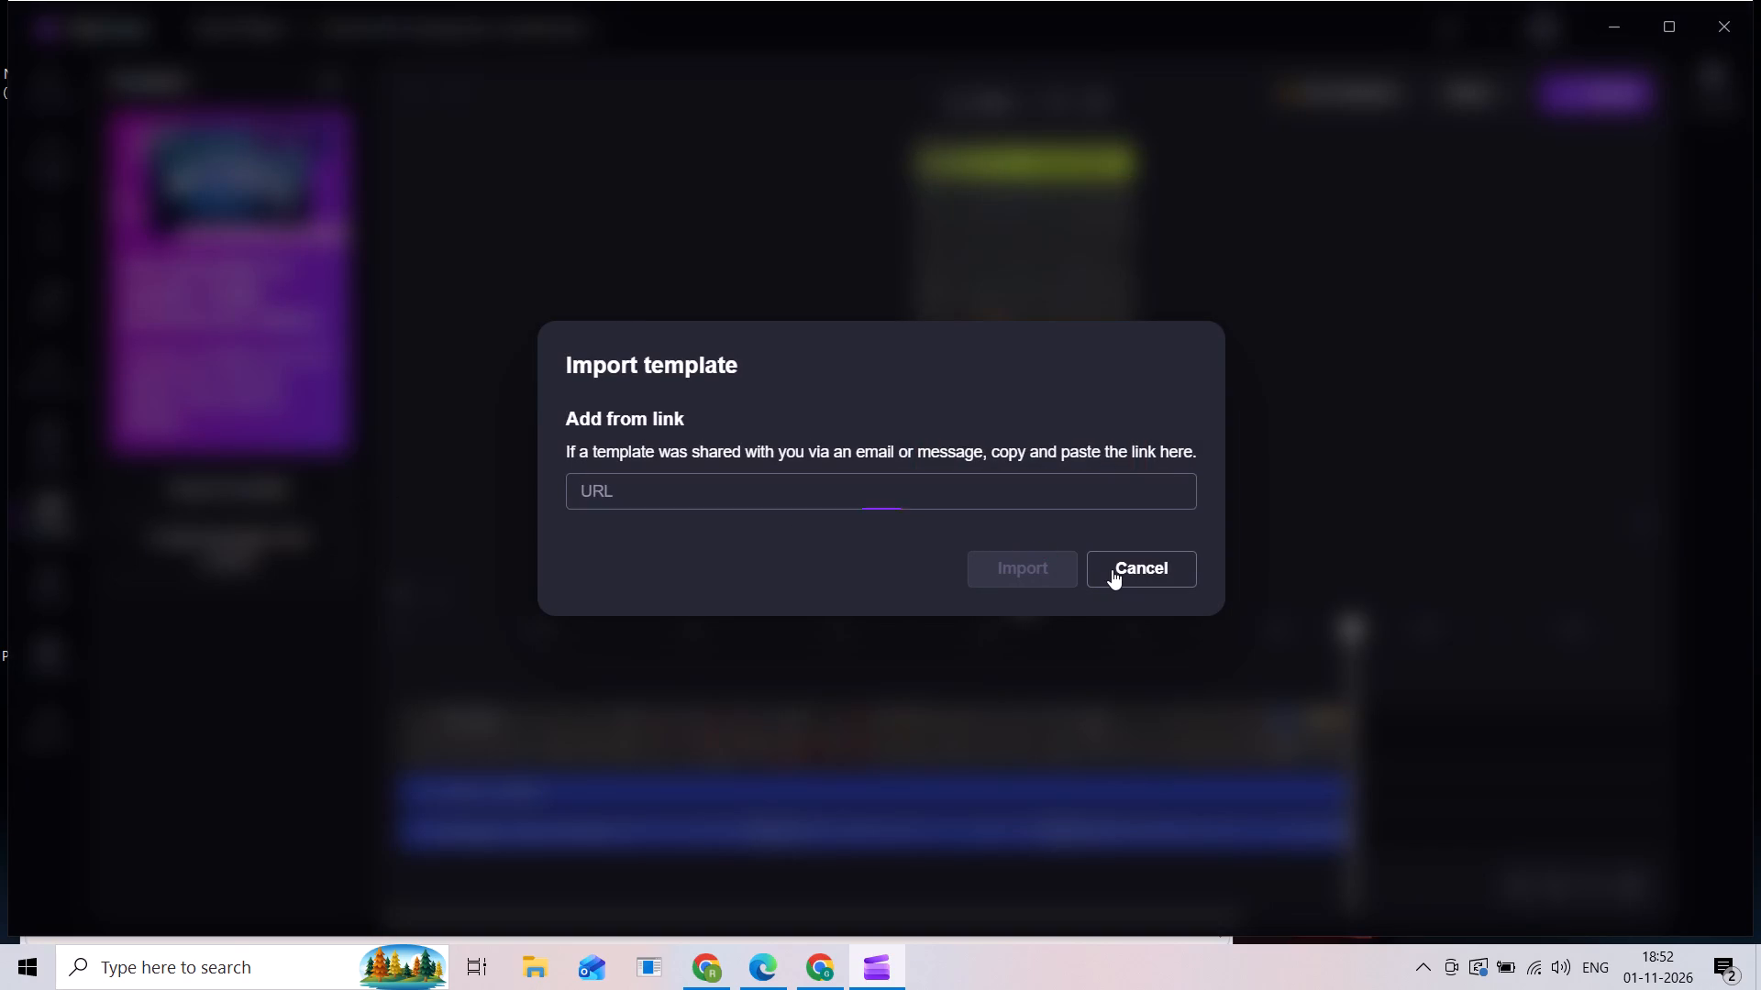
{"action": "left_click", "coordinate": [207, 567]}
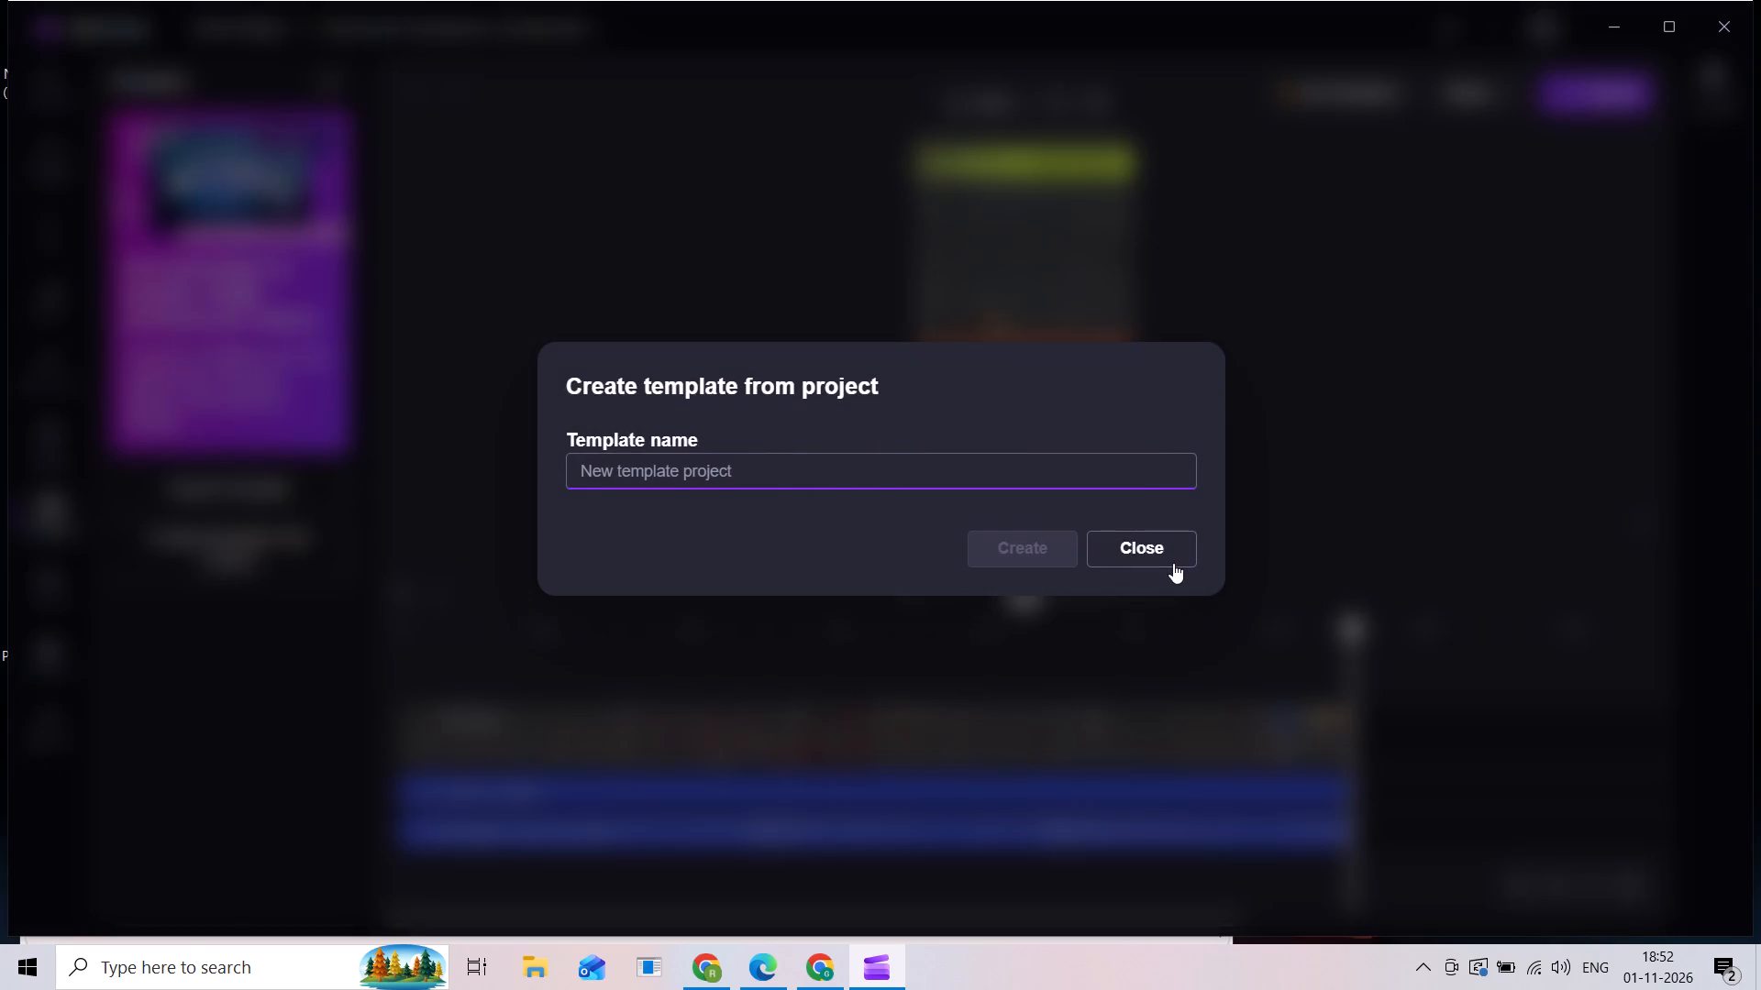
{"action": "left_click", "coordinate": [1175, 562]}
{"action": "left_click", "coordinate": [41, 369]}
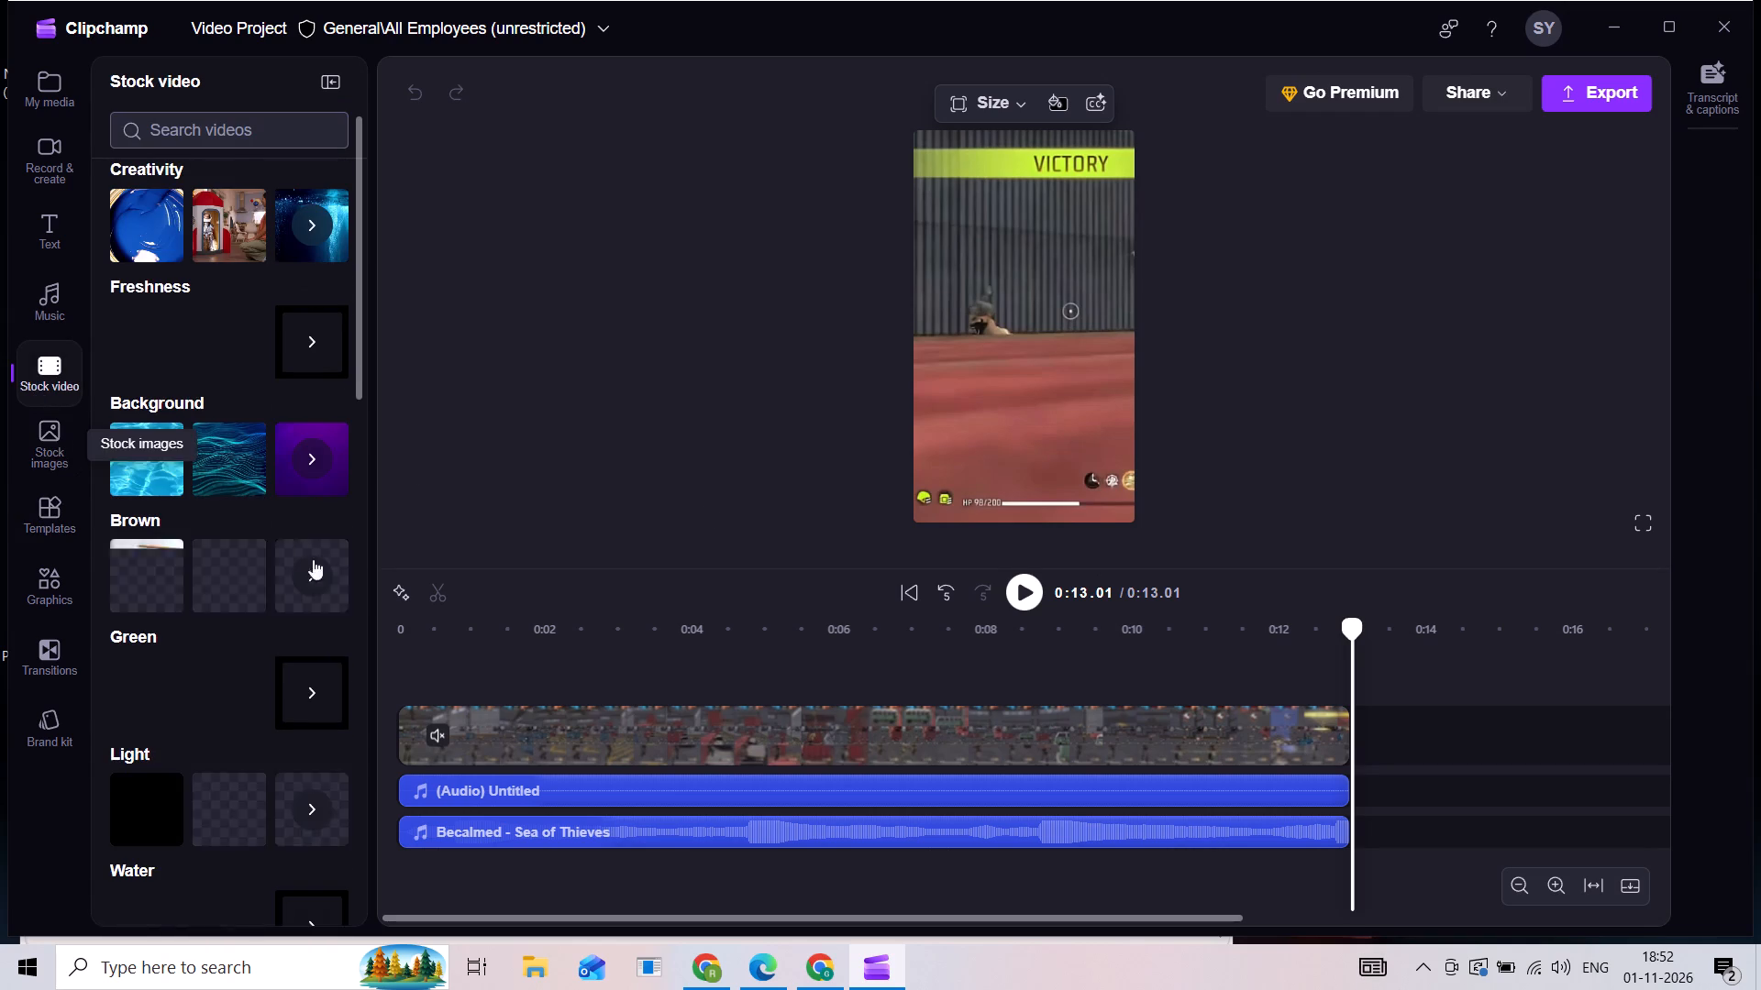
{"action": "scroll", "coordinate": [194, 289], "scroll_direction": "down", "scroll_amount": 8}
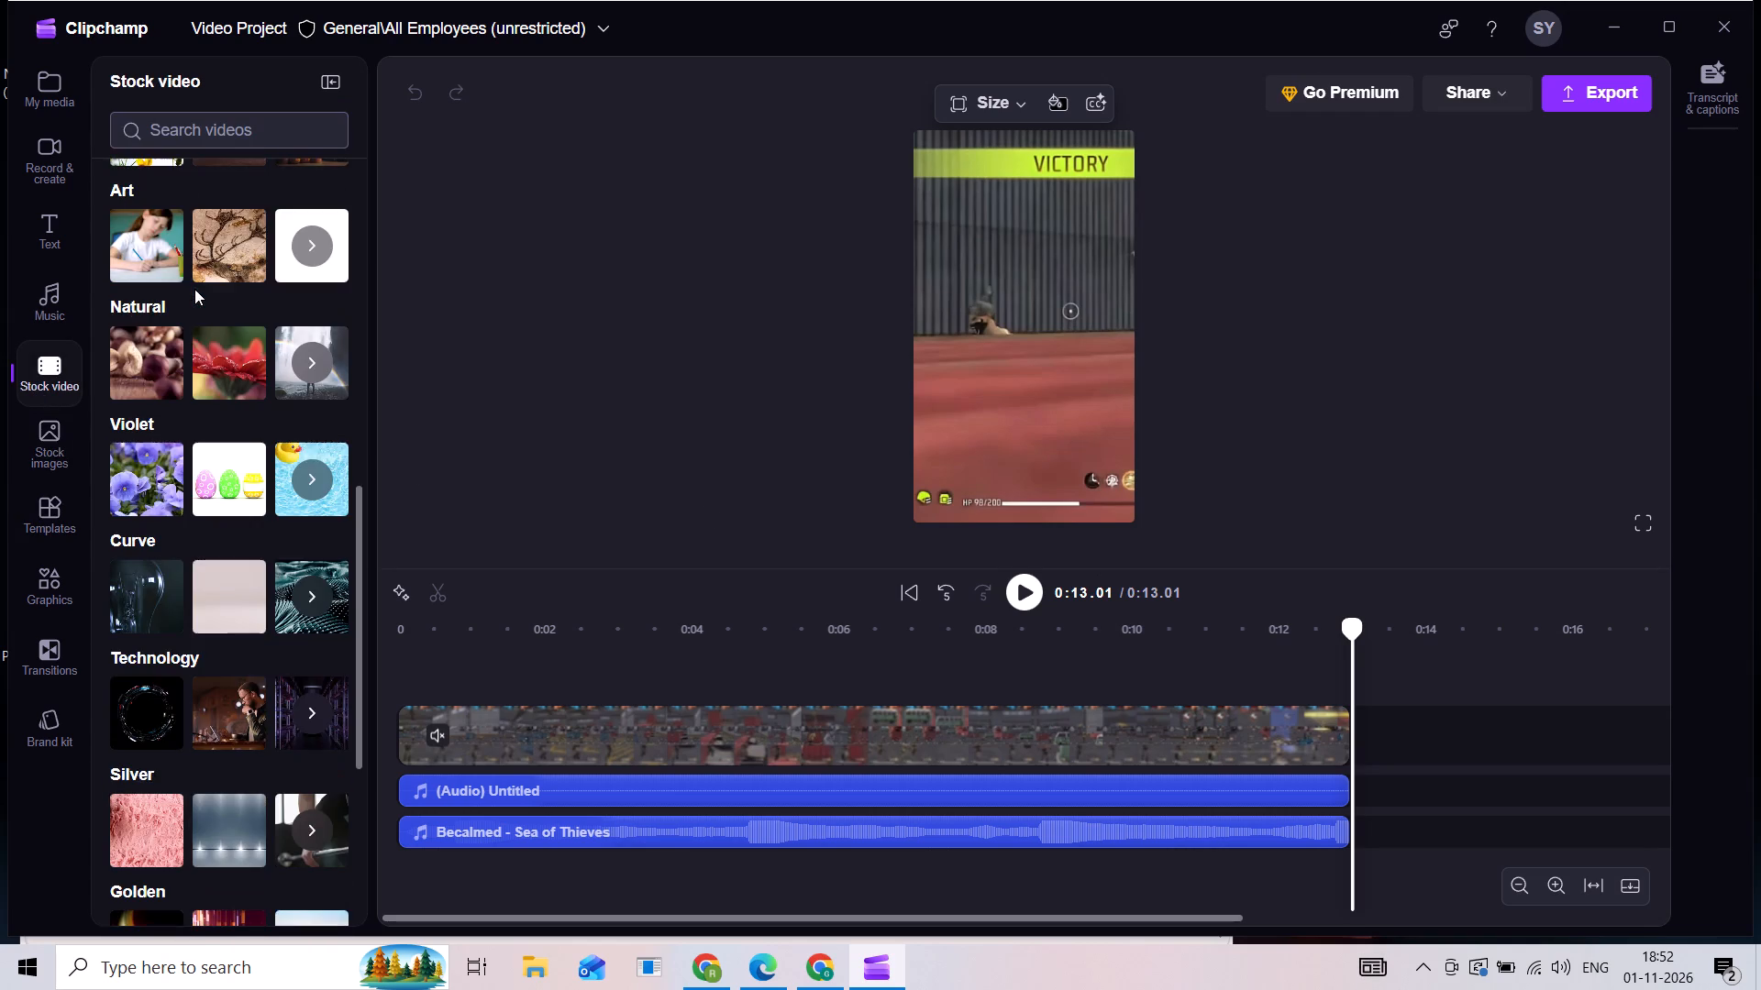
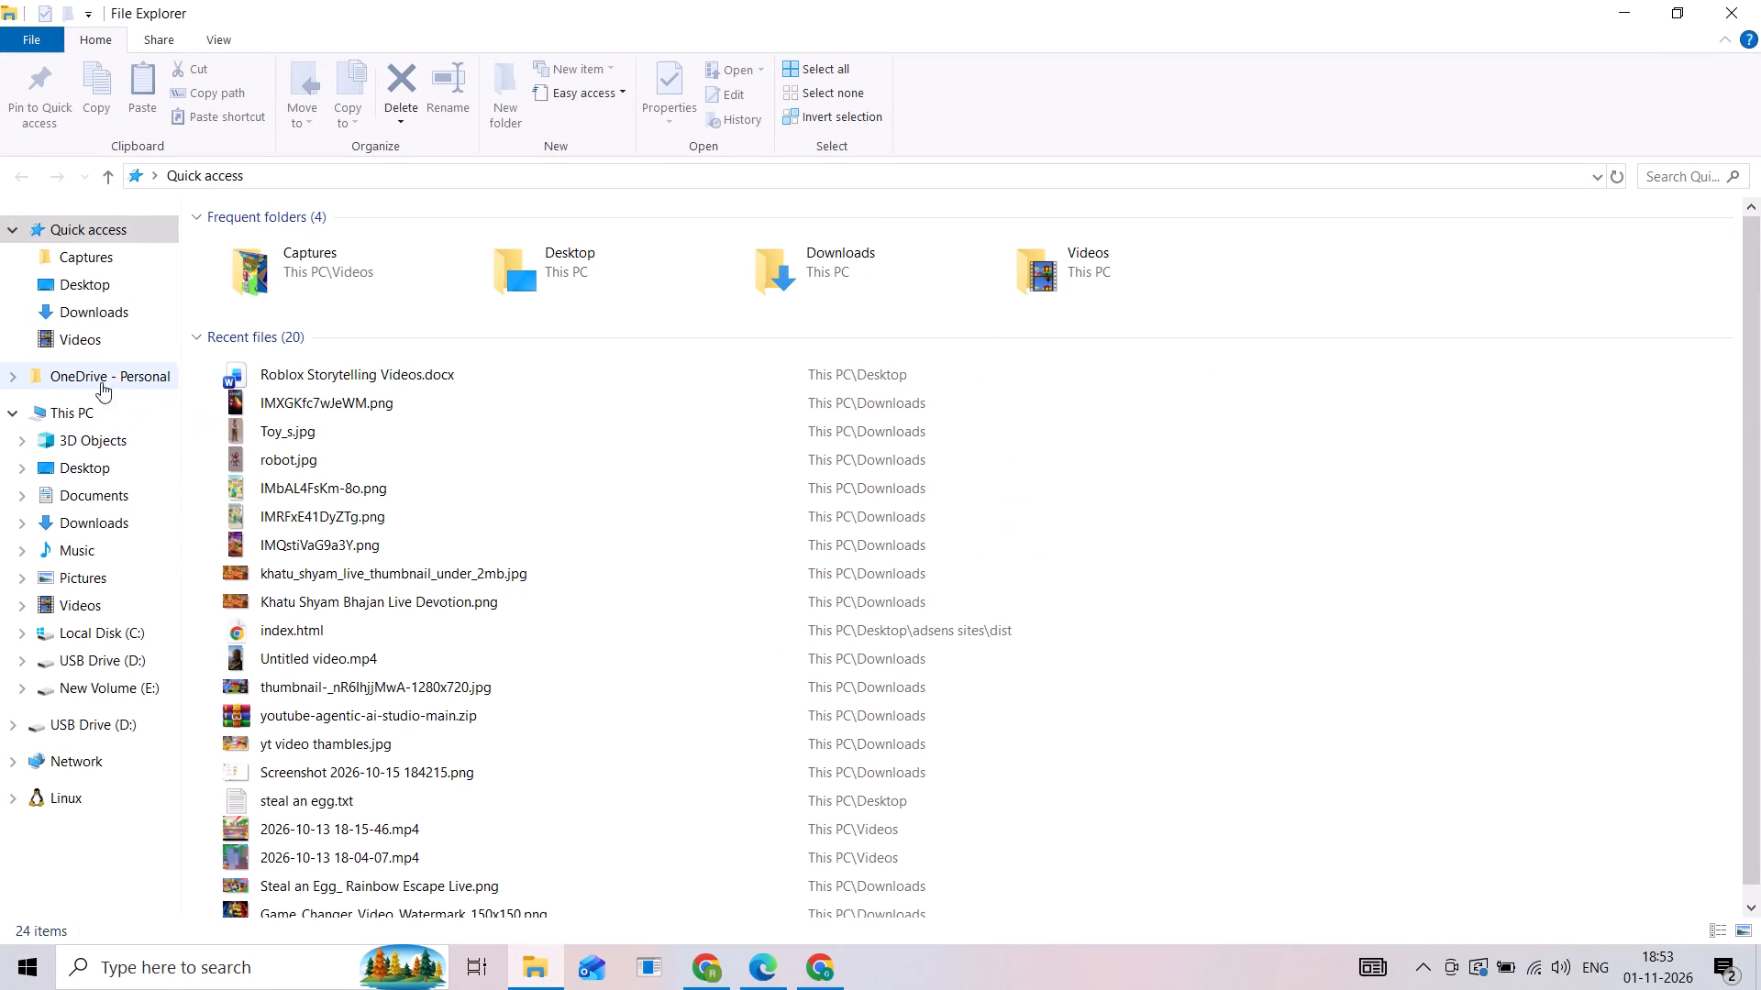
Open the Downloads folder in File Explorer.
{"action": "left_click", "coordinate": [83, 518]}
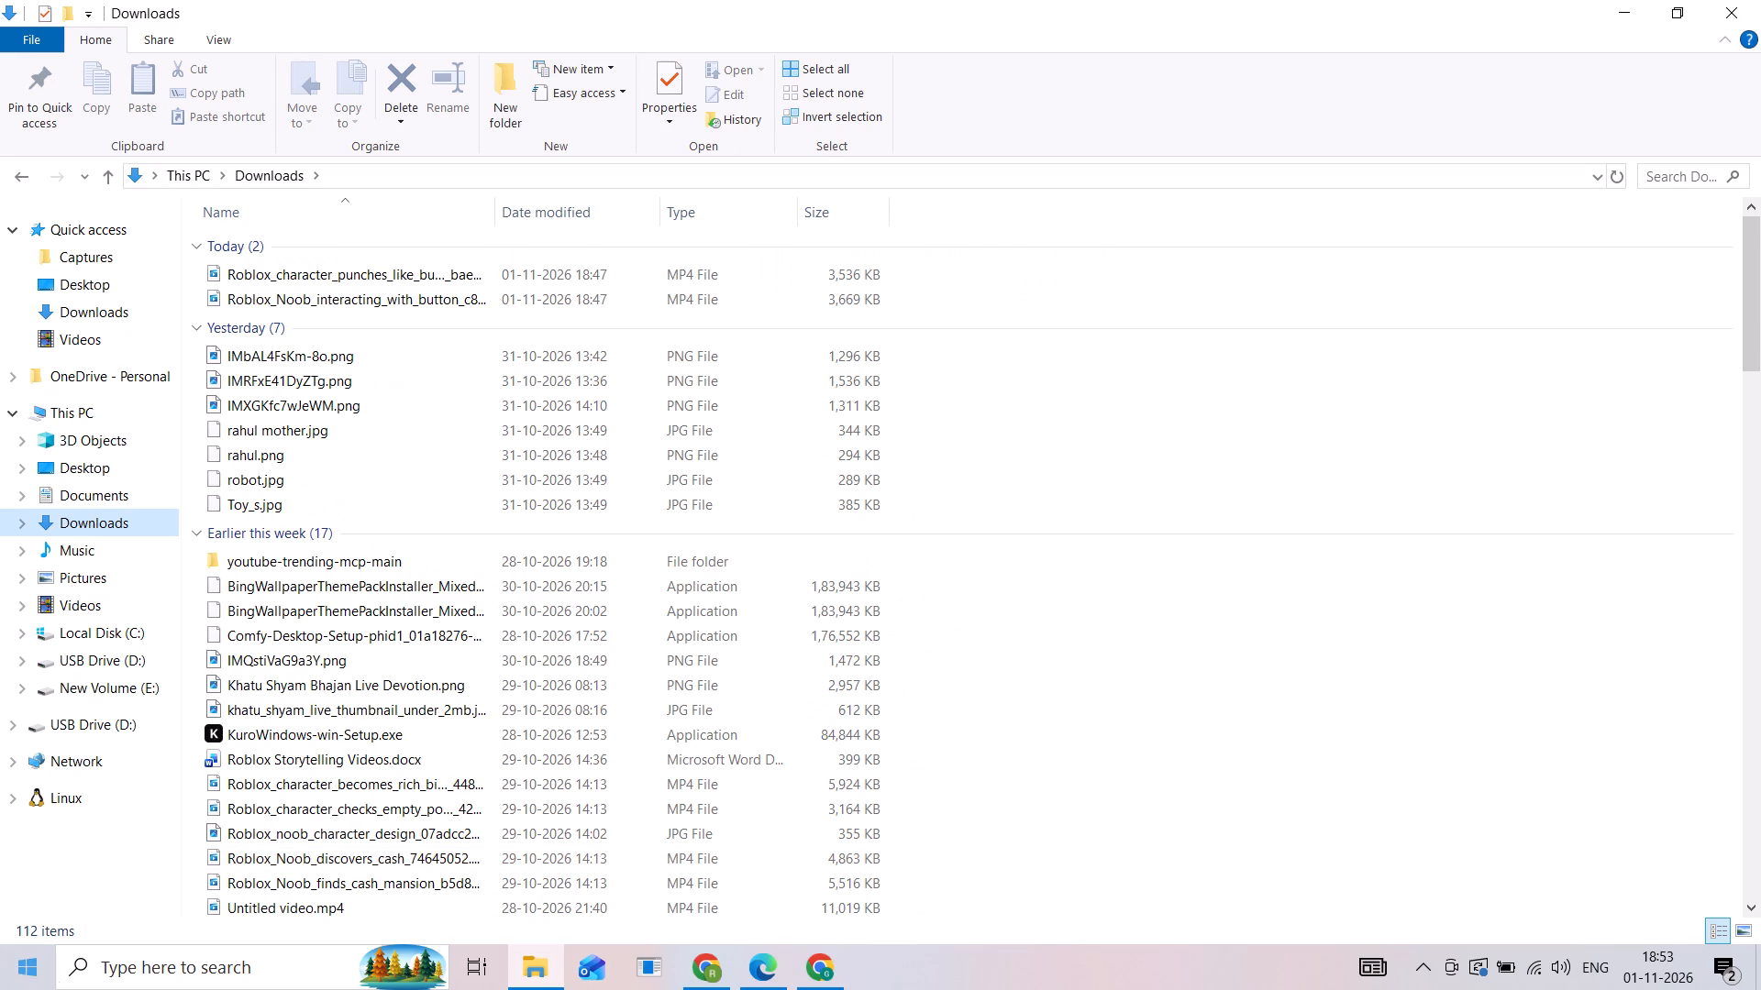
Launch Microsoft Clipchamp and create a new blank video project.
{"action": "left_click", "coordinate": [122, 989]}
{"action": "double_click", "coordinate": [139, 330]}
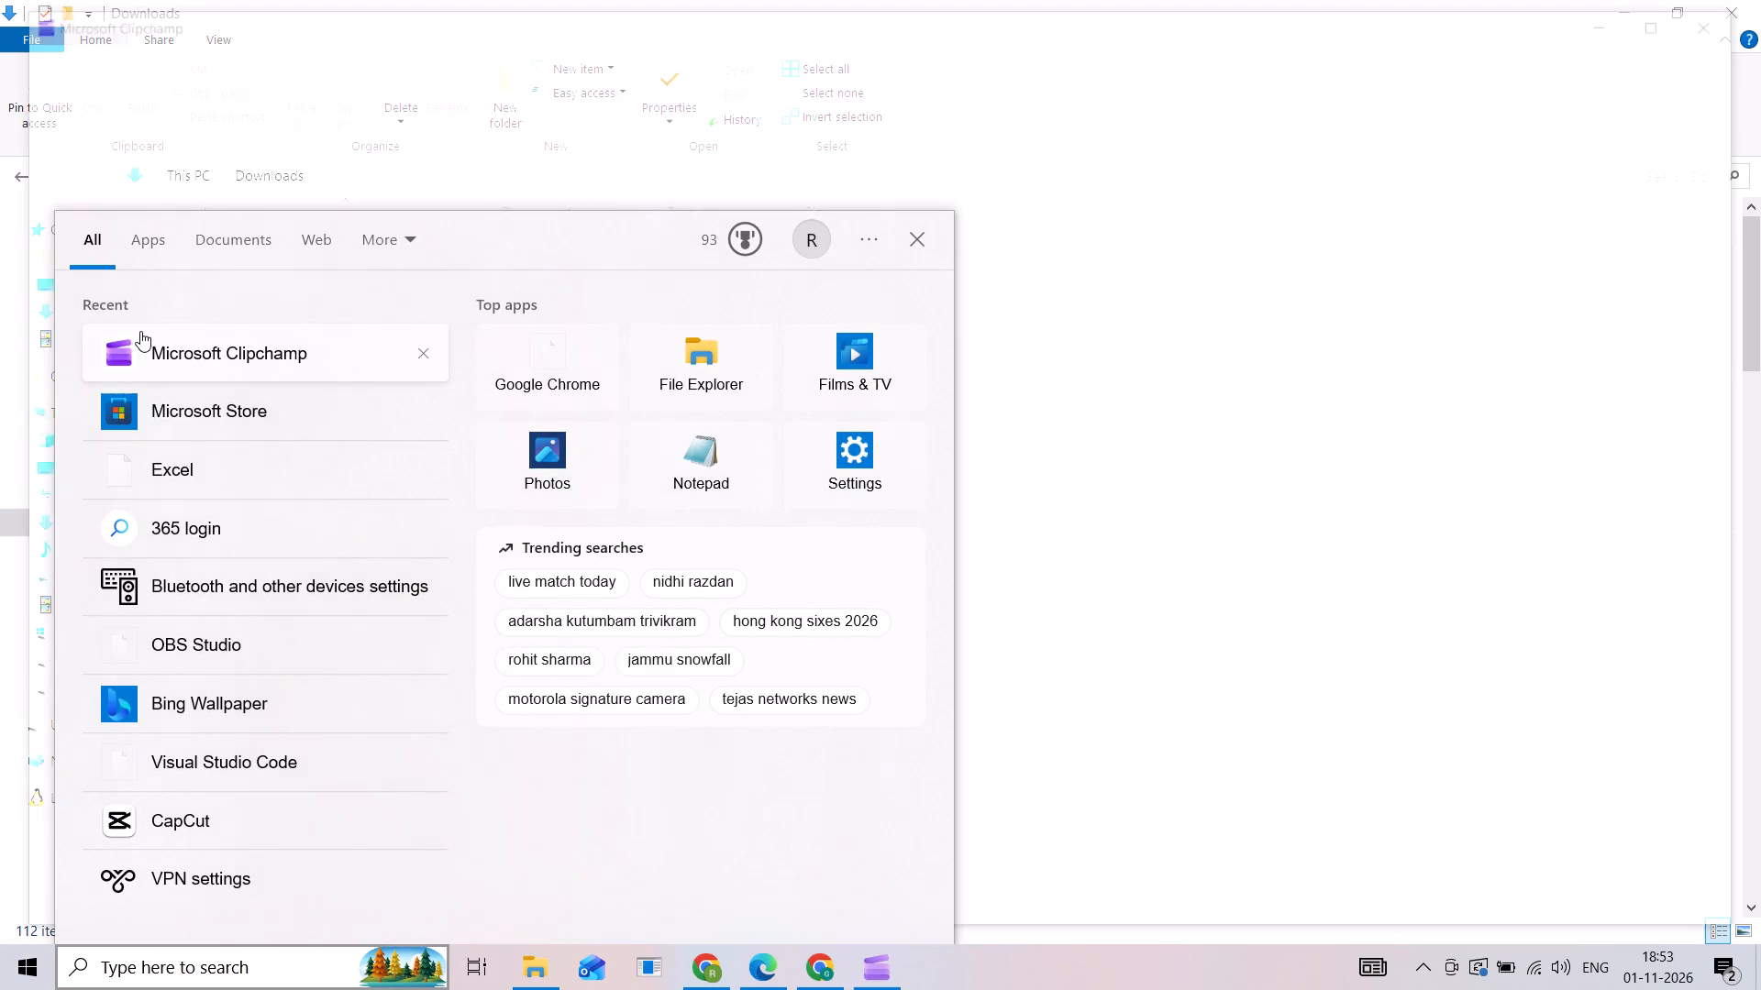
{"action": "left_click", "coordinate": [1623, 257]}
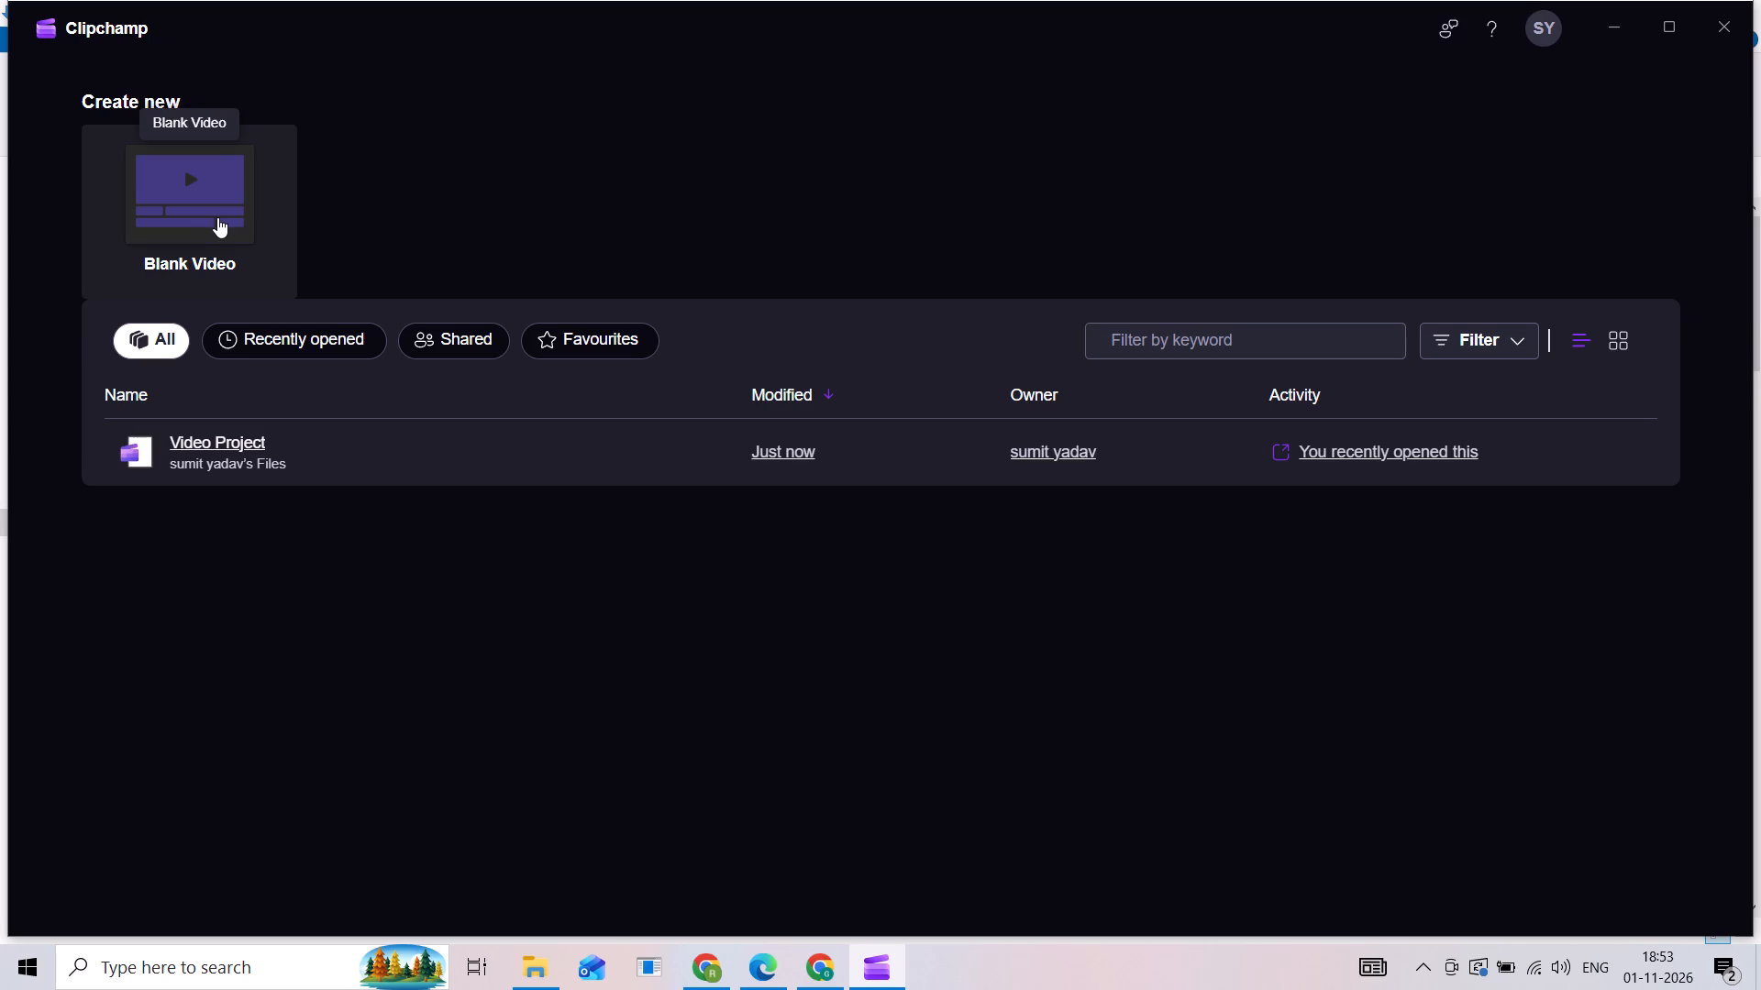
{"action": "left_click", "coordinate": [217, 217]}
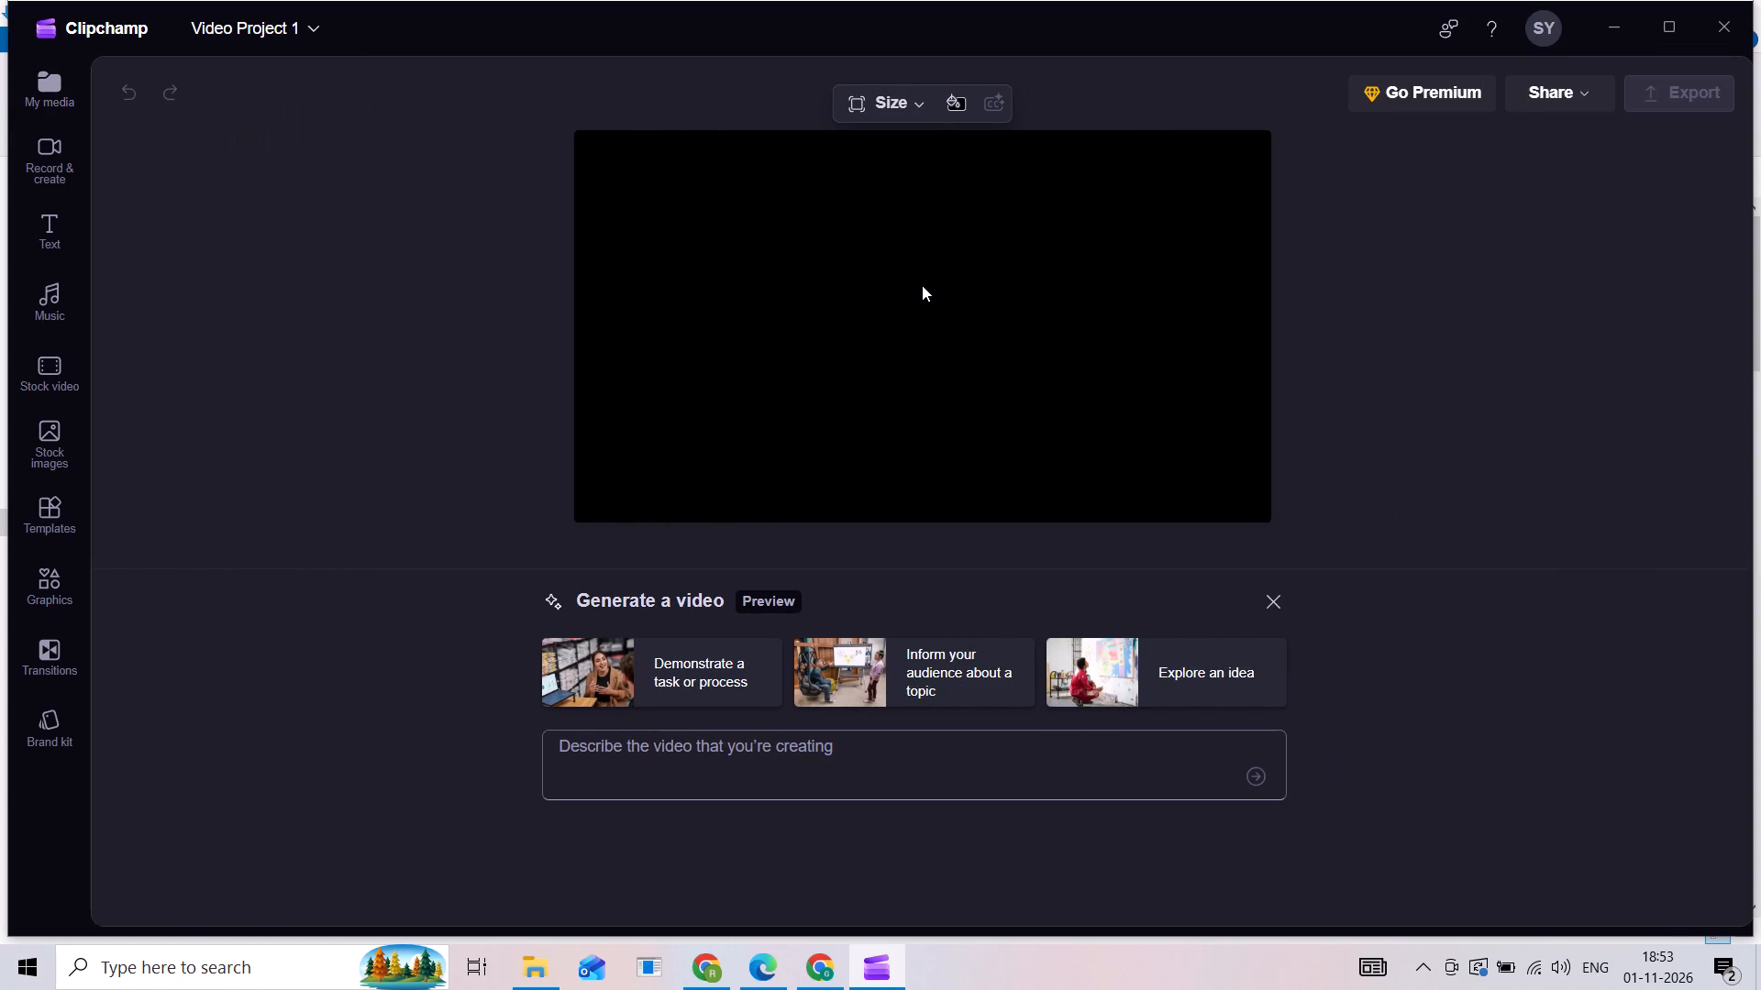
Set the blank project's size to Vertical 9:16.
{"action": "left_click", "coordinate": [916, 105]}
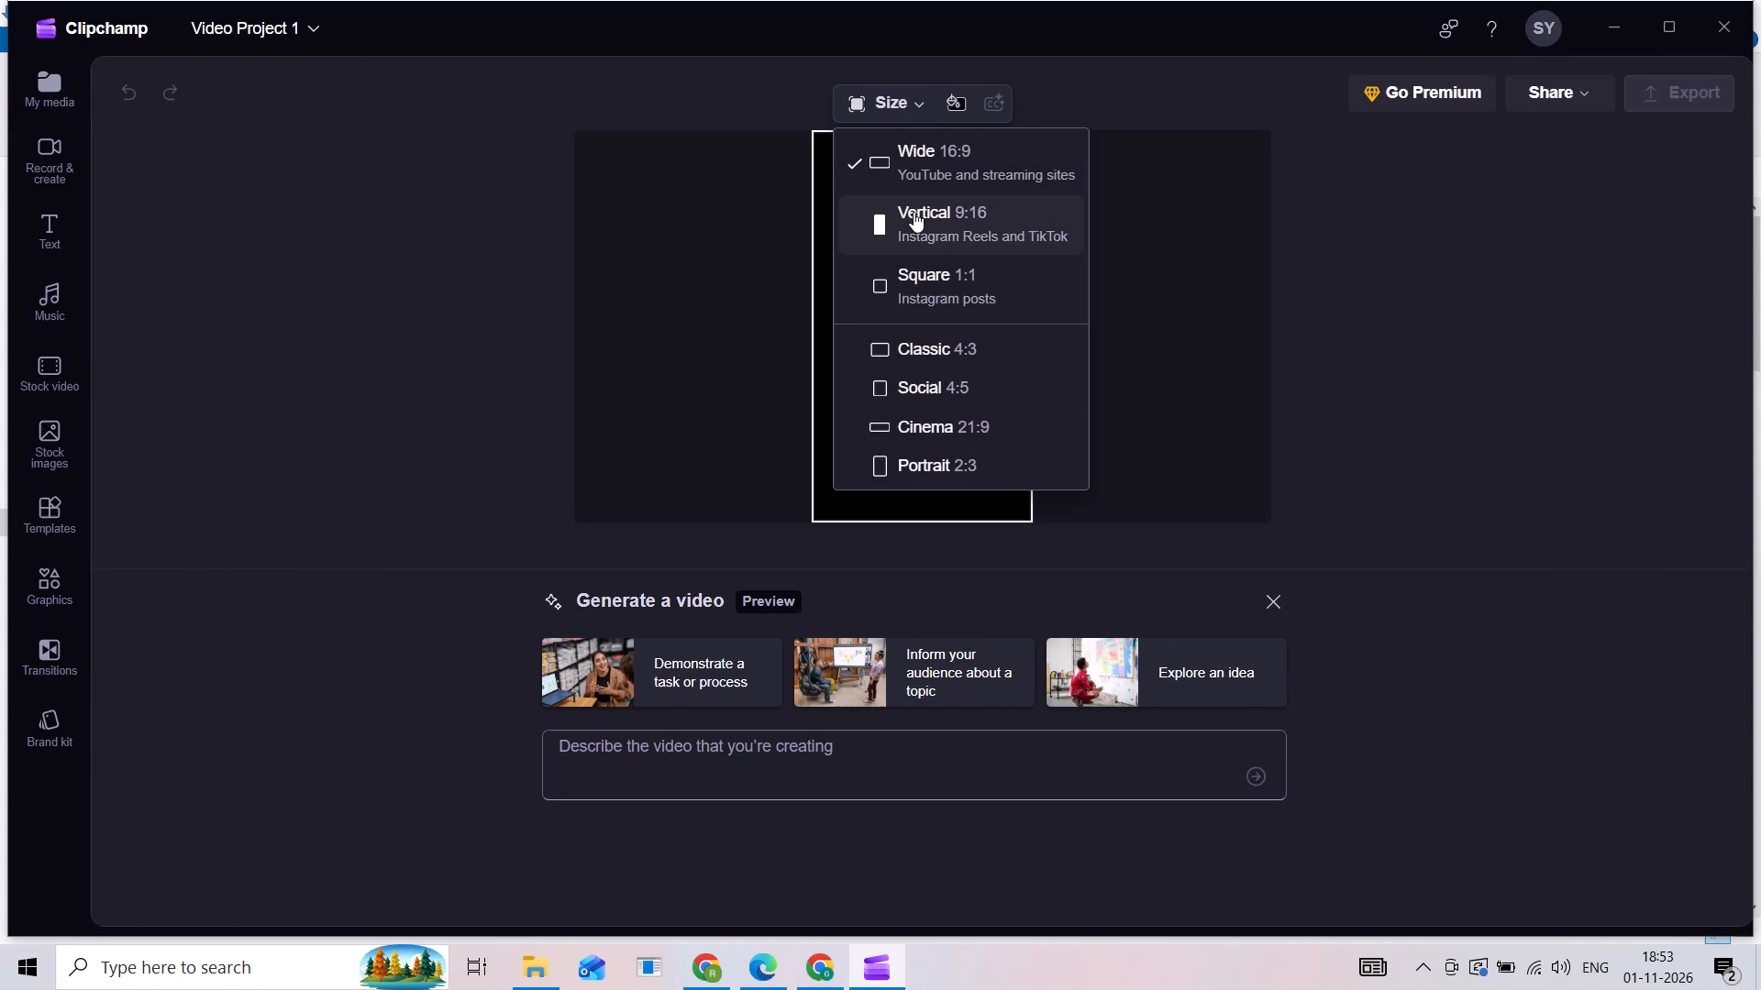
{"action": "left_click", "coordinate": [914, 212]}
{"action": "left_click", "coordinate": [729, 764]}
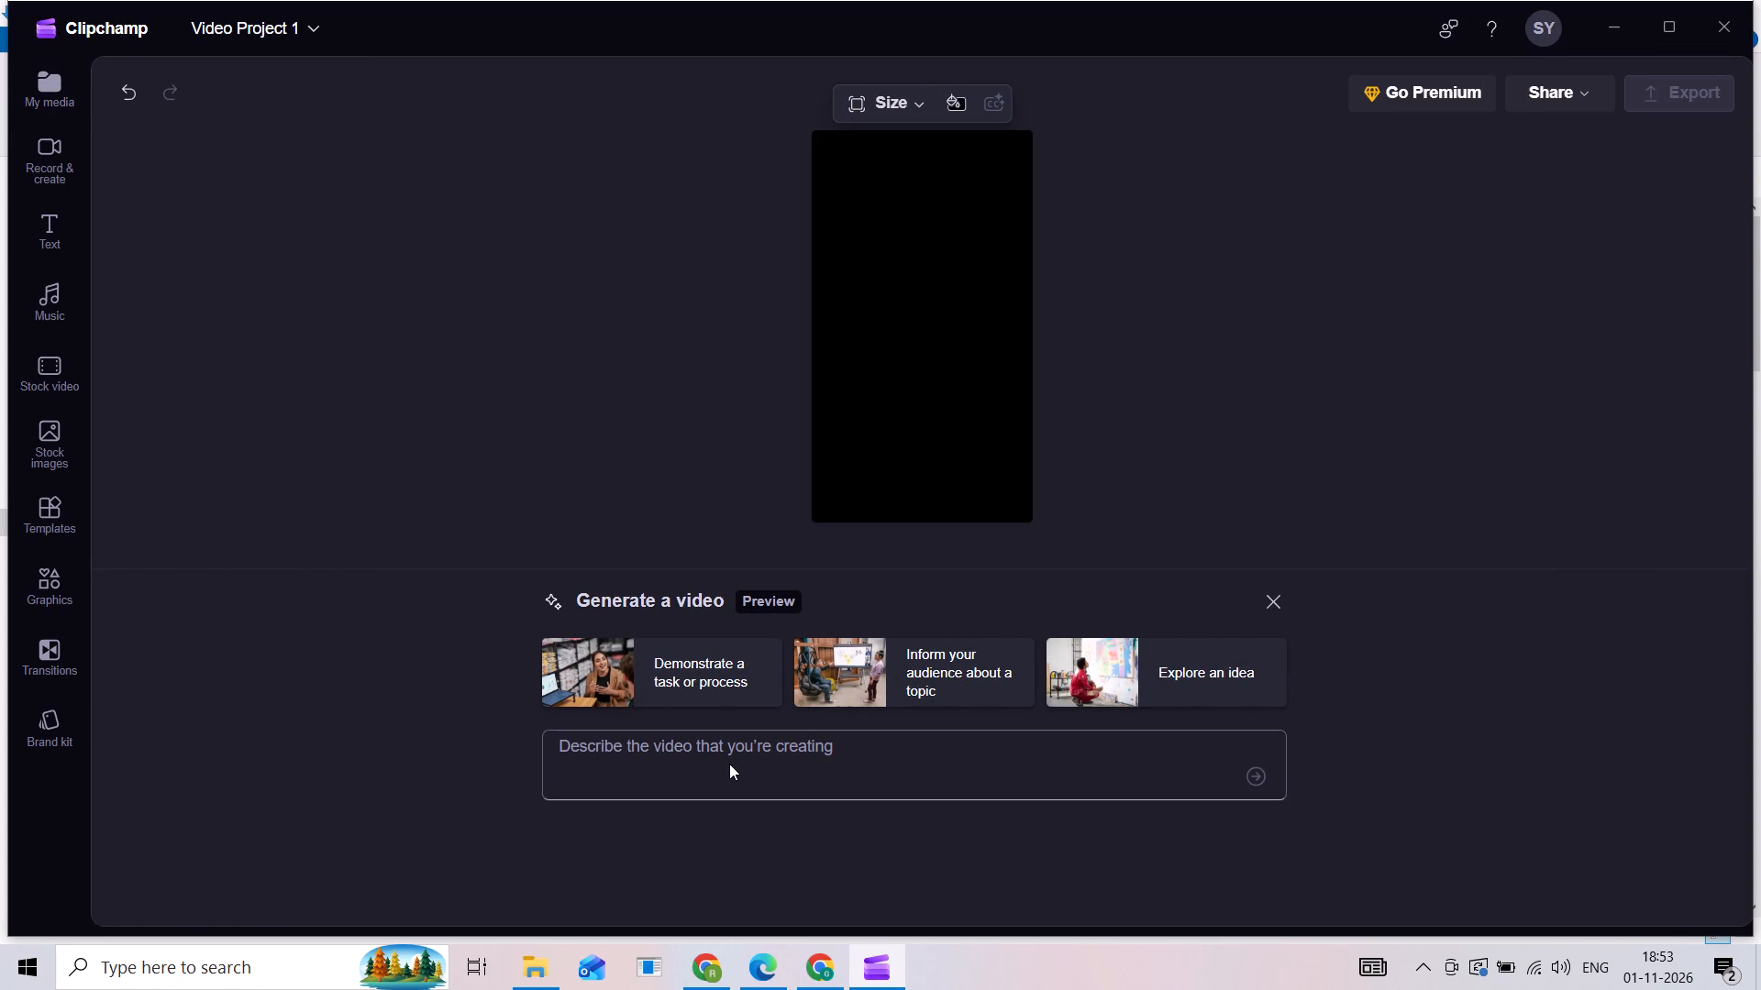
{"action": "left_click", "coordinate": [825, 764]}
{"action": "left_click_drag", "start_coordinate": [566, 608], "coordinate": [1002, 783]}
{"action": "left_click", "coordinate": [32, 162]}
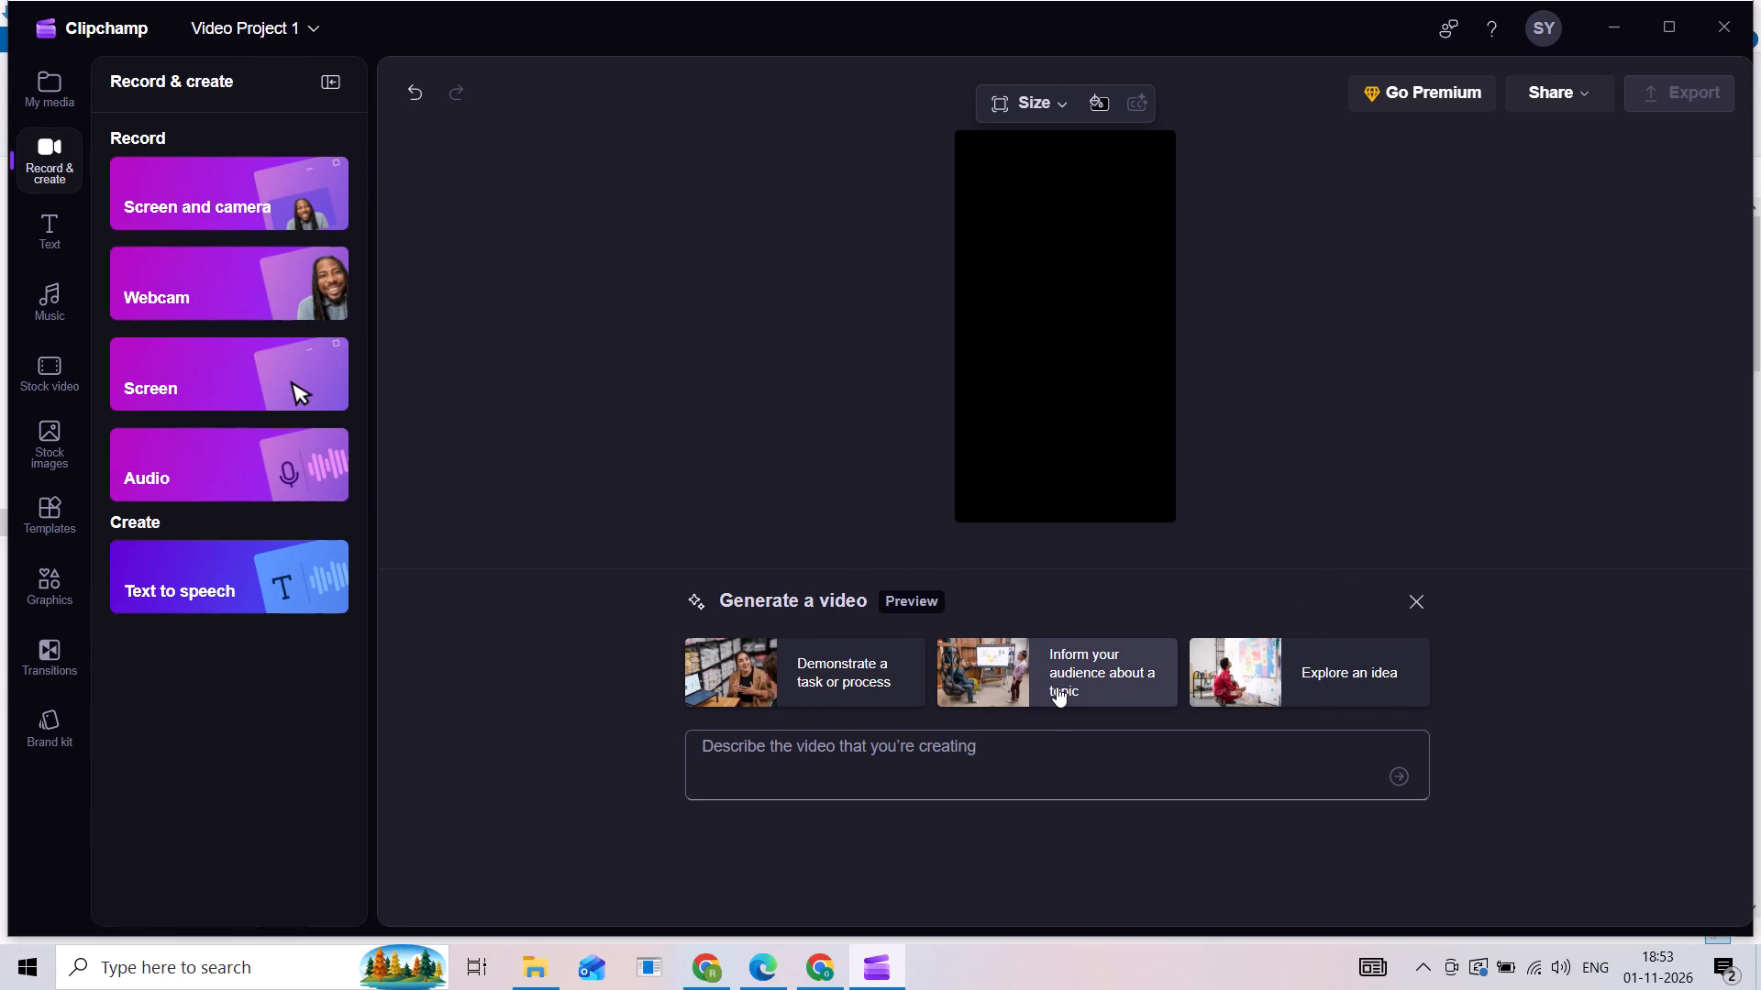
Capture a full-screen snip of the Clipchamp editor to the clipboard and close the snip's preview window.
{"action": "key", "text": "shift+super+s"}
{"action": "left_click_drag", "start_coordinate": [8, 0], "coordinate": [1359, 517]}
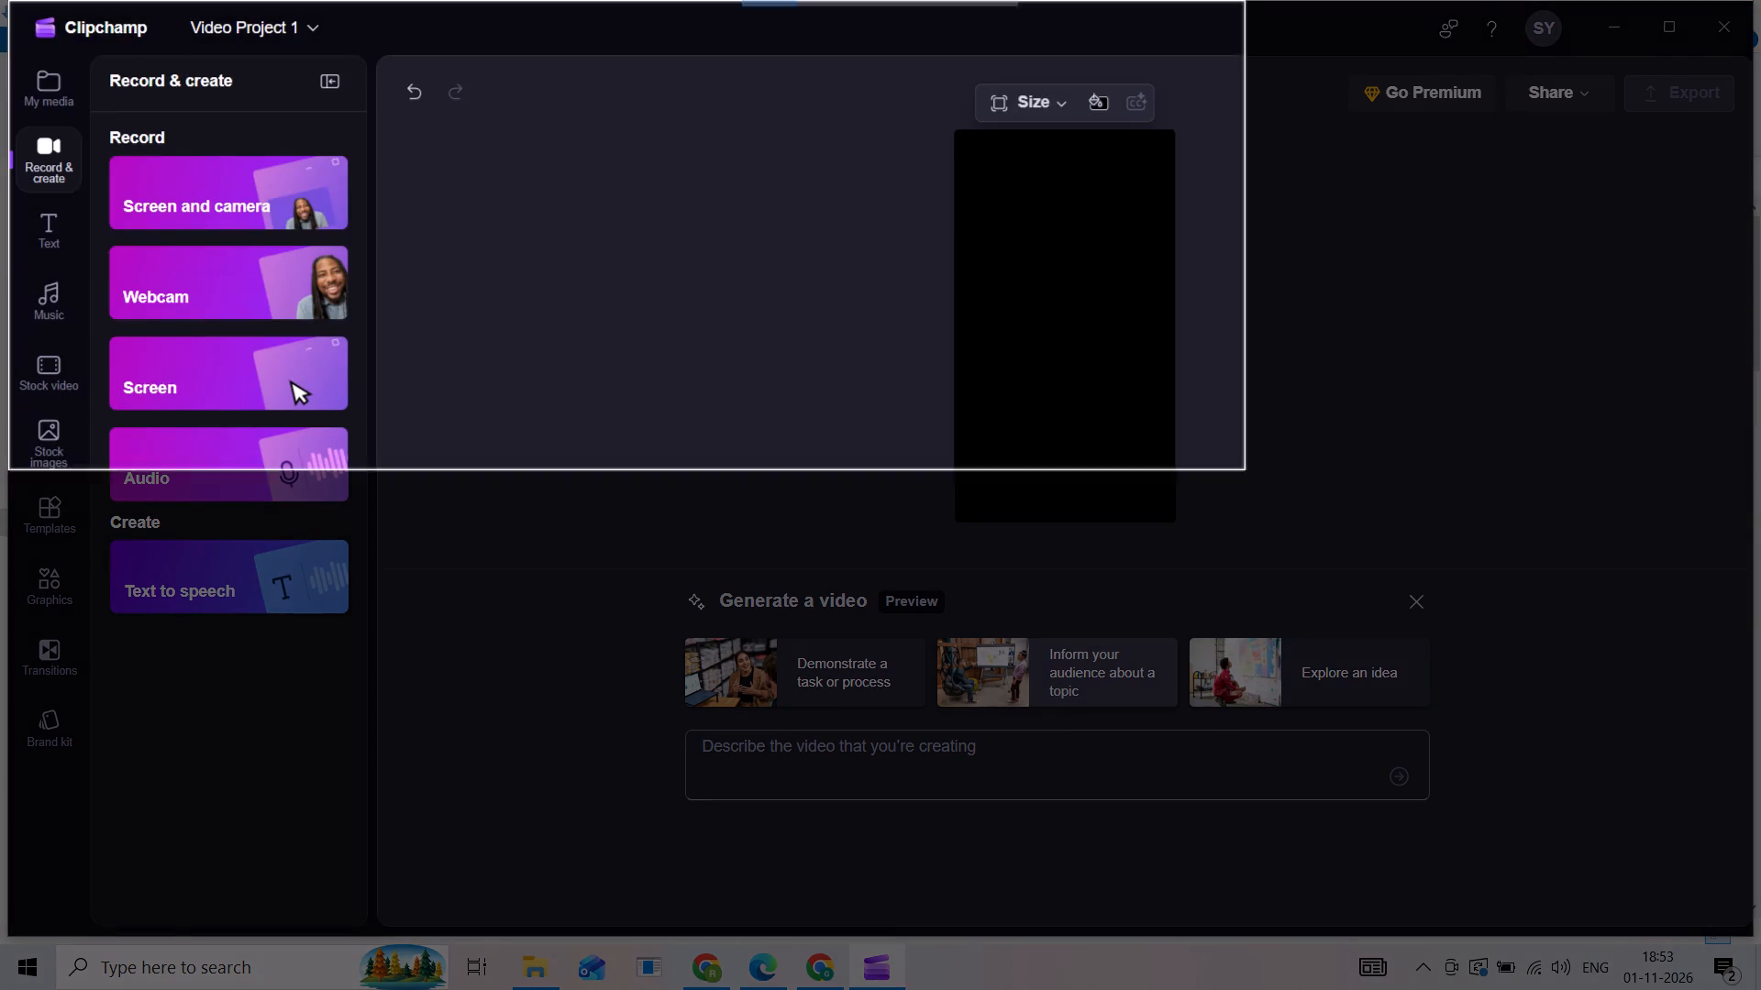
{"action": "left_click_drag", "start_coordinate": [1359, 517], "coordinate": [1760, 989]}
{"action": "left_click", "coordinate": [1611, 796]}
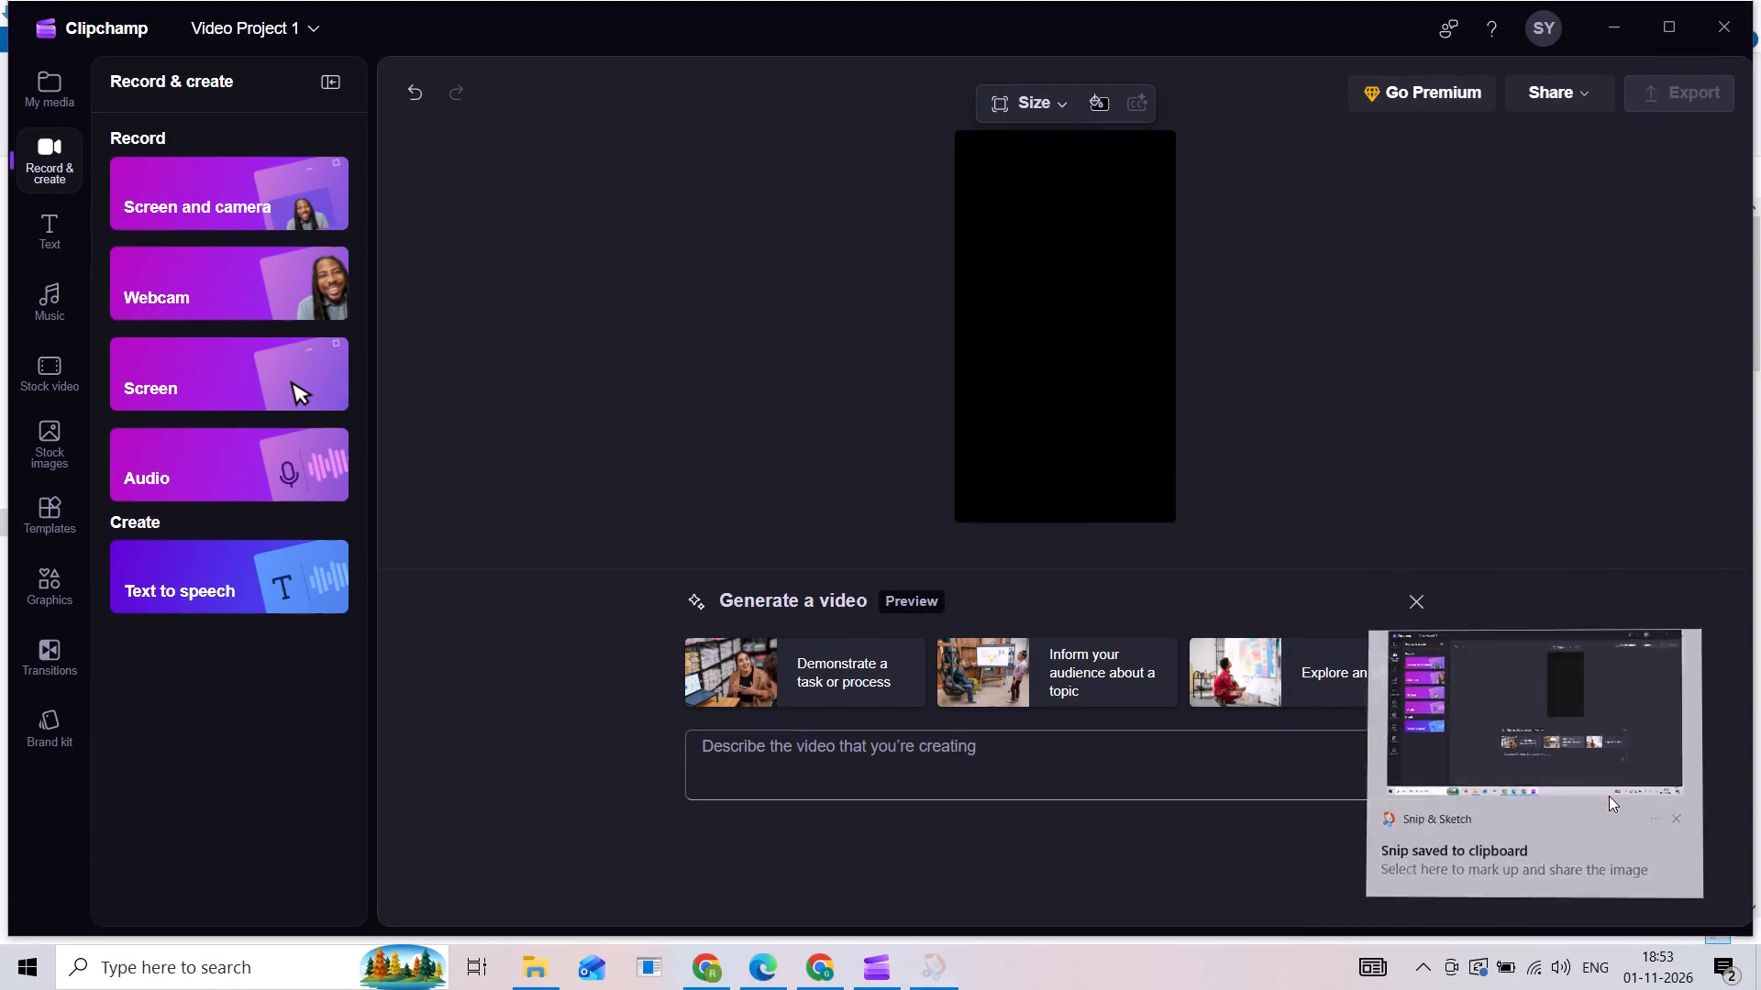
{"action": "left_click", "coordinate": [1629, 58]}
{"action": "left_click", "coordinate": [1760, 9]}
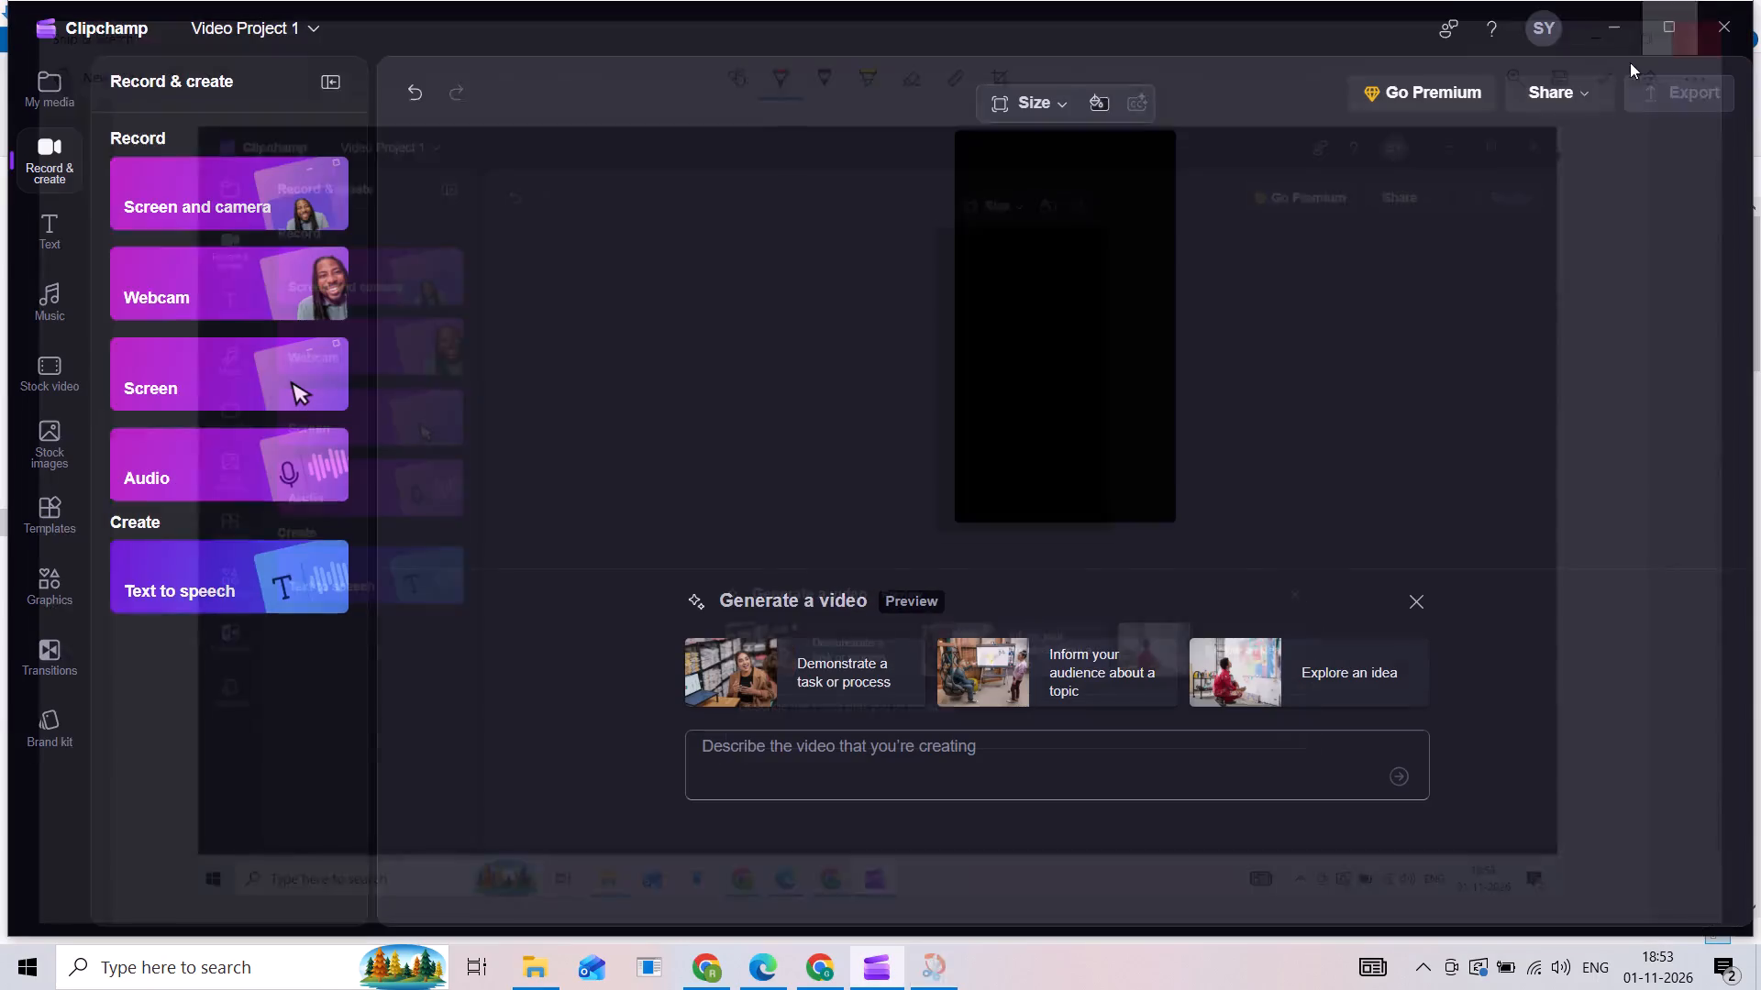
Check the signed-in Clipchamp account's details without changing anything.
{"action": "left_click", "coordinate": [1544, 39]}
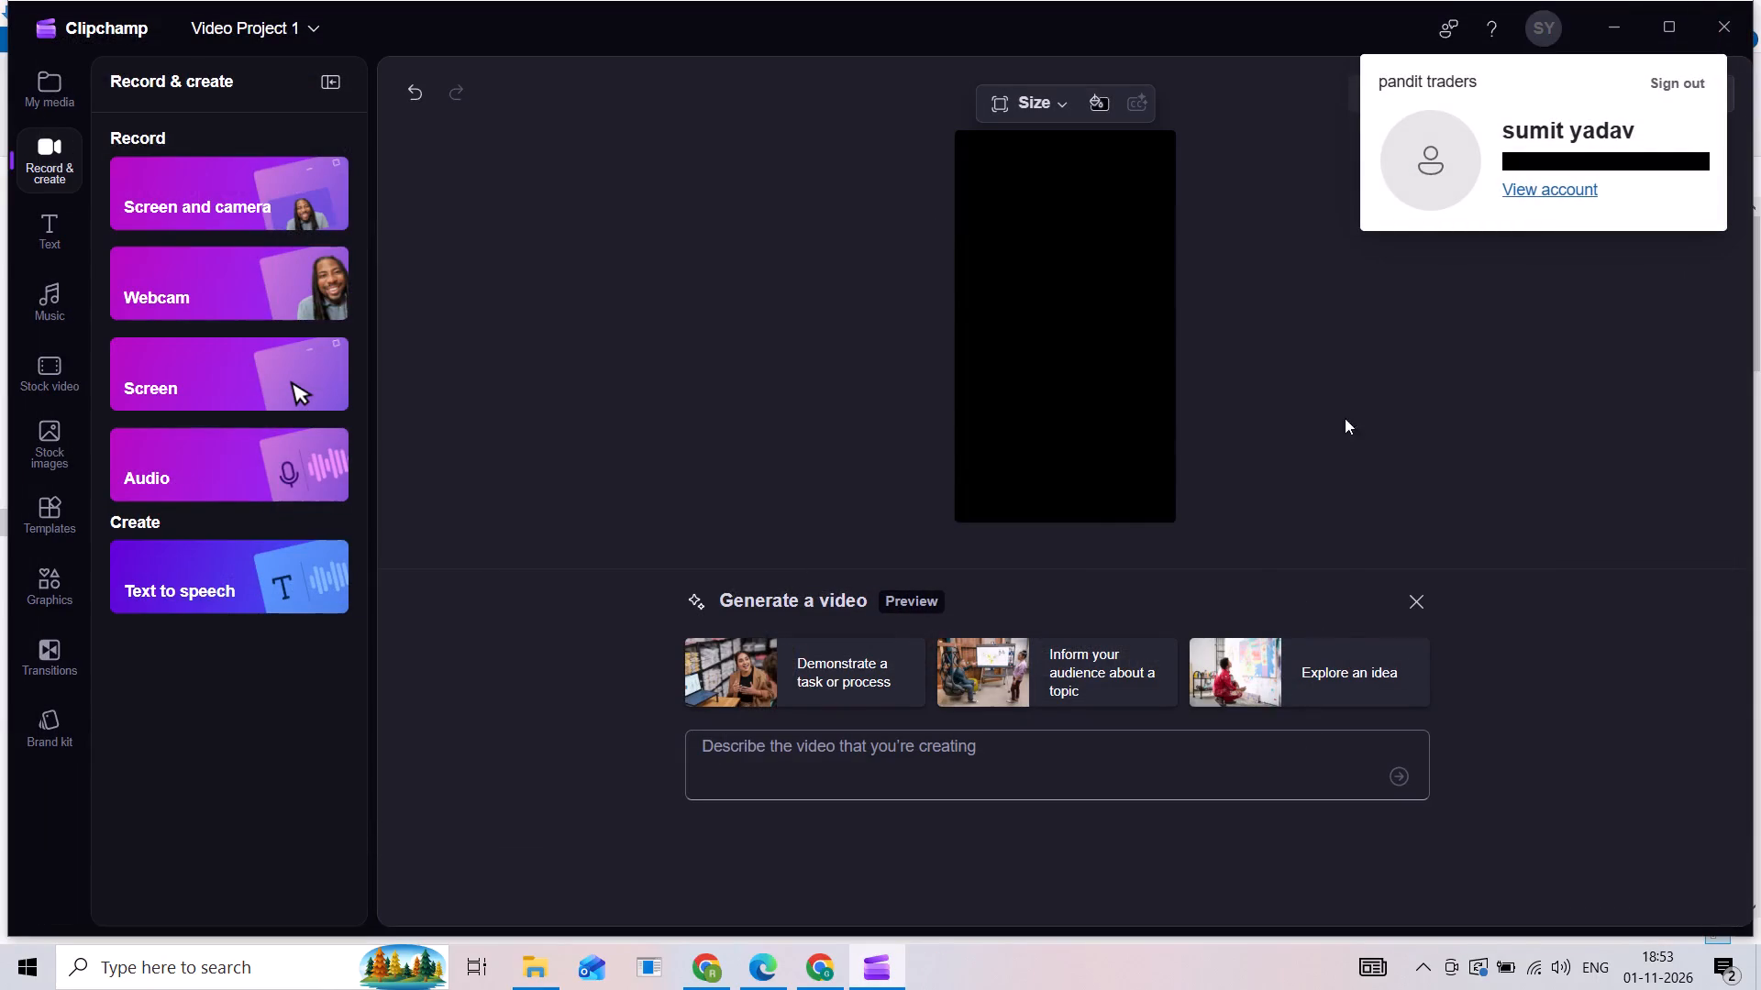
{"action": "left_click", "coordinate": [1322, 450]}
{"action": "left_click", "coordinate": [702, 977]}
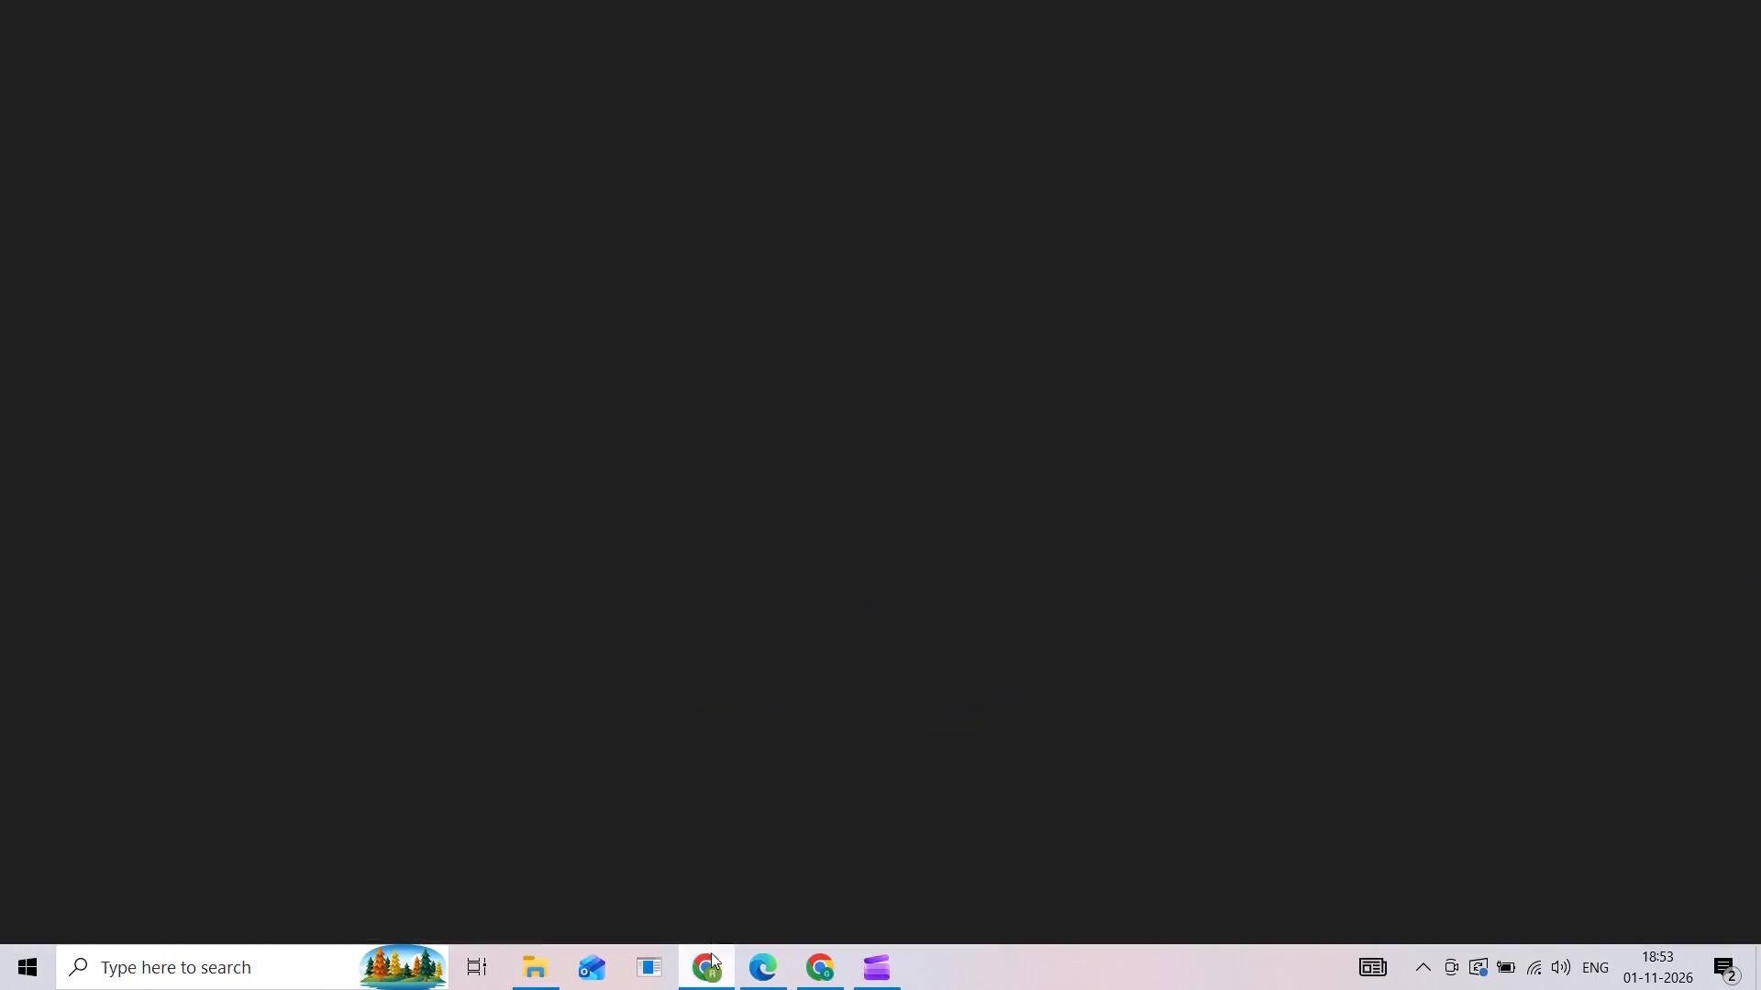
{"action": "left_click", "coordinate": [188, 0]}
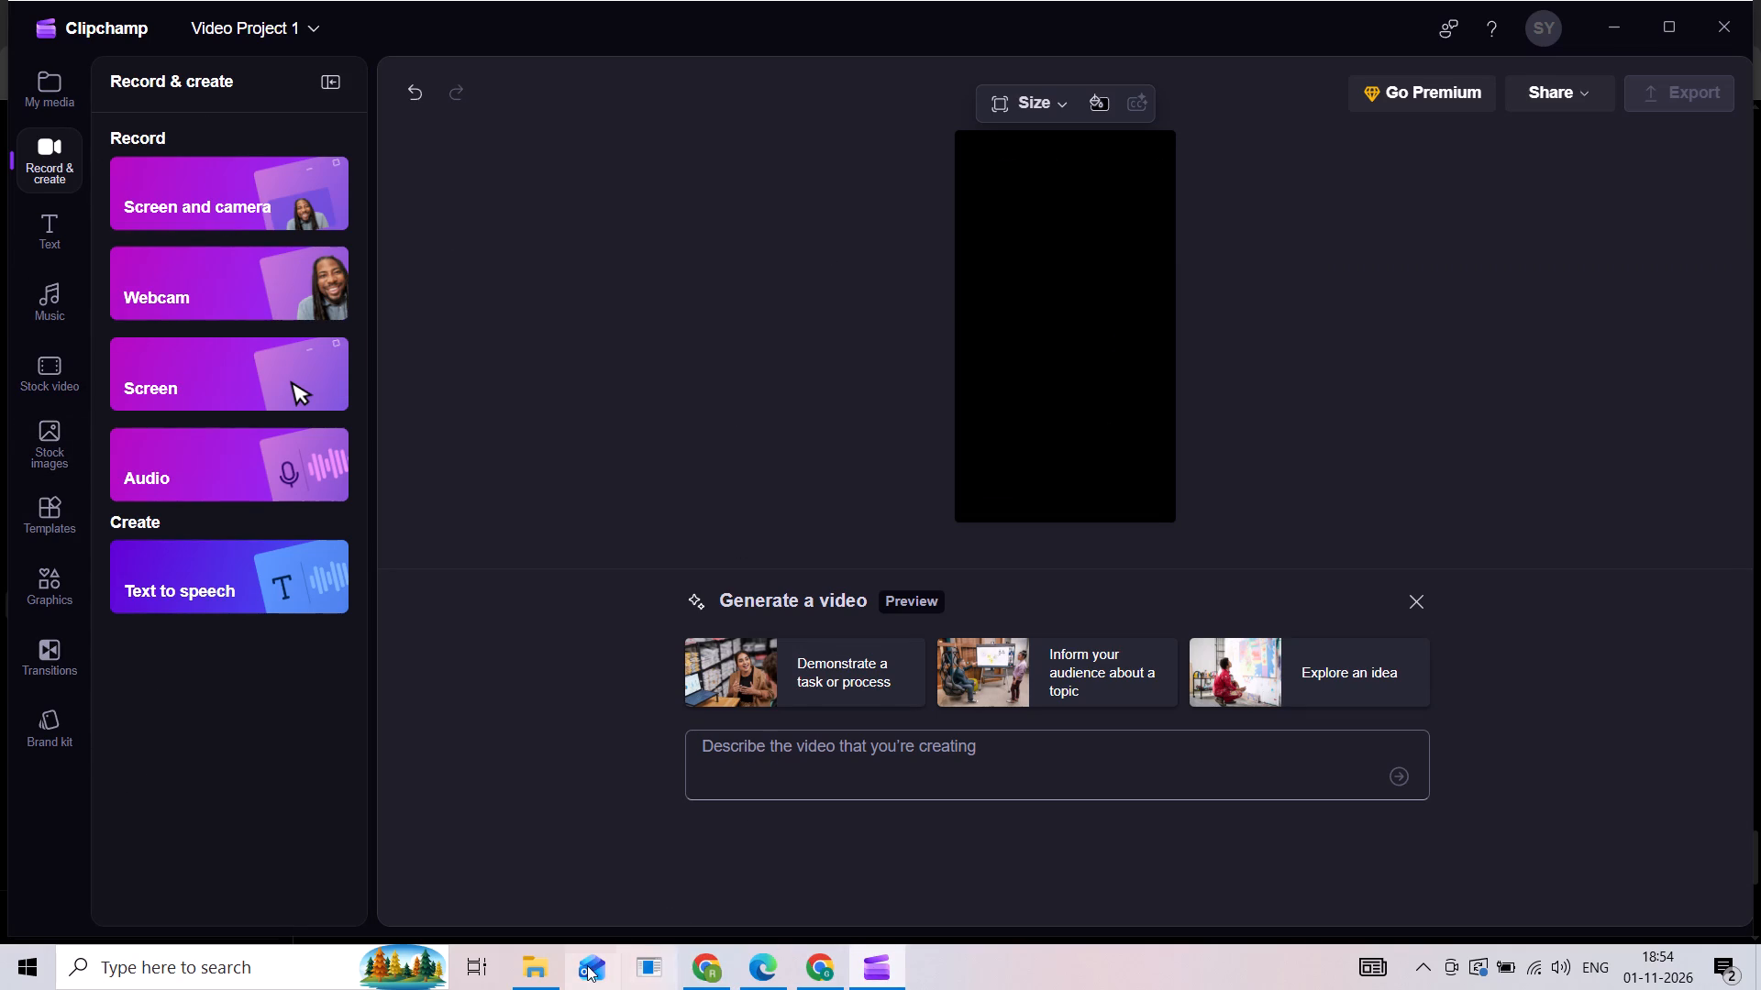
{"action": "left_click", "coordinate": [543, 959]}
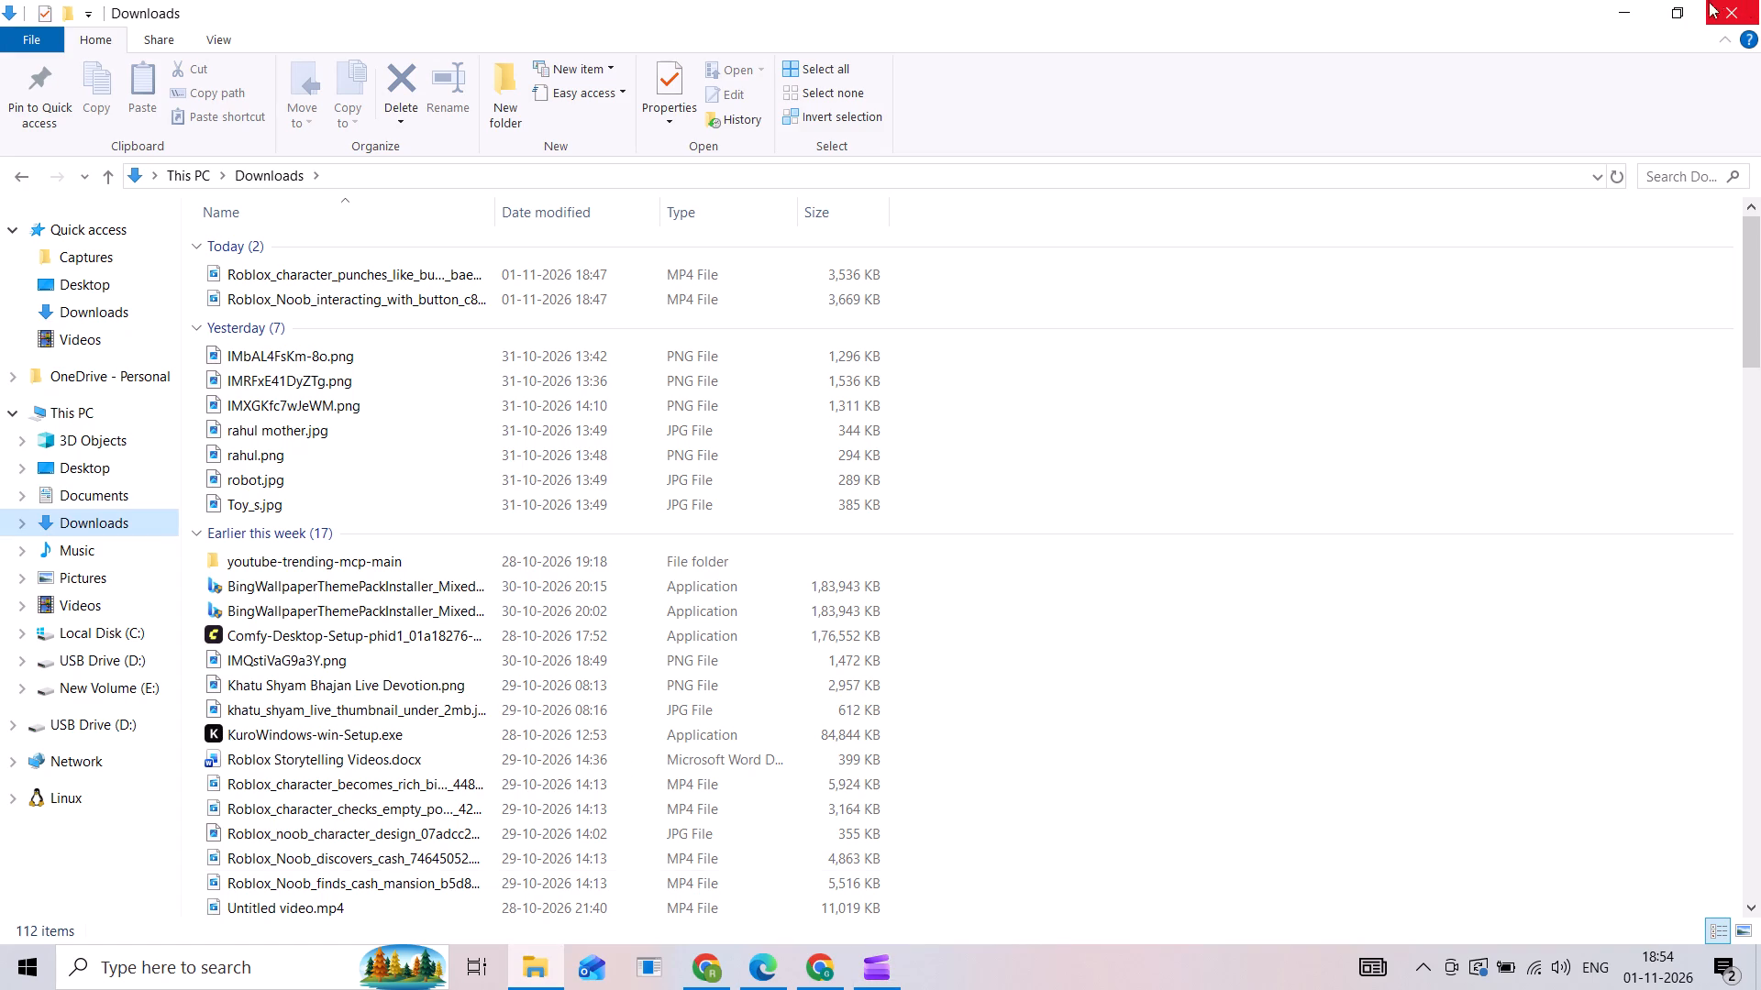
{"action": "left_click", "coordinate": [1687, 3]}
{"action": "left_click_drag", "start_coordinate": [1023, 135], "coordinate": [1570, 160]}
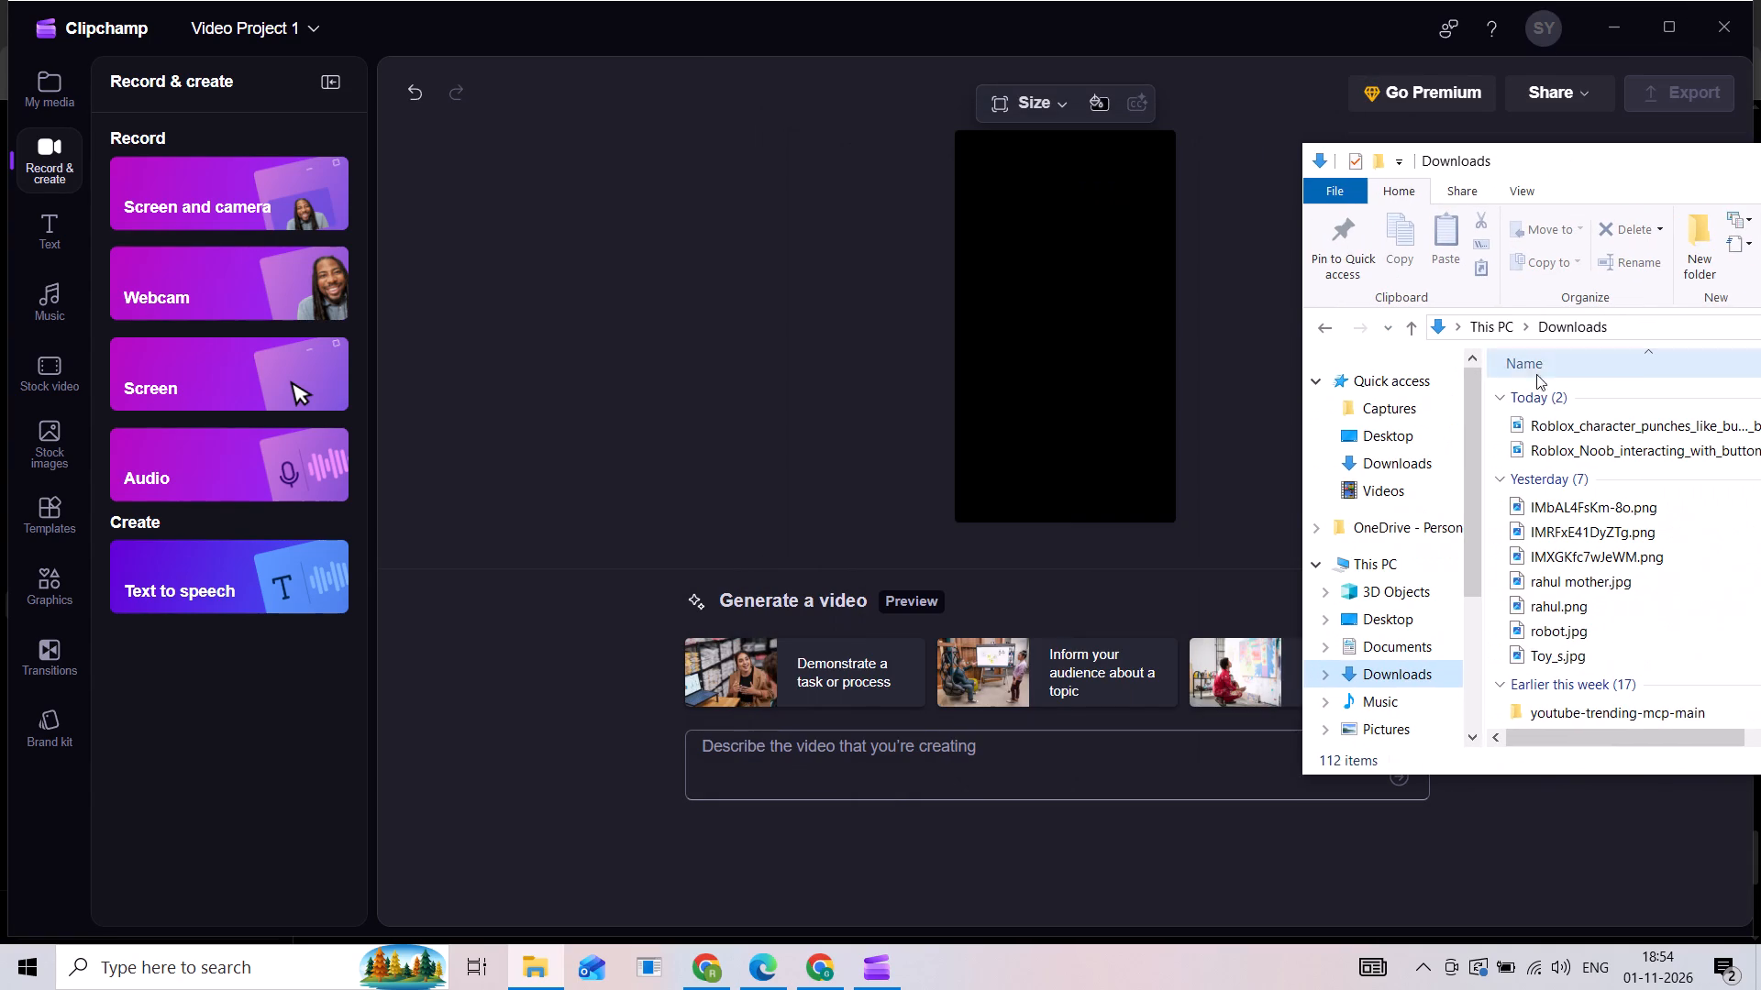
{"action": "left_click_drag", "start_coordinate": [1543, 421], "coordinate": [334, 391]}
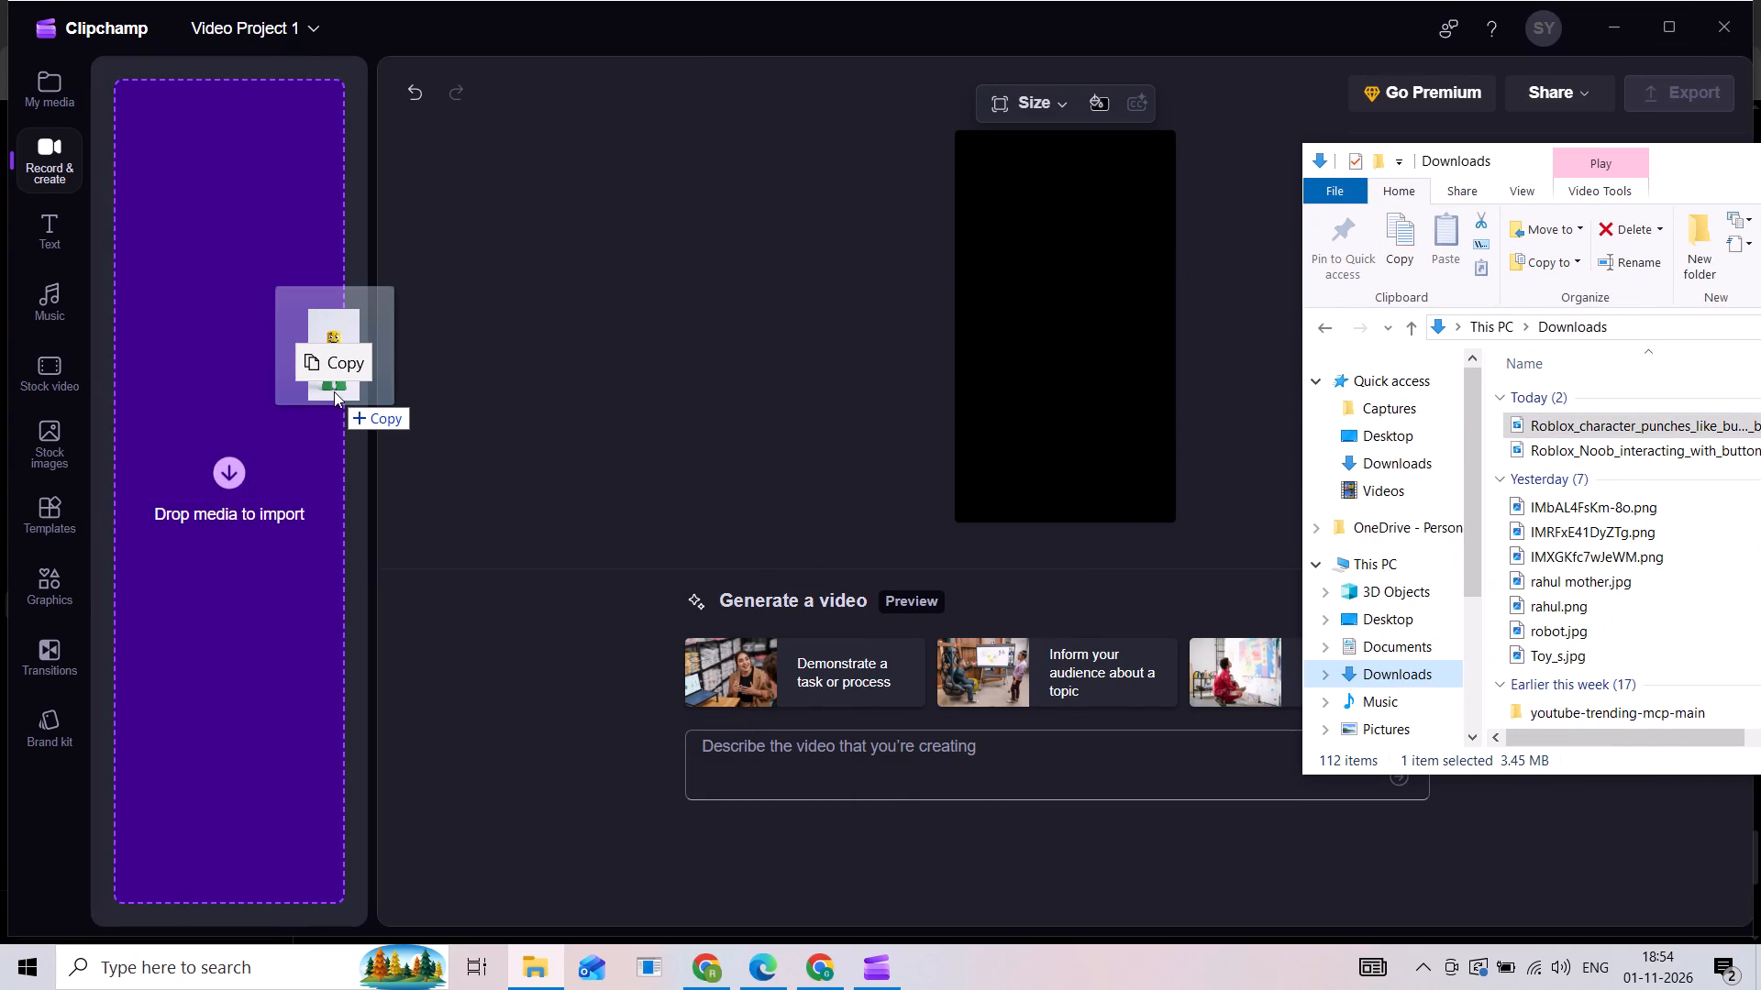
{"action": "left_click_drag", "start_coordinate": [334, 391], "coordinate": [1671, 453]}
{"action": "left_click_drag", "start_coordinate": [1608, 456], "coordinate": [739, 428]}
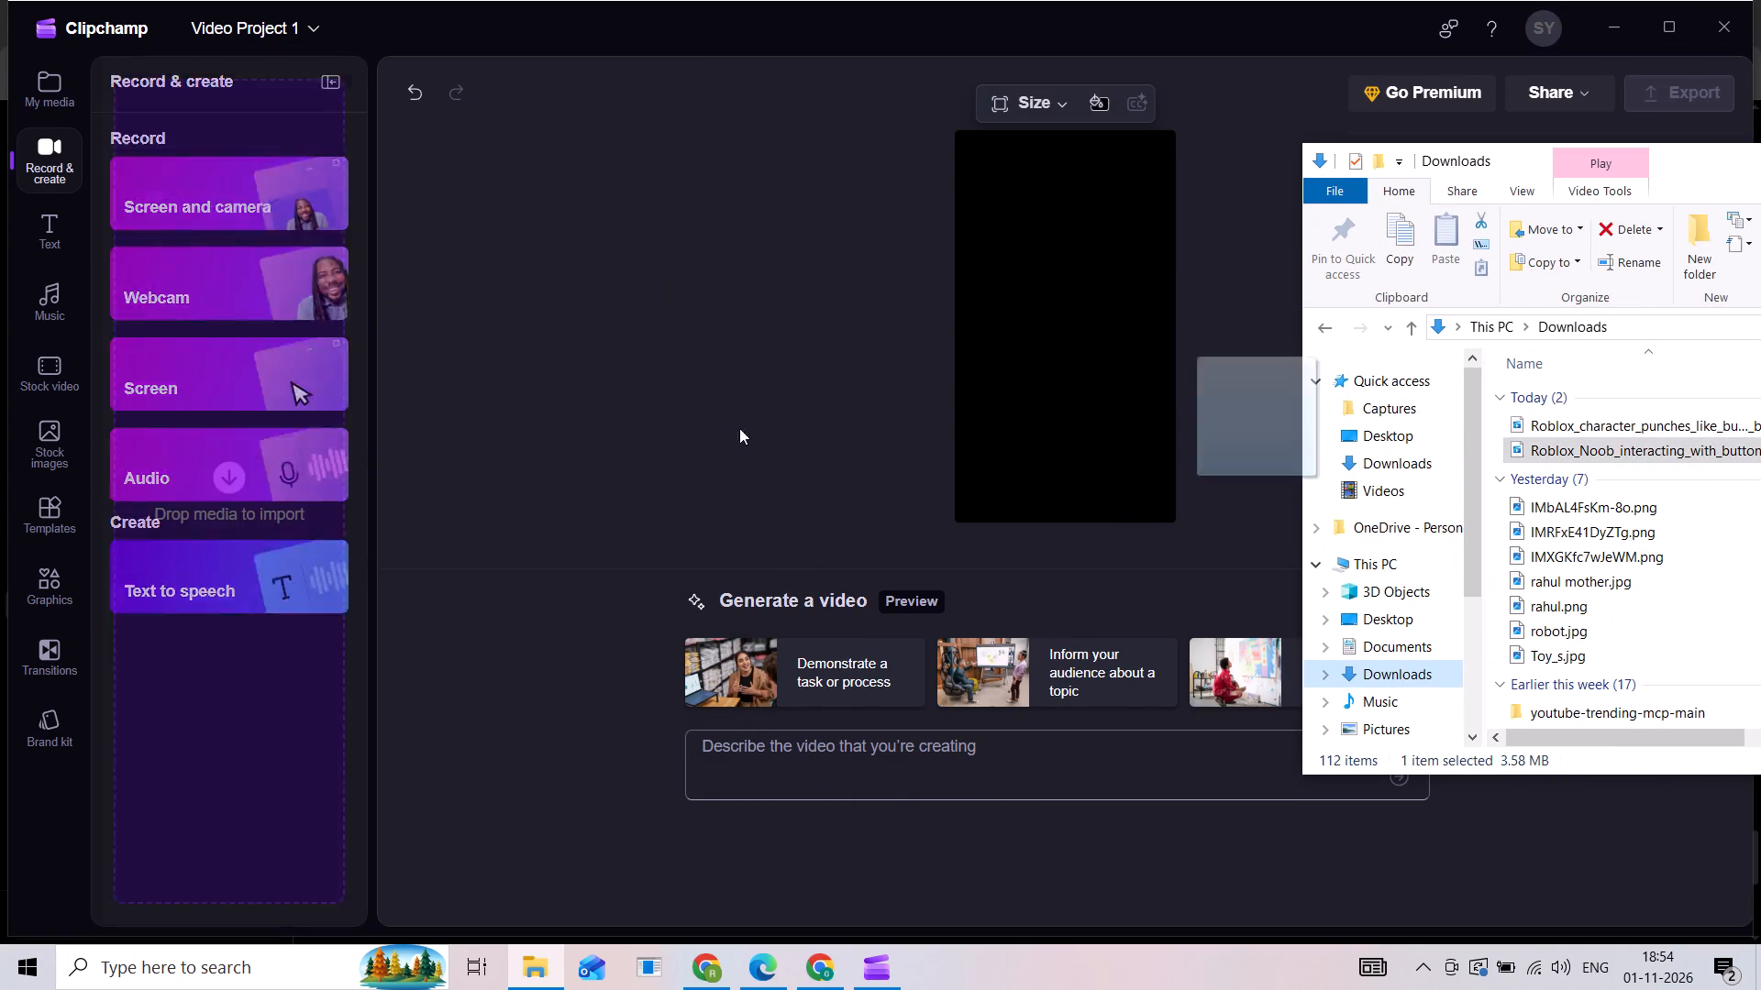
{"action": "left_click_drag", "start_coordinate": [739, 428], "coordinate": [559, 401]}
{"action": "left_click_drag", "start_coordinate": [1555, 429], "coordinate": [281, 425]}
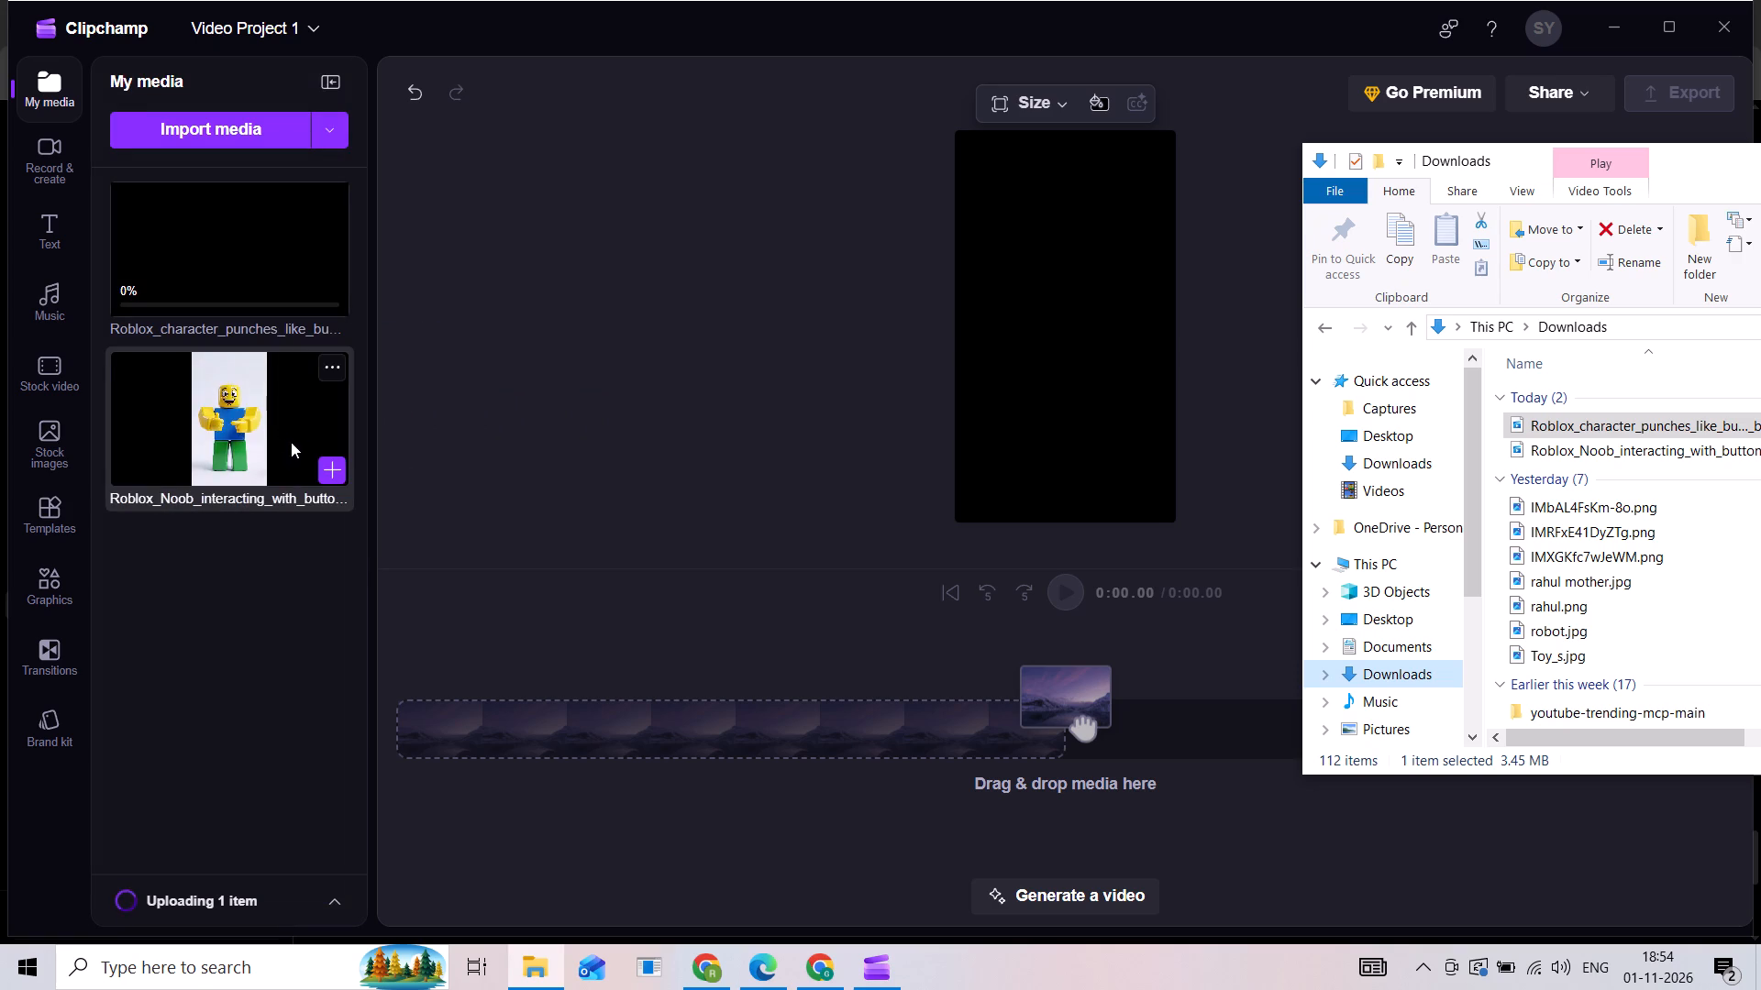
{"action": "left_click_drag", "start_coordinate": [1681, 161], "coordinate": [623, 210]}
{"action": "left_click", "coordinate": [879, 203]}
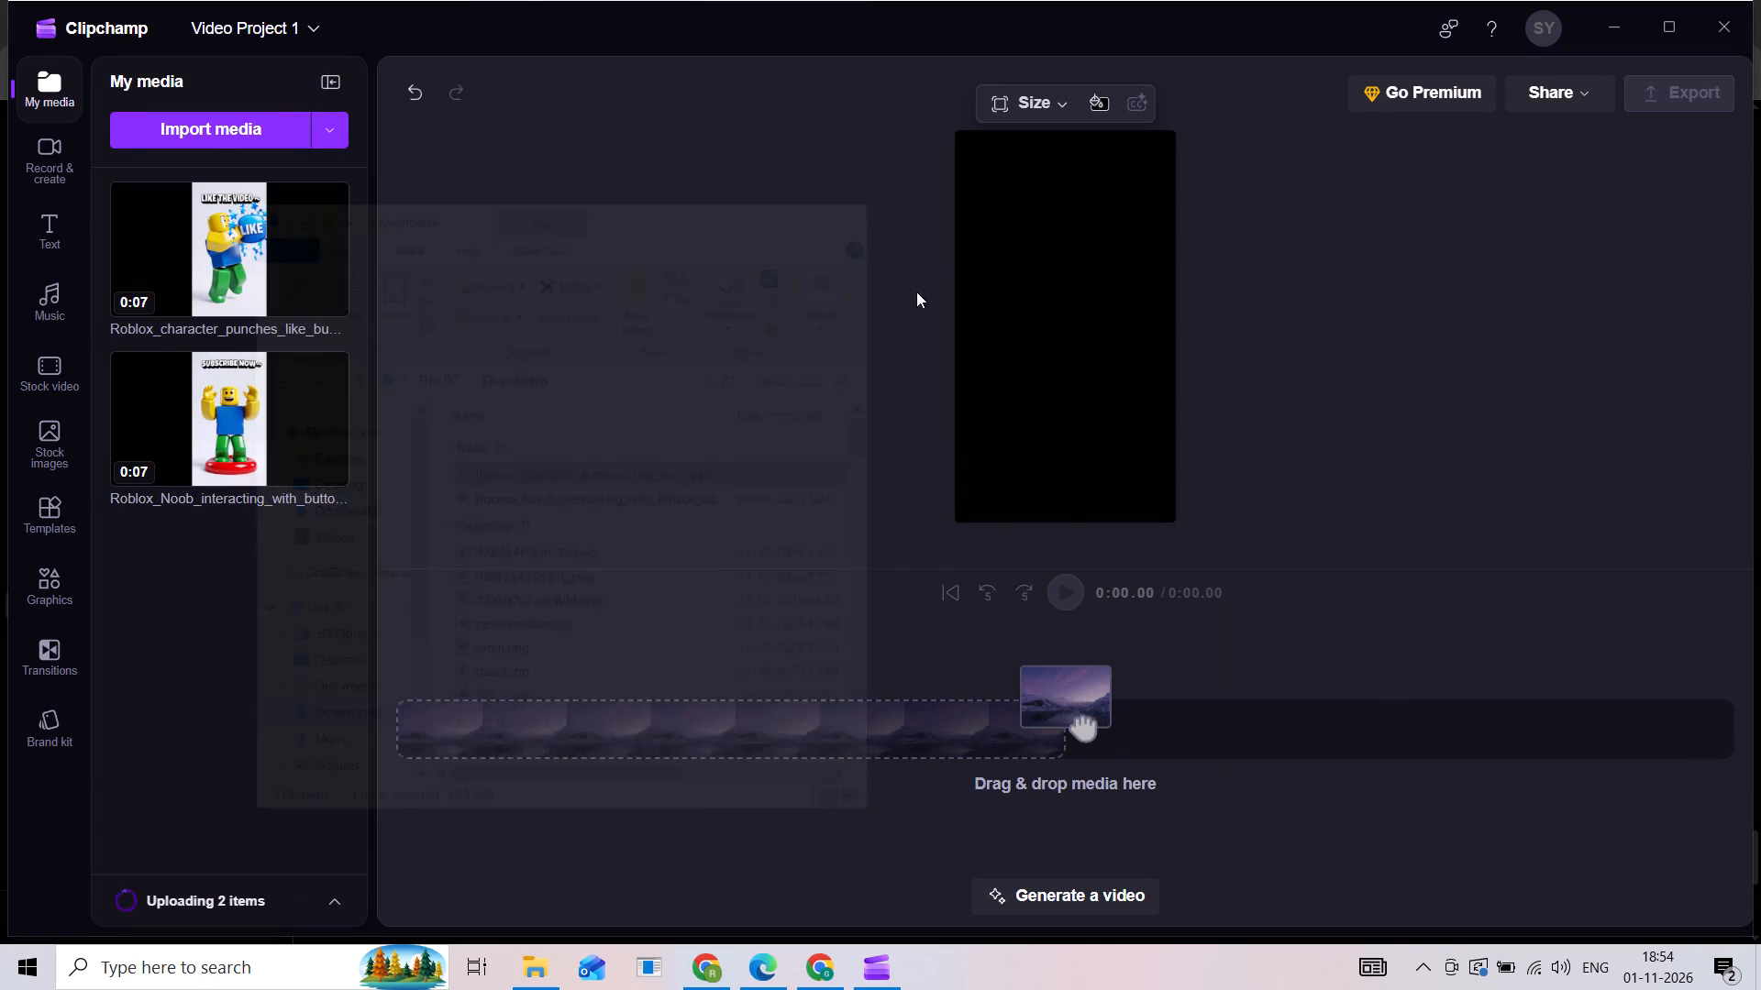
Place the Roblox_Noob_interacting_with_button clip at the start of the timeline.
{"action": "left_click", "coordinate": [936, 731]}
{"action": "left_click_drag", "start_coordinate": [208, 411], "coordinate": [460, 616]}
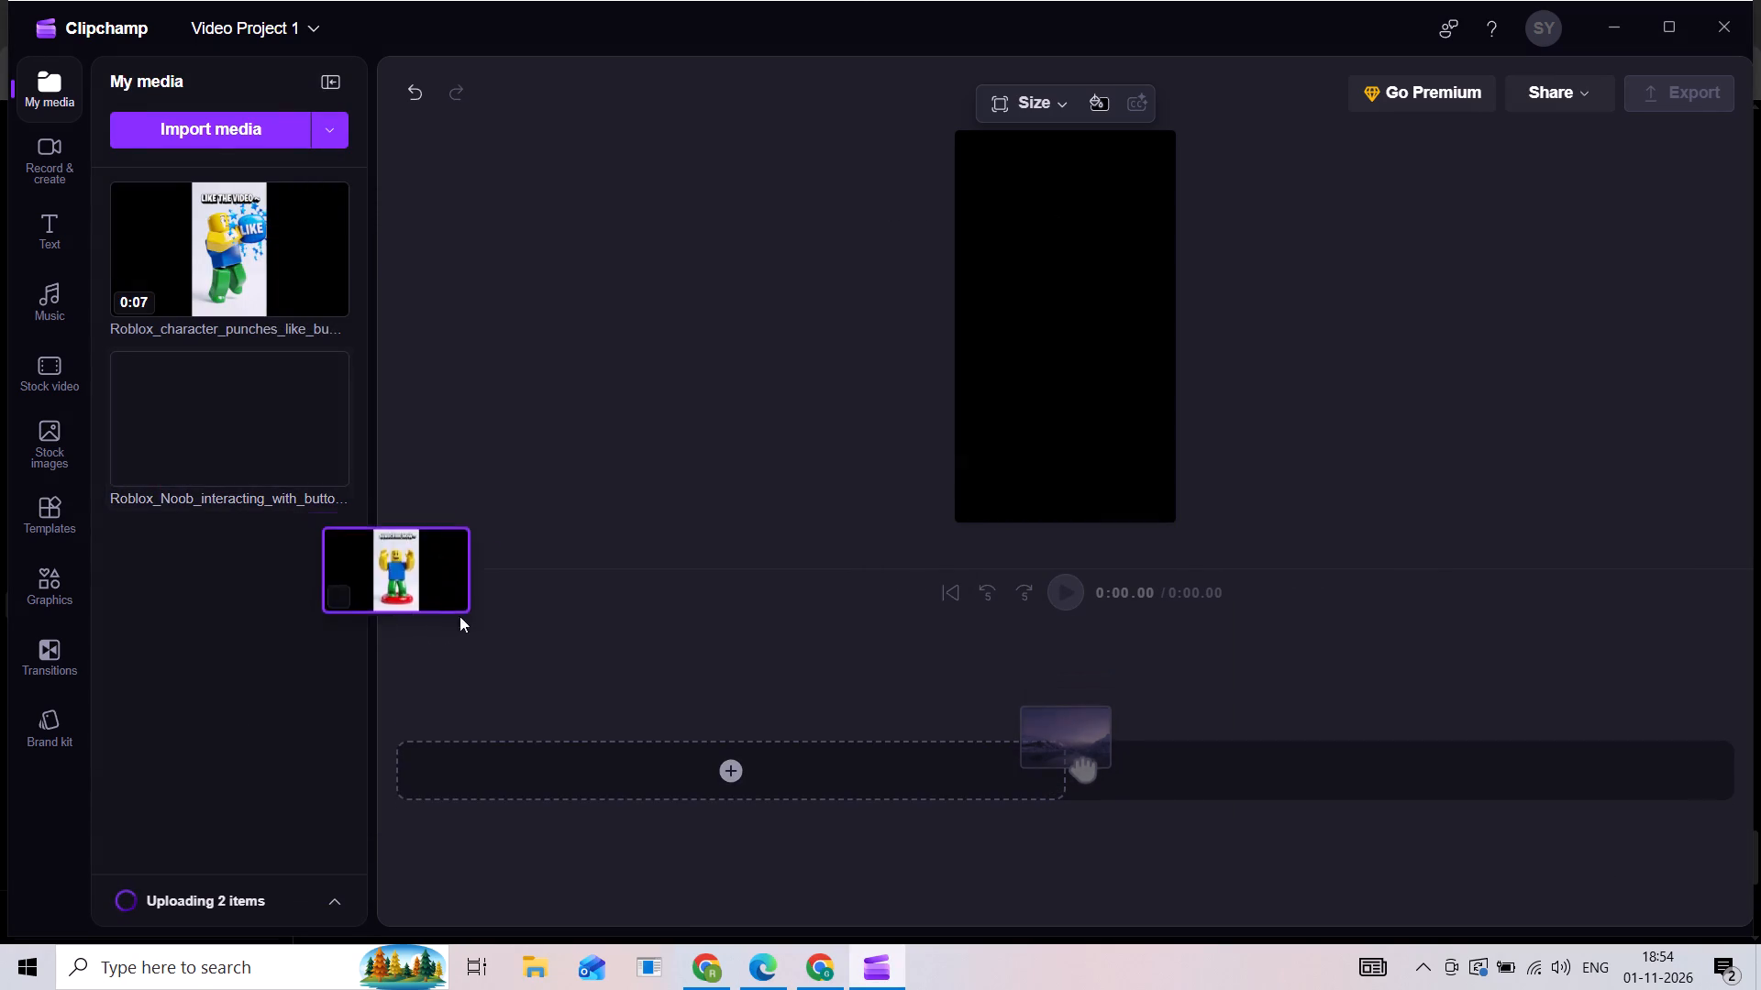
{"action": "left_click_drag", "start_coordinate": [460, 616], "coordinate": [544, 715]}
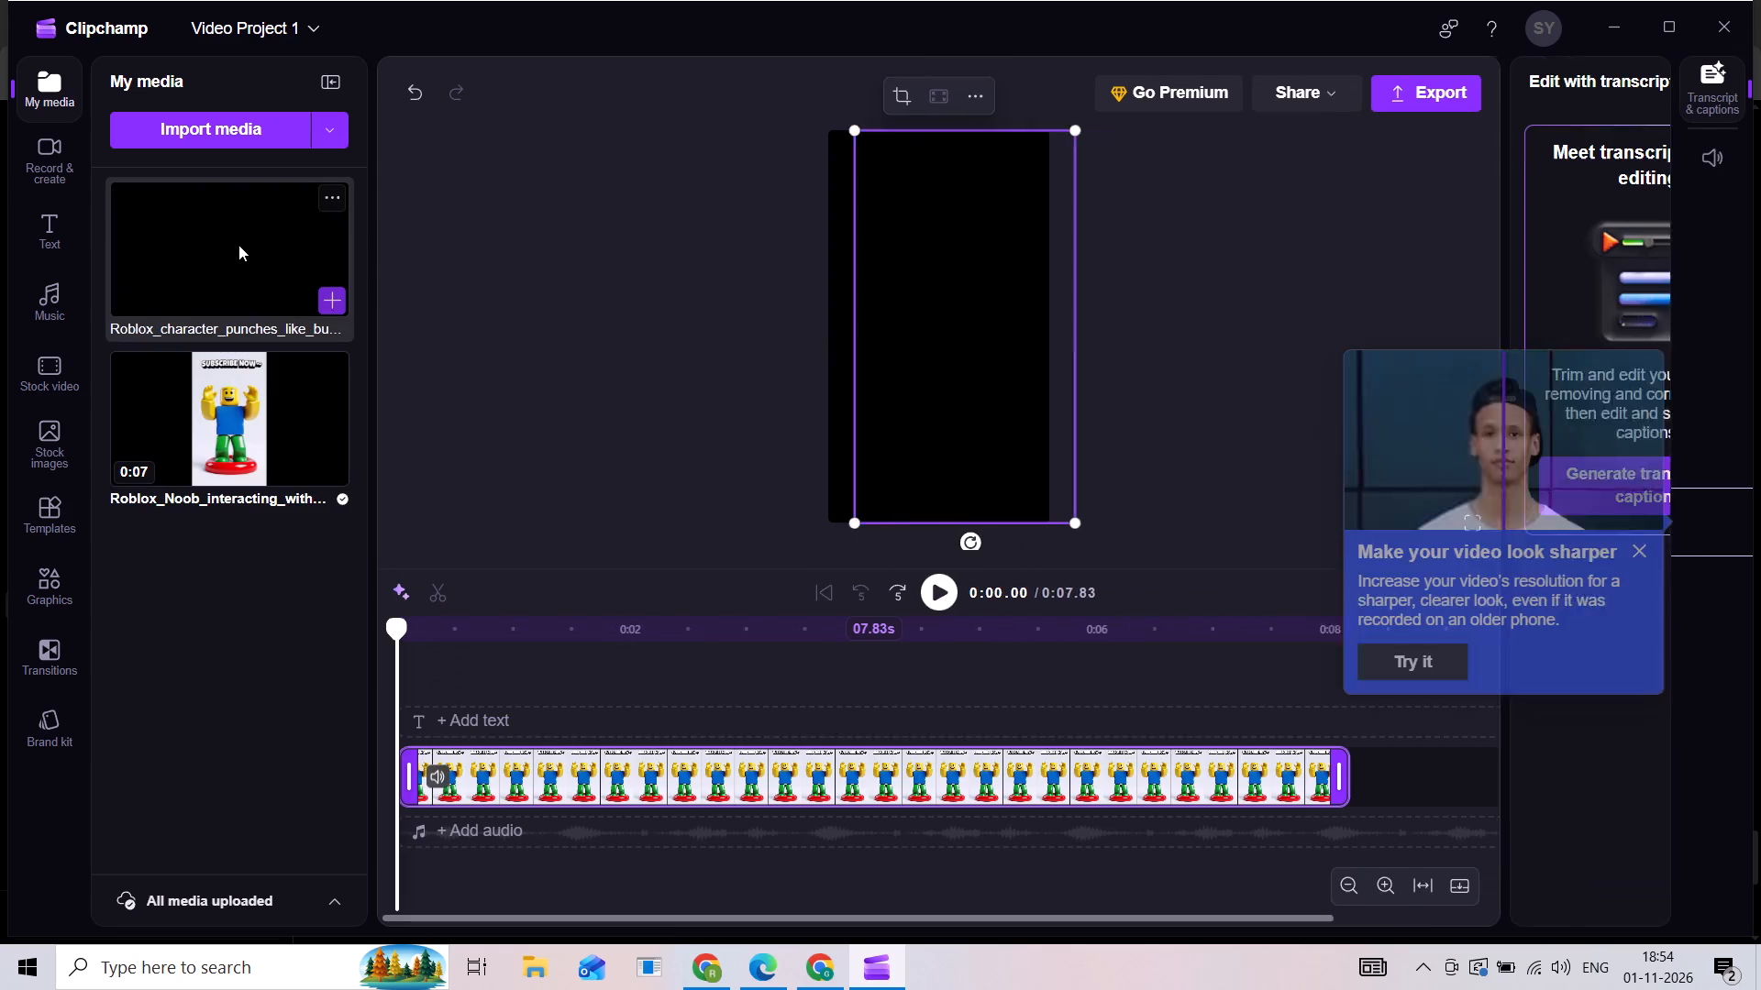
Add the Roblox_character_punches_like_button clip to the main track directly after the first clip.
{"action": "left_click_drag", "start_coordinate": [238, 232], "coordinate": [1093, 748]}
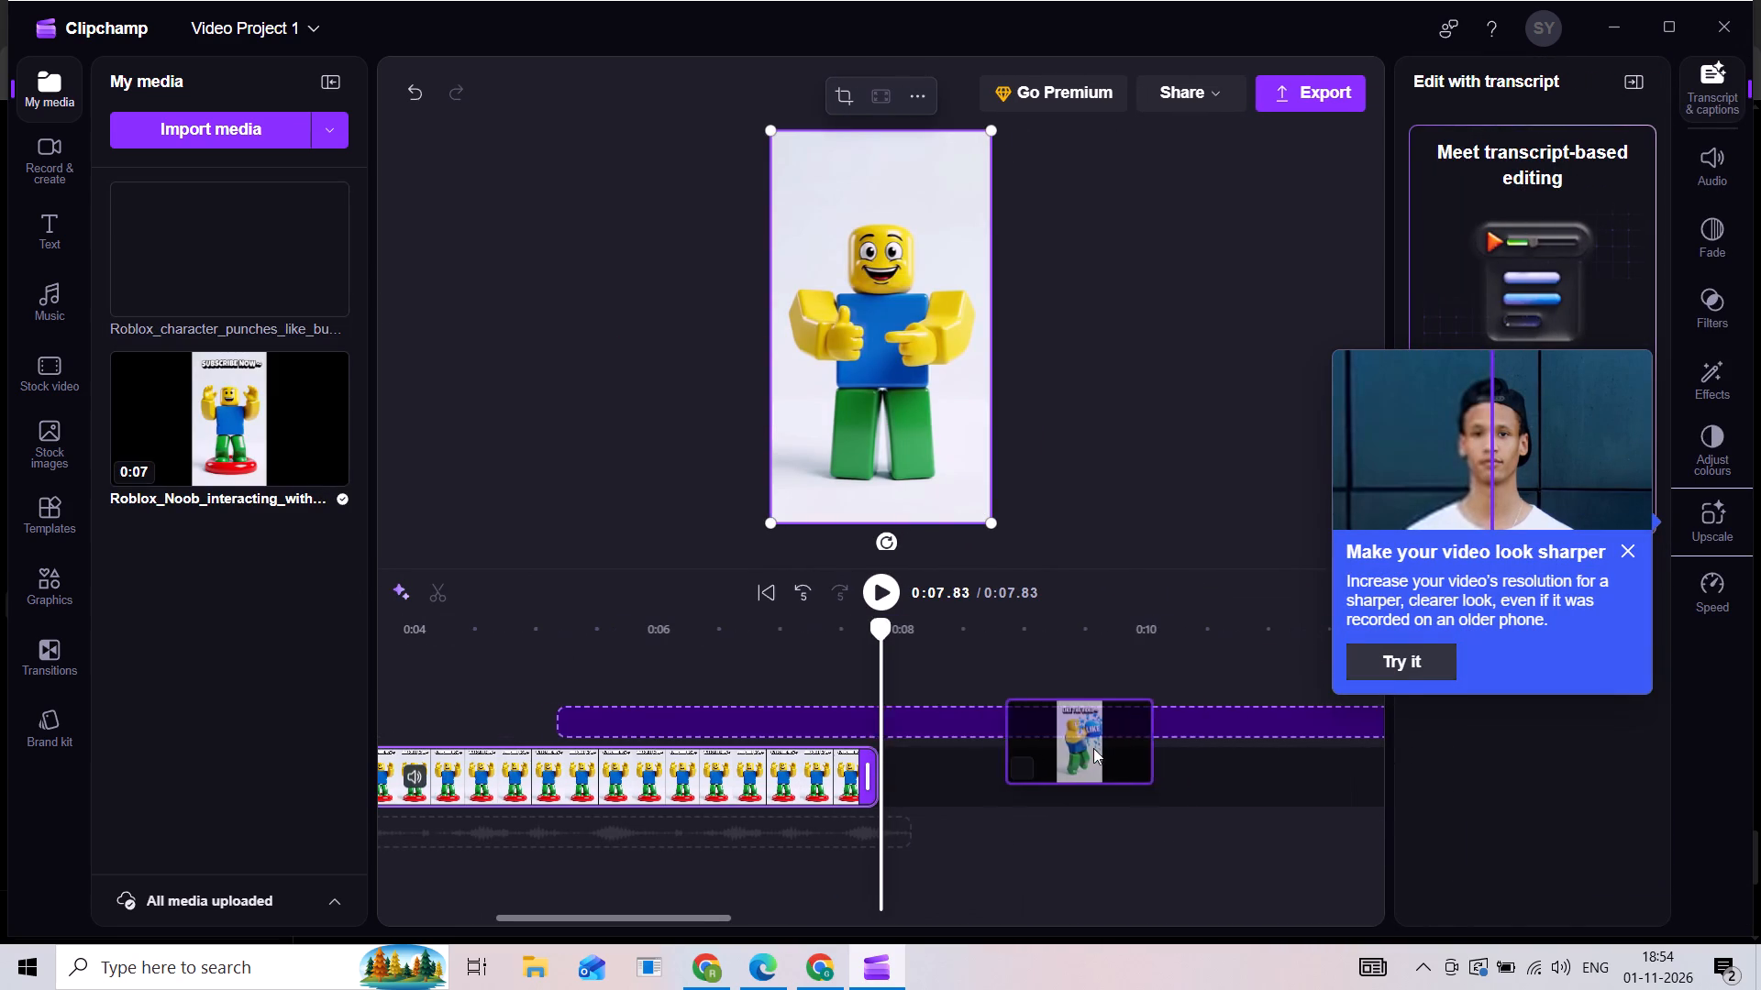
{"action": "left_click_drag", "start_coordinate": [1093, 748], "coordinate": [1055, 748]}
{"action": "left_click_drag", "start_coordinate": [1062, 736], "coordinate": [966, 803]}
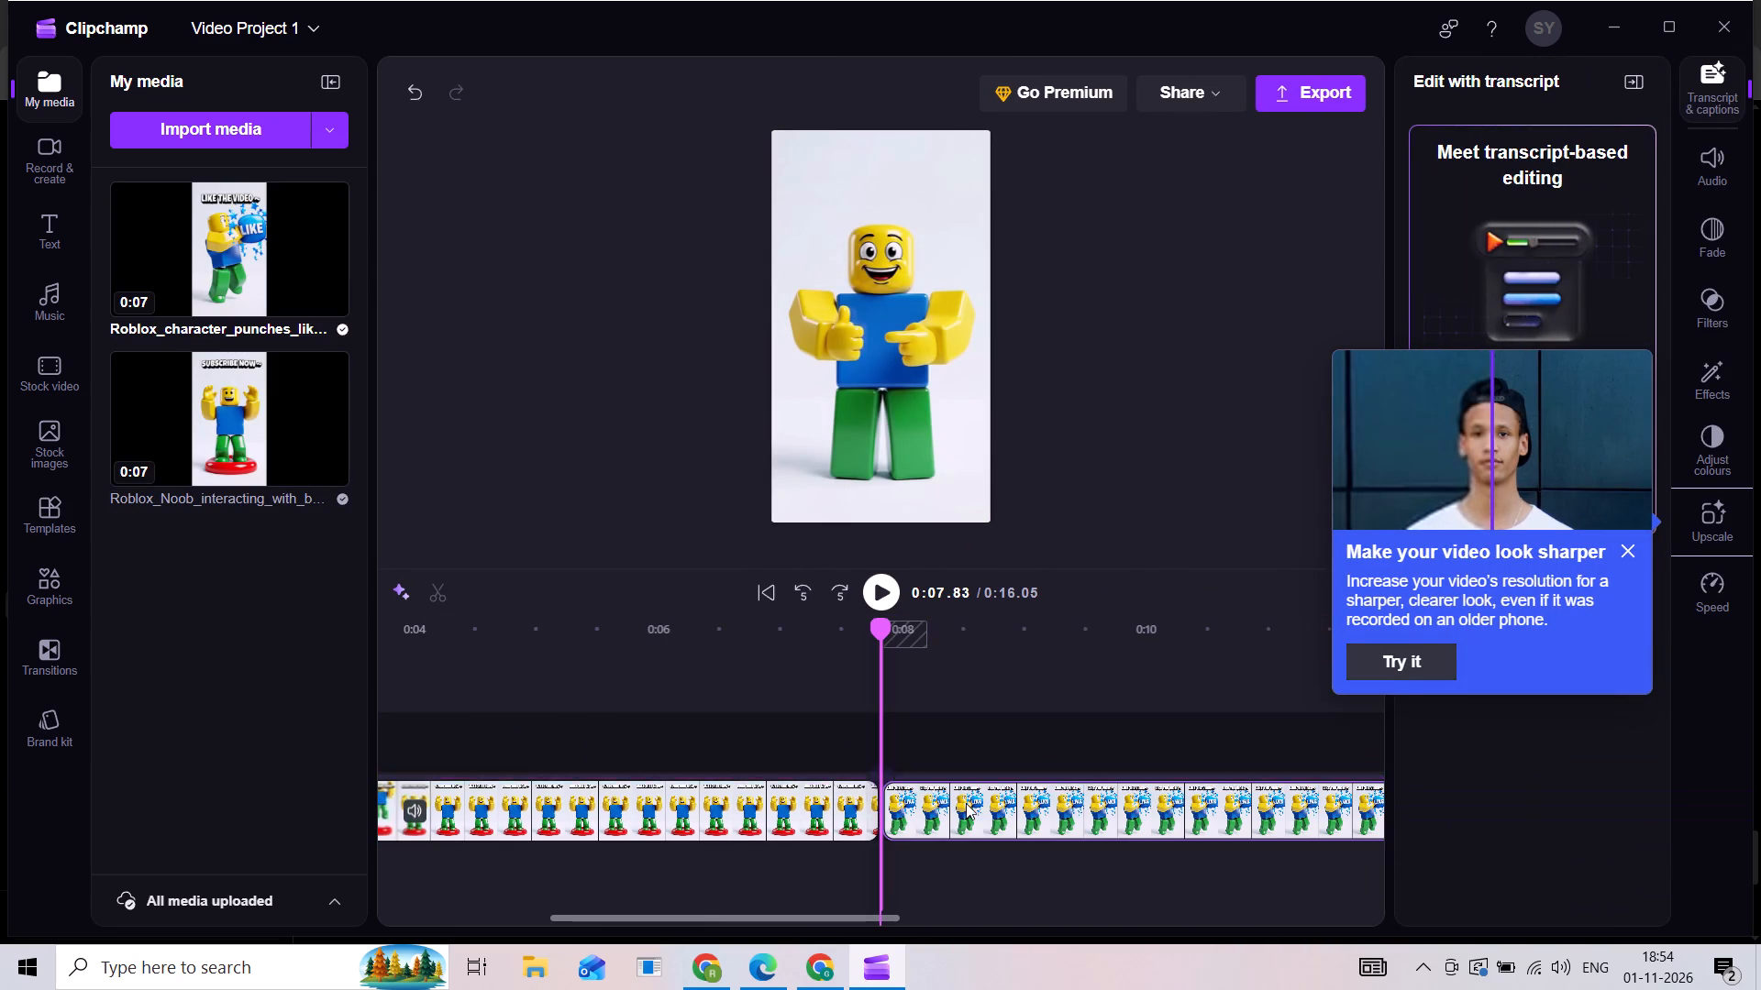
{"action": "left_click_drag", "start_coordinate": [966, 803], "coordinate": [972, 805]}
{"action": "left_click_drag", "start_coordinate": [787, 698], "coordinate": [887, 724]}
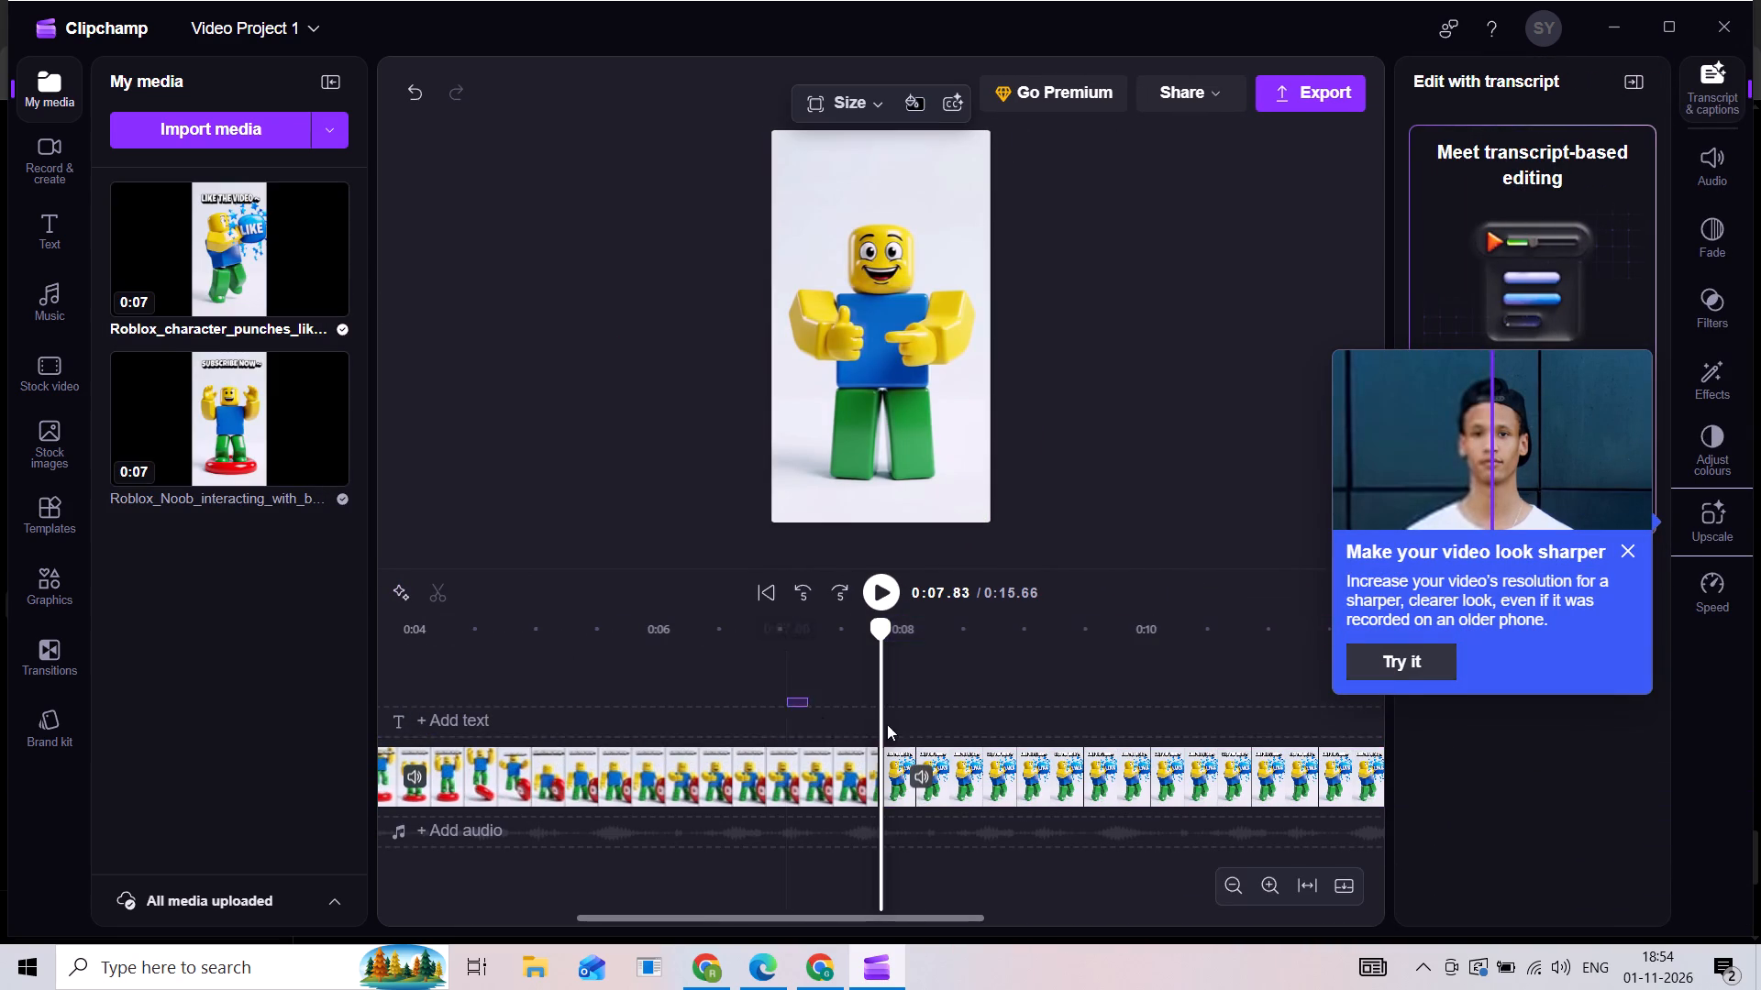
{"action": "left_click_drag", "start_coordinate": [887, 724], "coordinate": [888, 714]}
Move the playhead back near the start and play the joined clips to preview them.
{"action": "left_click_drag", "start_coordinate": [878, 641], "coordinate": [16, 544]}
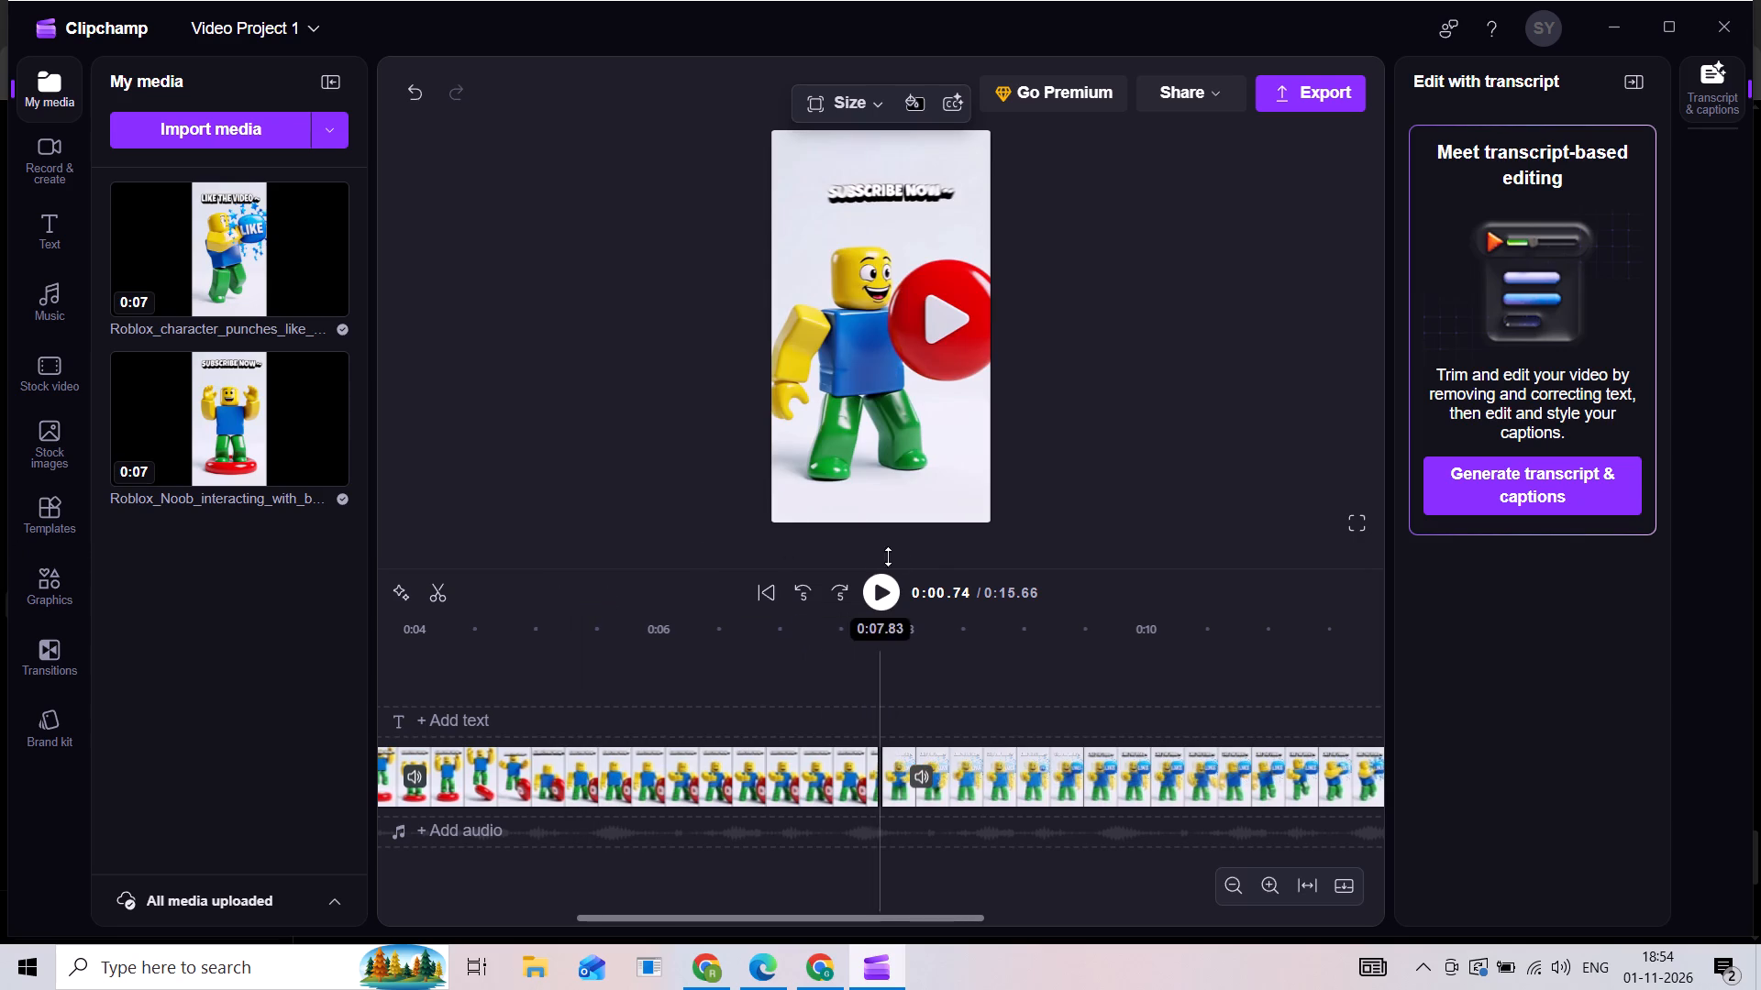
{"action": "left_click", "coordinate": [870, 599]}
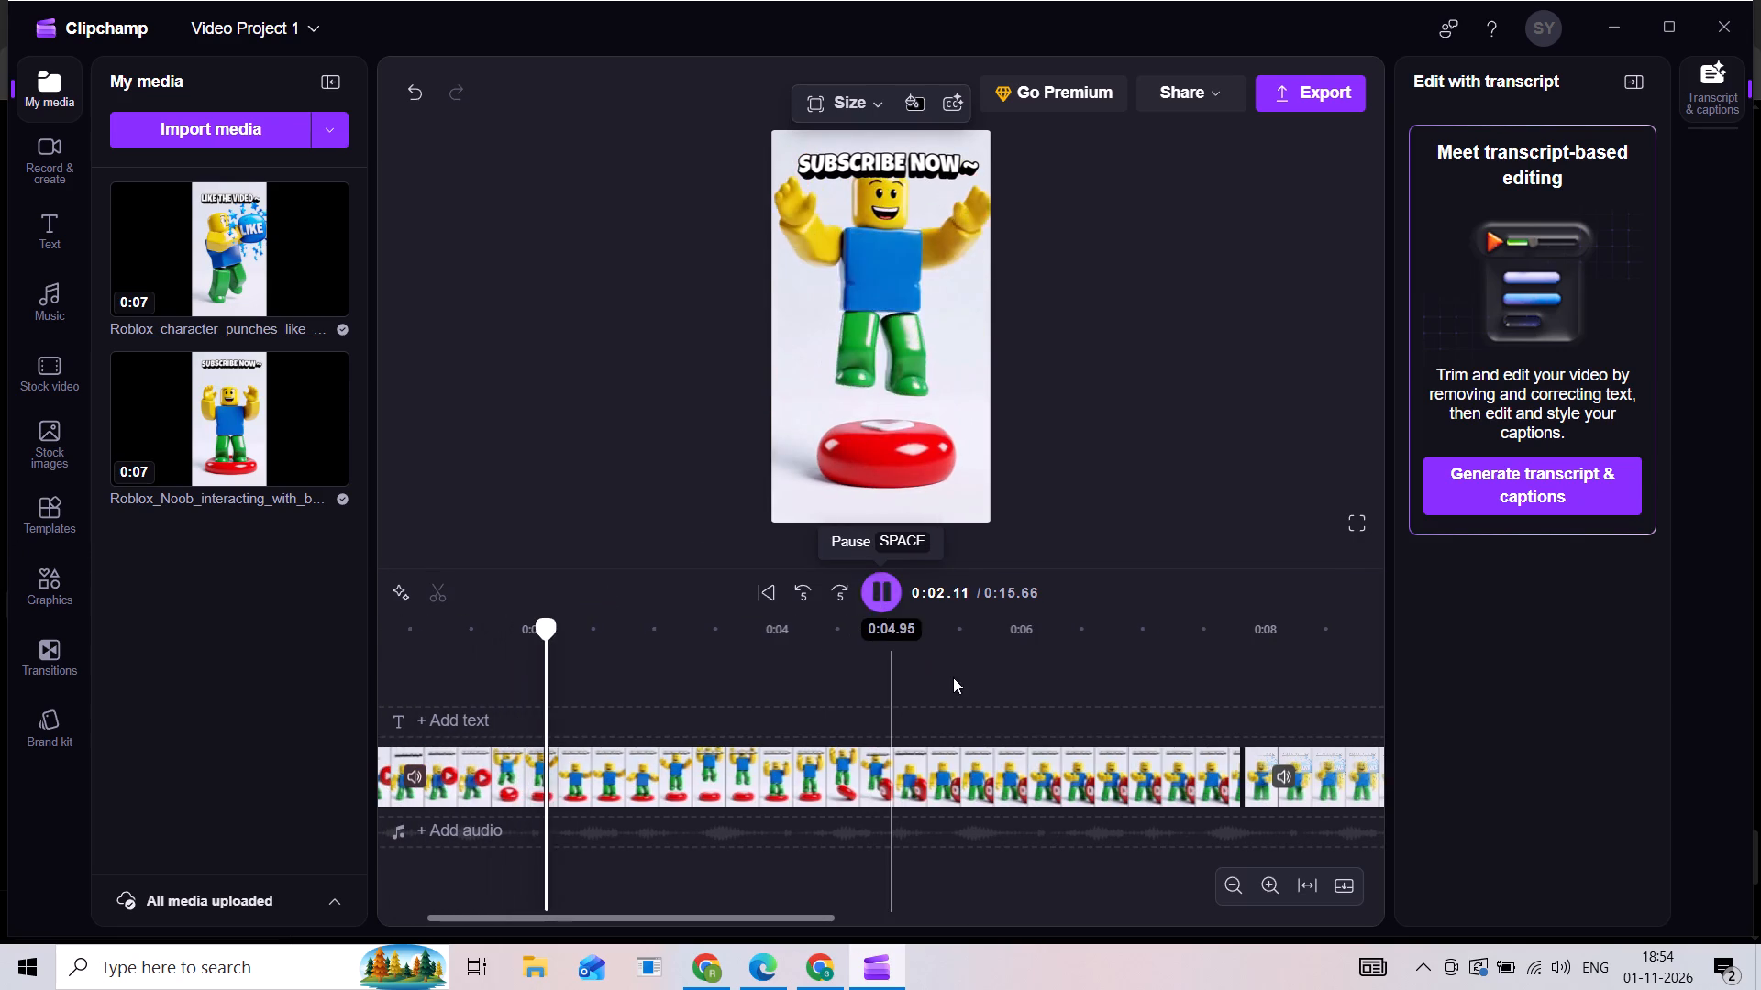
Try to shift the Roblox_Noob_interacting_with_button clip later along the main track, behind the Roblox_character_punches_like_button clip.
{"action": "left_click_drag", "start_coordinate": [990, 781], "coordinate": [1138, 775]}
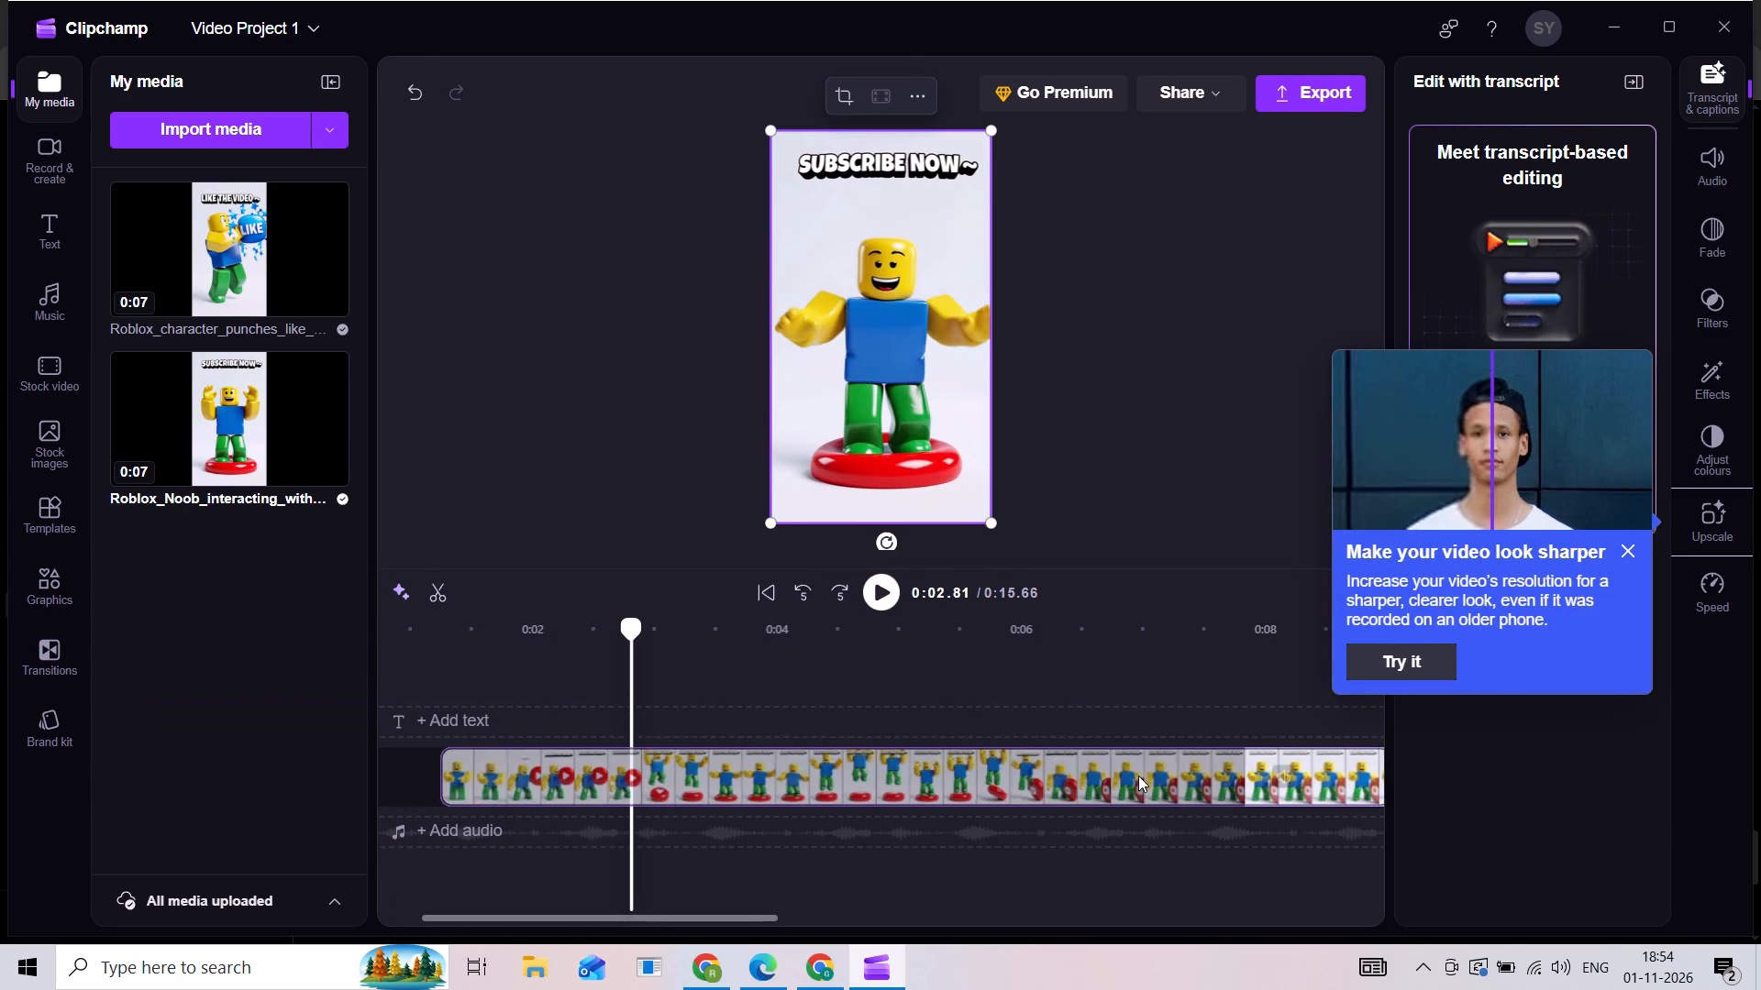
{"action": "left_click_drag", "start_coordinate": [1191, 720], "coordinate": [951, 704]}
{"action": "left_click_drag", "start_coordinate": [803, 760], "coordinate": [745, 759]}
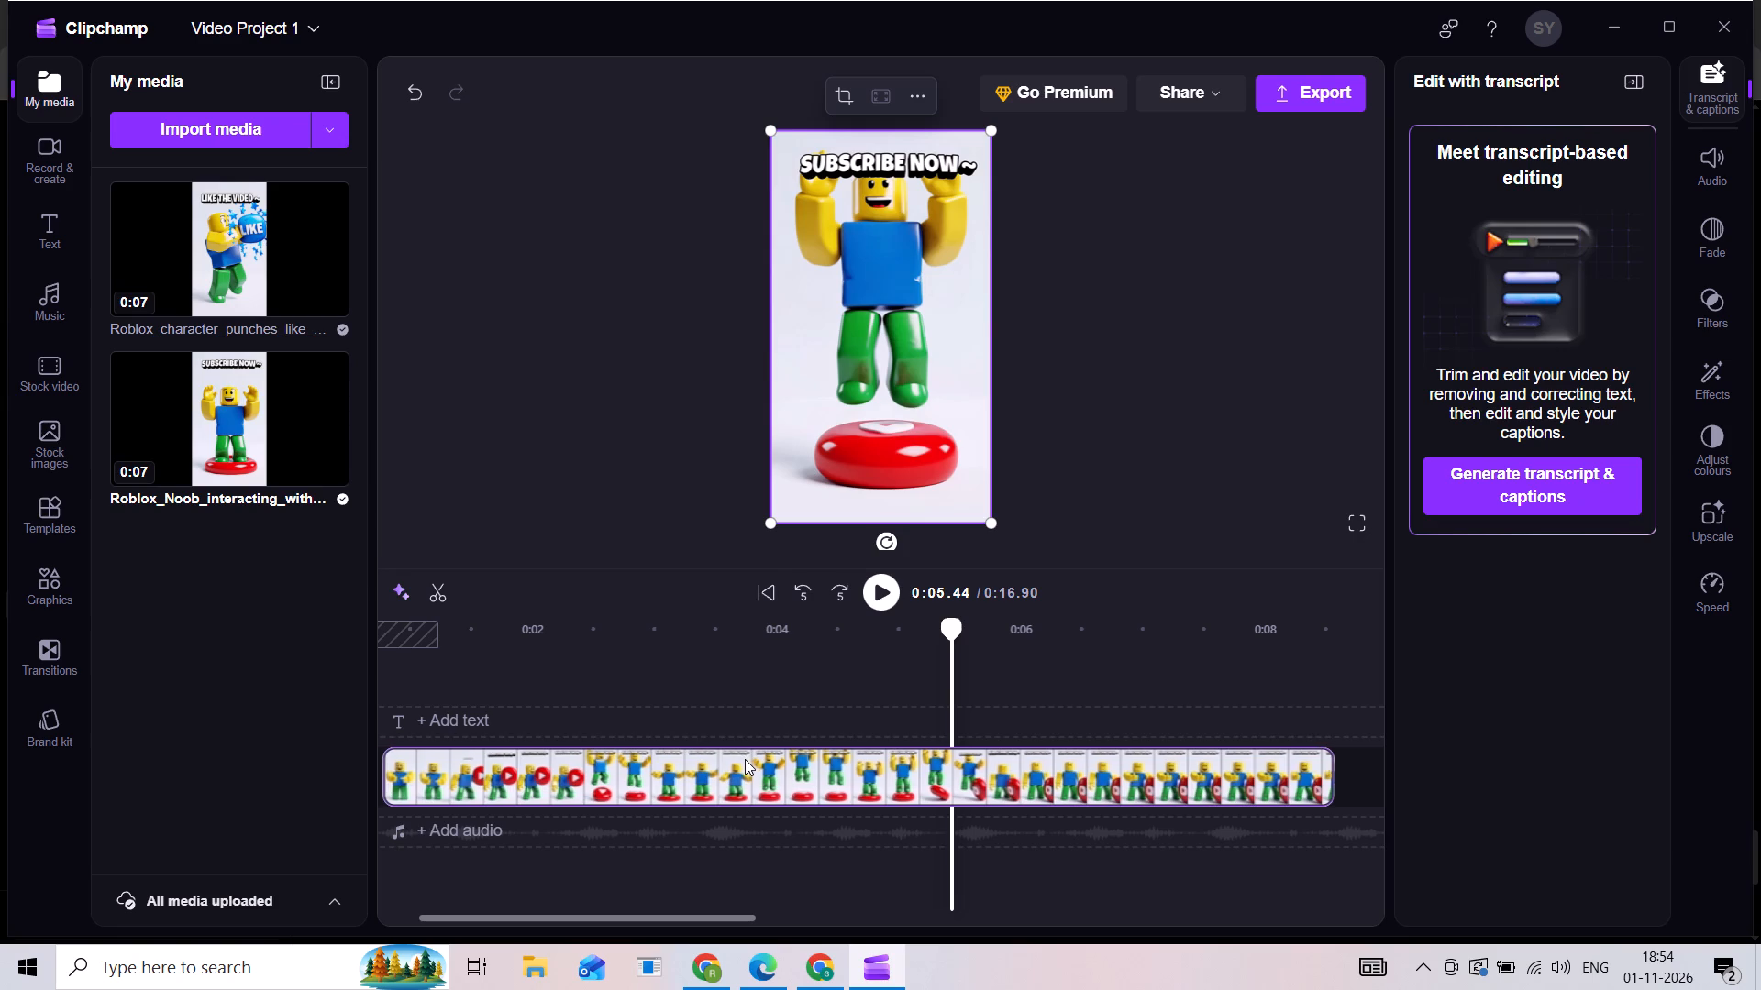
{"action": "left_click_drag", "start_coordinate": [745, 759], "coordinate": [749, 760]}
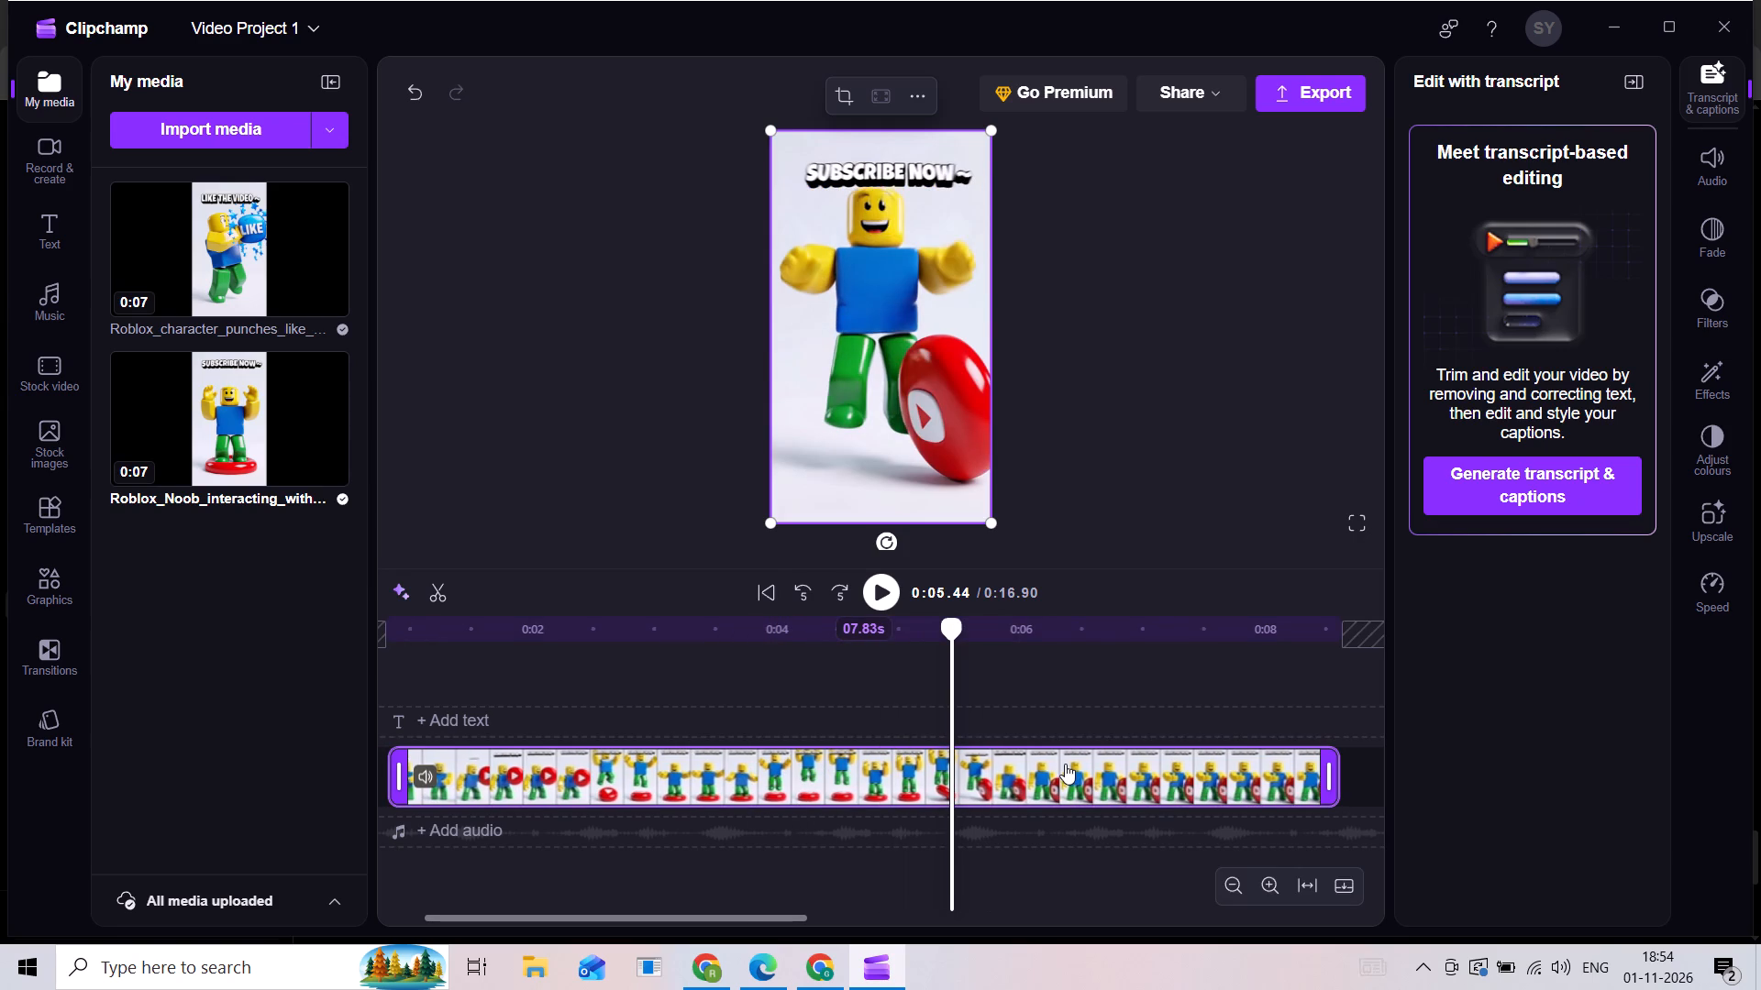
Delete both Roblox clips from the timeline.
{"action": "key", "text": "BackSpace"}
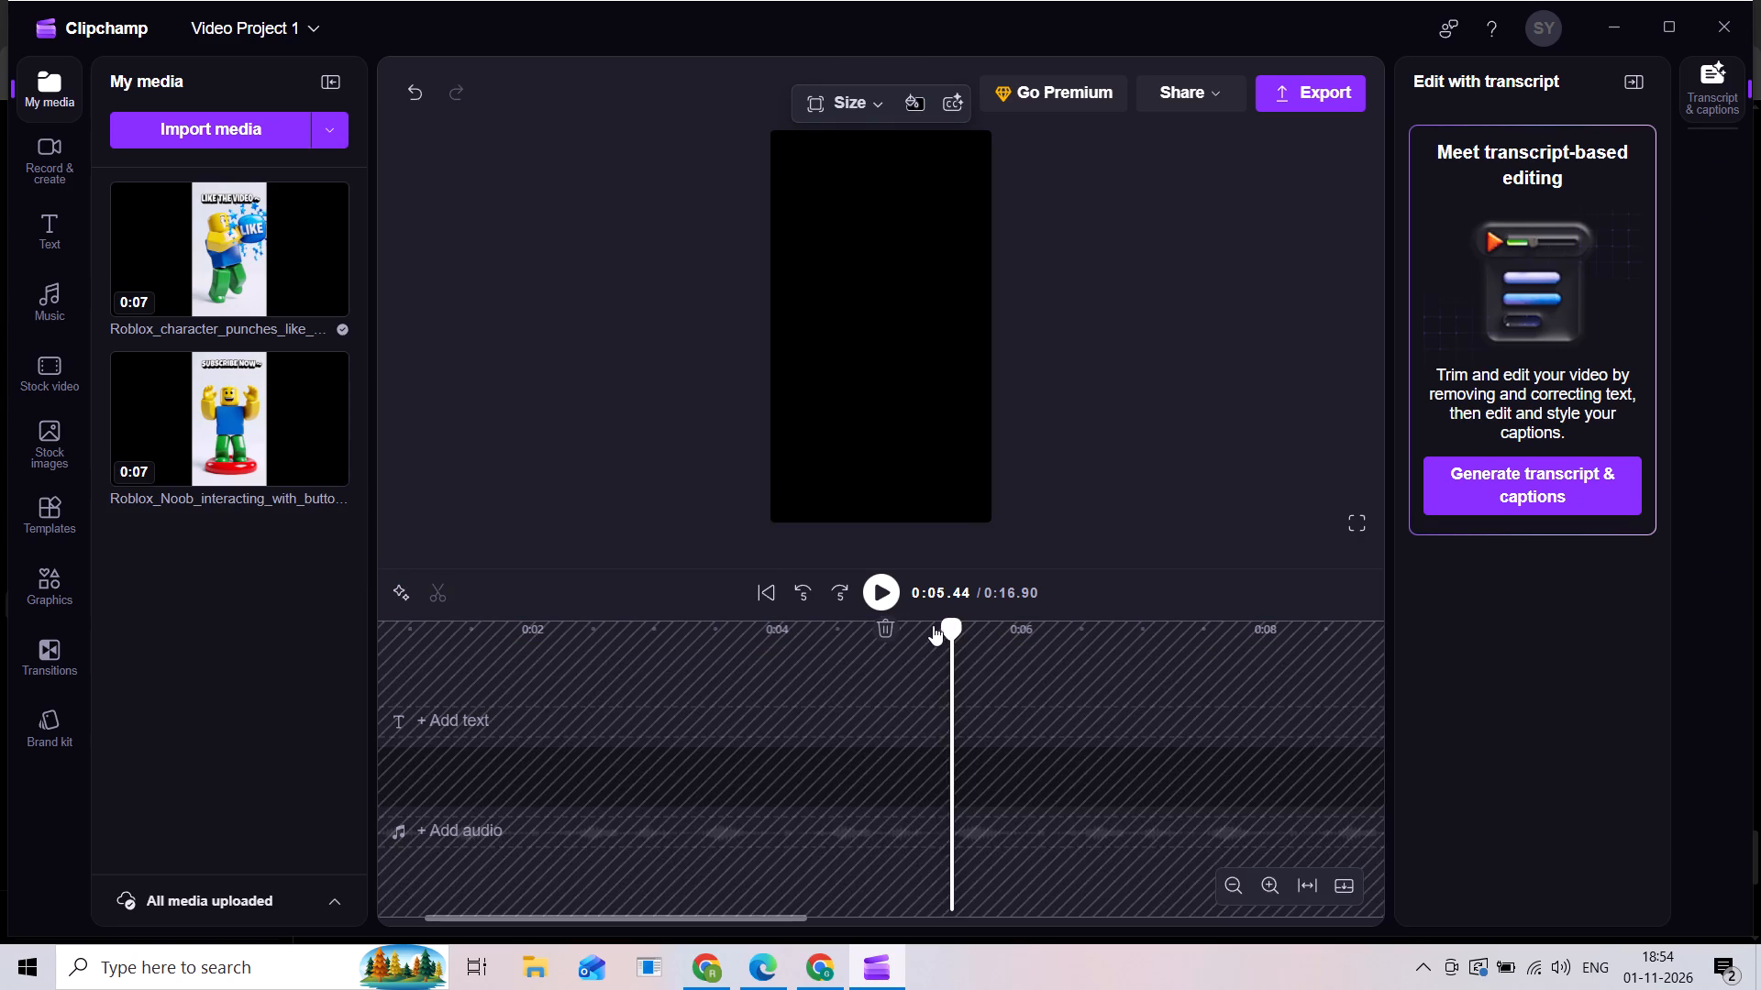
{"action": "left_click_drag", "start_coordinate": [948, 636], "coordinate": [1031, 723]}
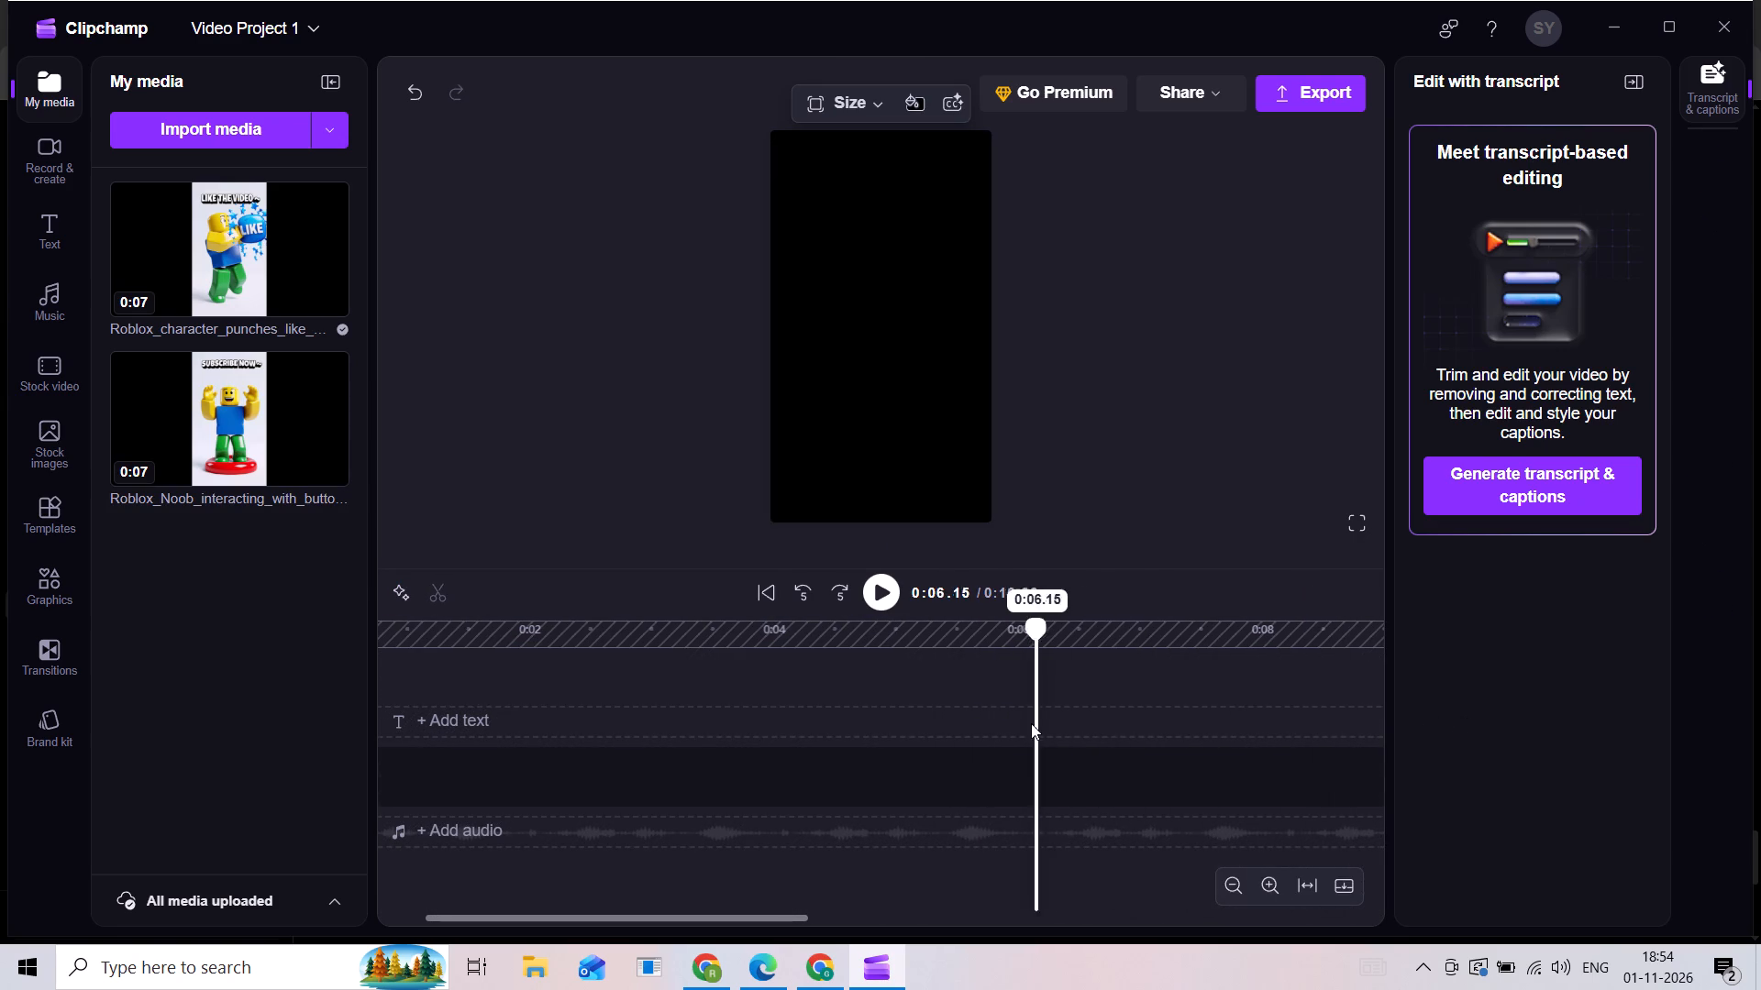
{"action": "left_click_drag", "start_coordinate": [1031, 723], "coordinate": [1247, 786]}
{"action": "left_click", "coordinate": [1281, 783]}
{"action": "key", "text": "BackSpace"}
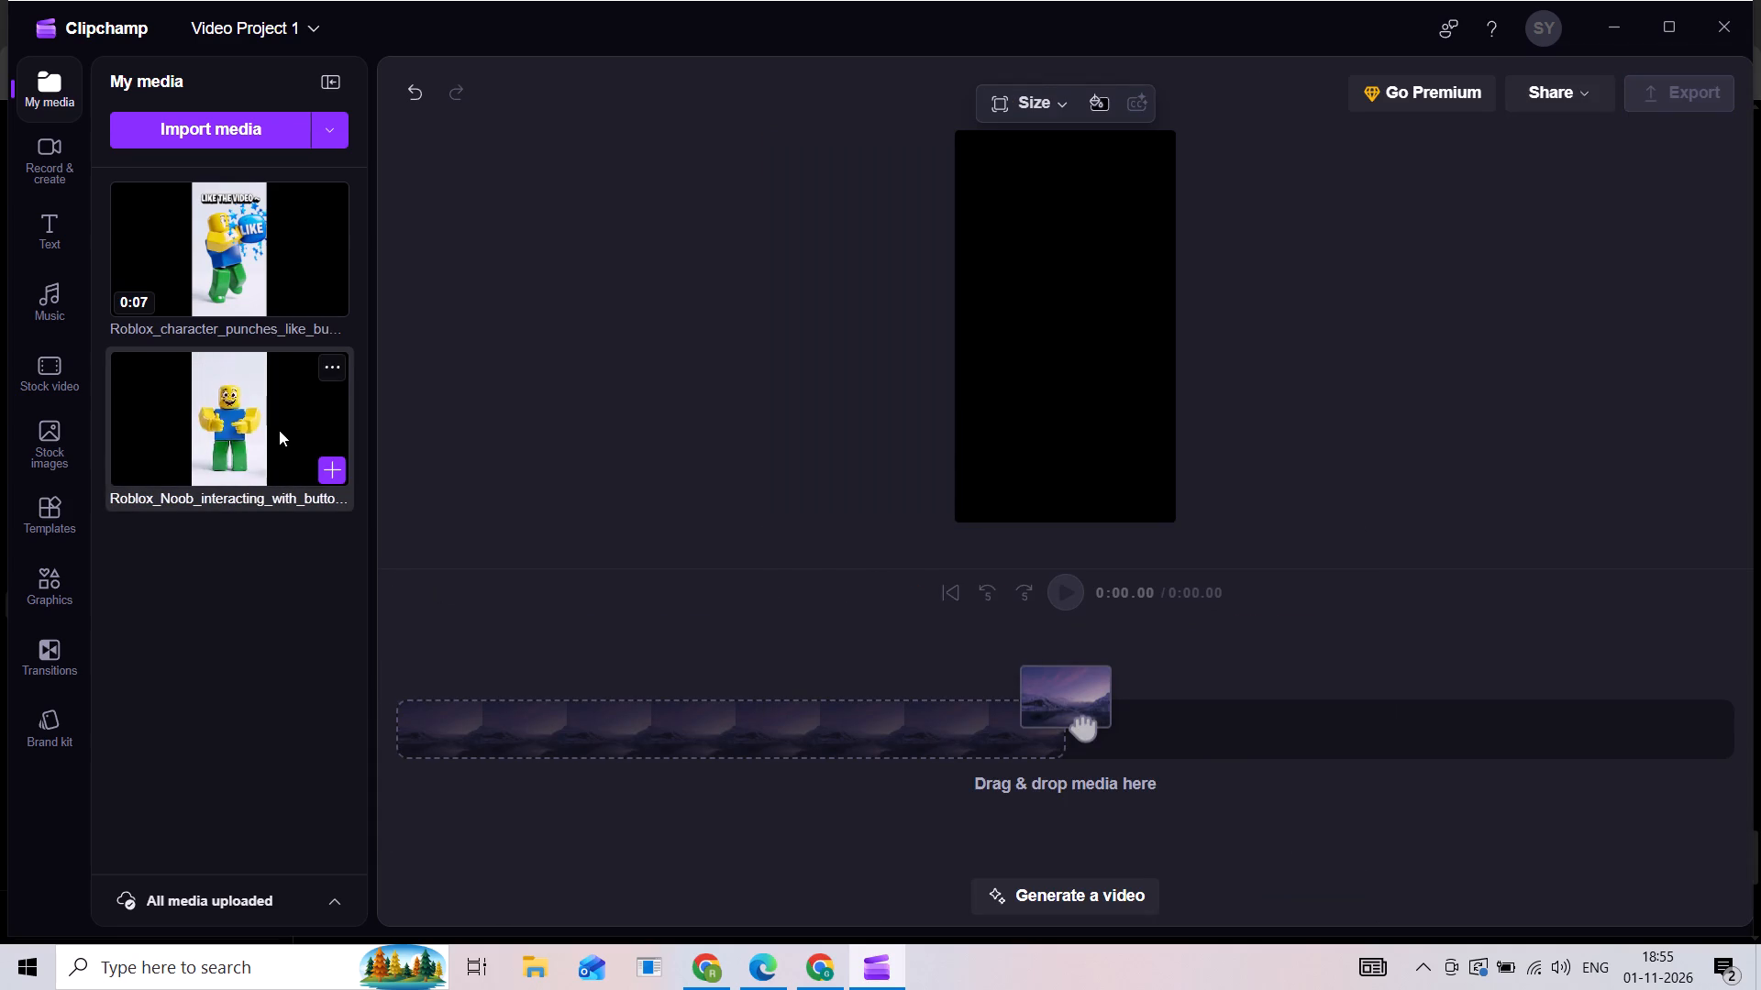
Rebuild the main track with the Roblox_character_punches_like_button clip first and the Roblox_Noob_interacting_with_button clip directly after it, returning the playhead near the start.
{"action": "left_click_drag", "start_coordinate": [269, 290], "coordinate": [611, 809]}
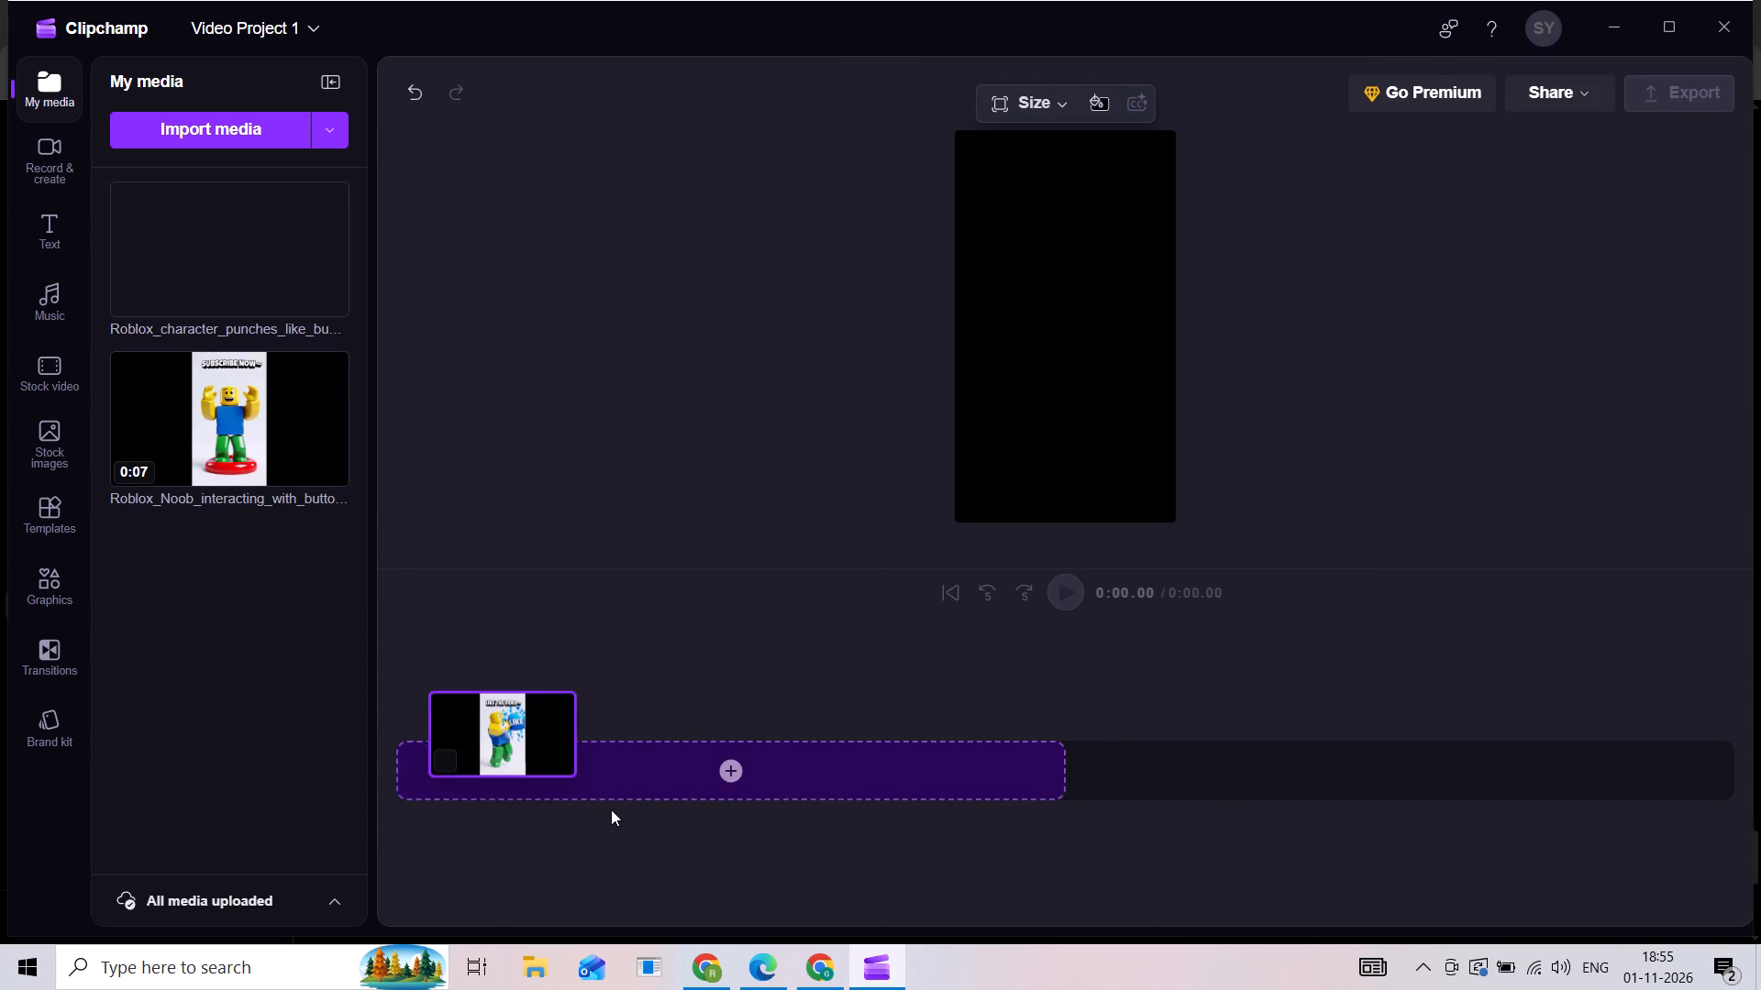
{"action": "left_click_drag", "start_coordinate": [611, 809], "coordinate": [613, 809]}
{"action": "left_click_drag", "start_coordinate": [178, 412], "coordinate": [1418, 797]}
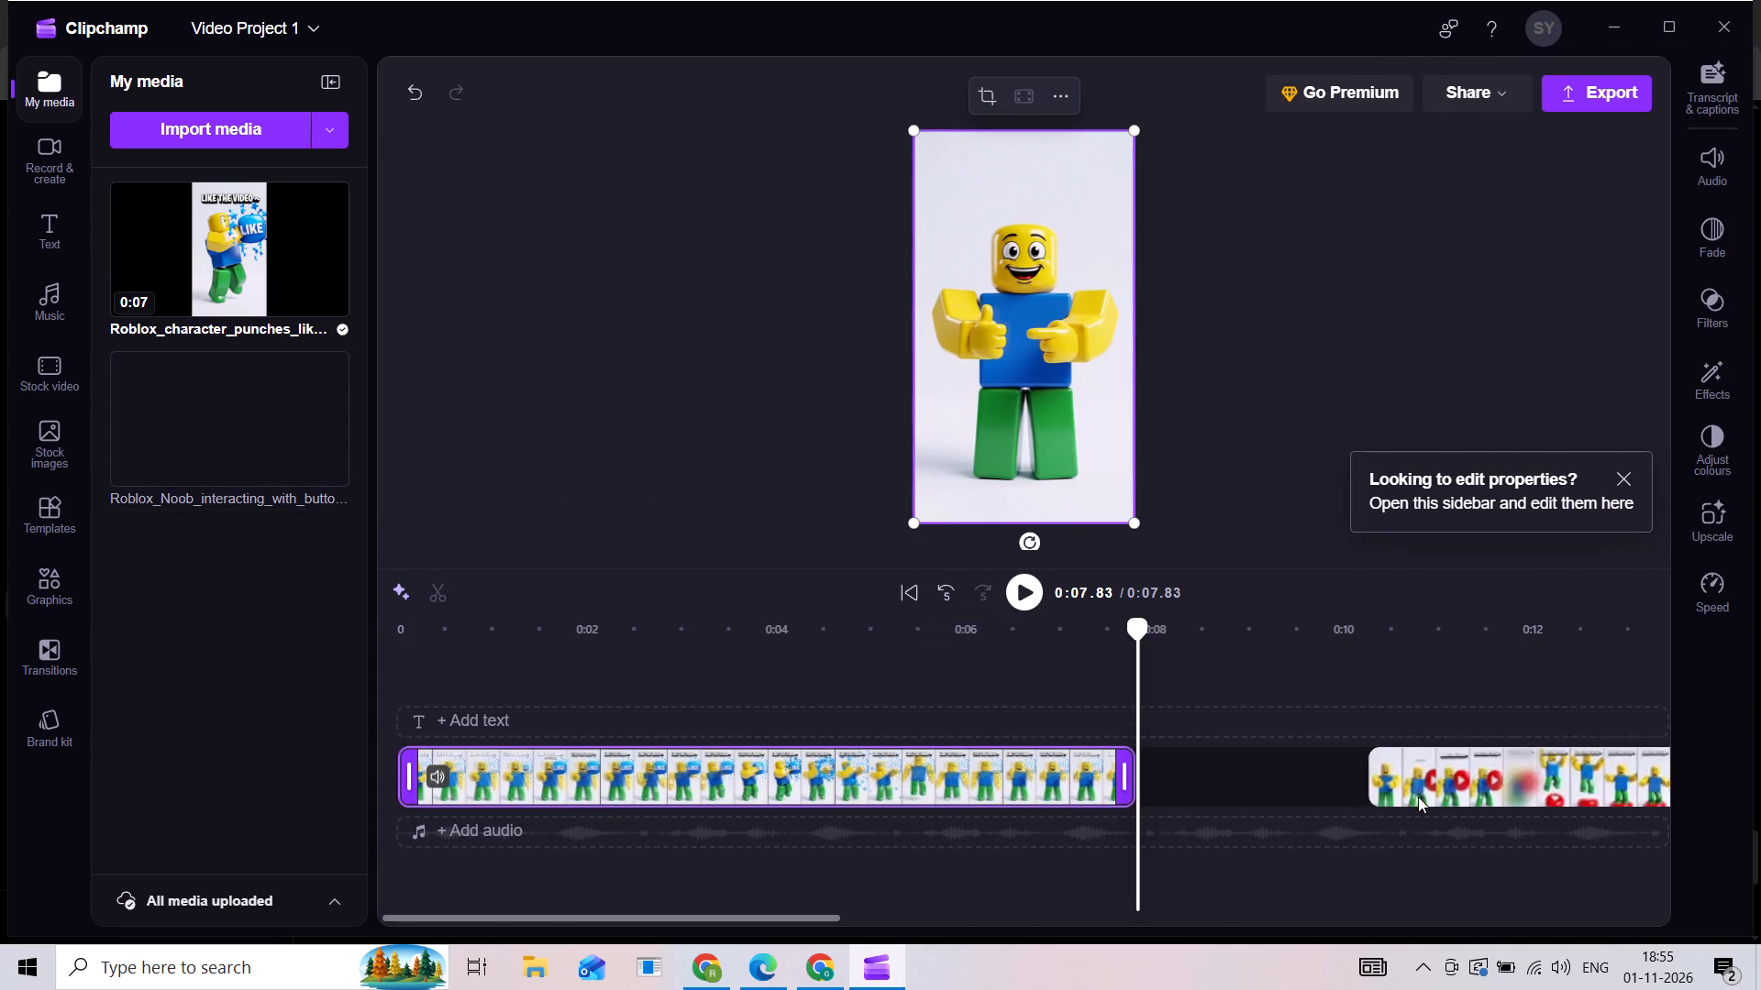
{"action": "left_click_drag", "start_coordinate": [1418, 797], "coordinate": [1182, 778]}
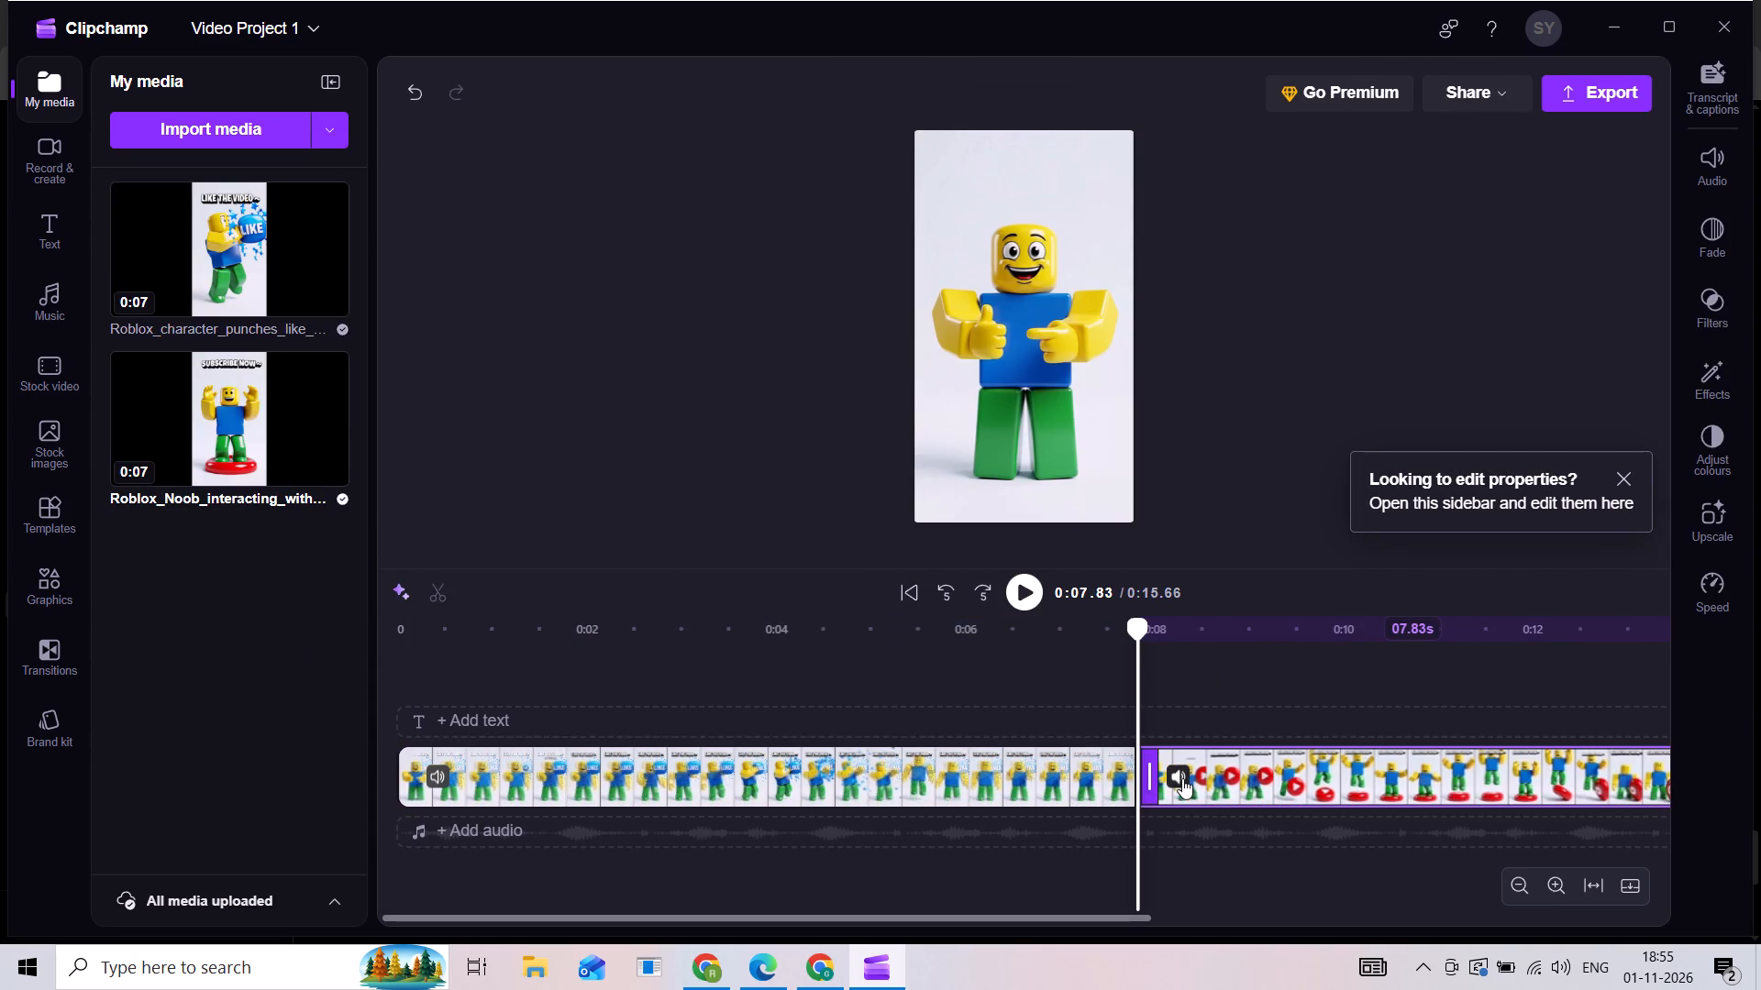
{"action": "left_click_drag", "start_coordinate": [1146, 783], "coordinate": [1137, 783]}
{"action": "left_click_drag", "start_coordinate": [1138, 635], "coordinate": [486, 628]}
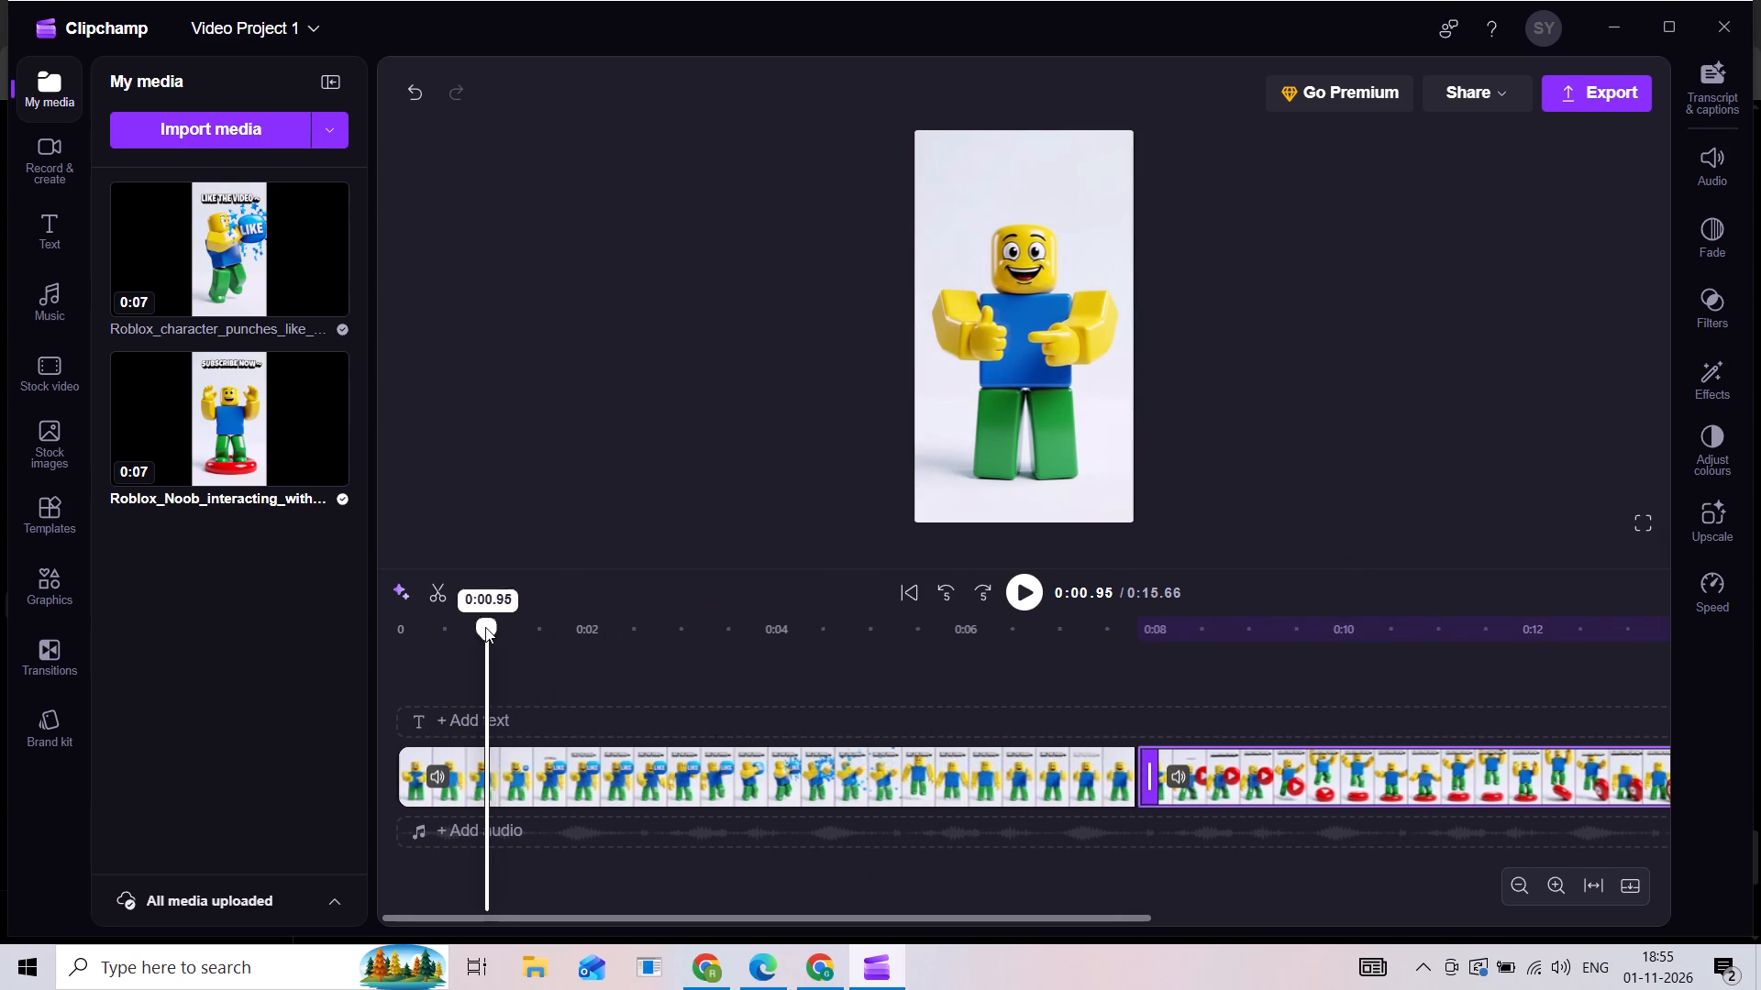
Start AI transcription of the project in English (United States), with captions shown in the video.
{"action": "left_click", "coordinate": [1706, 360]}
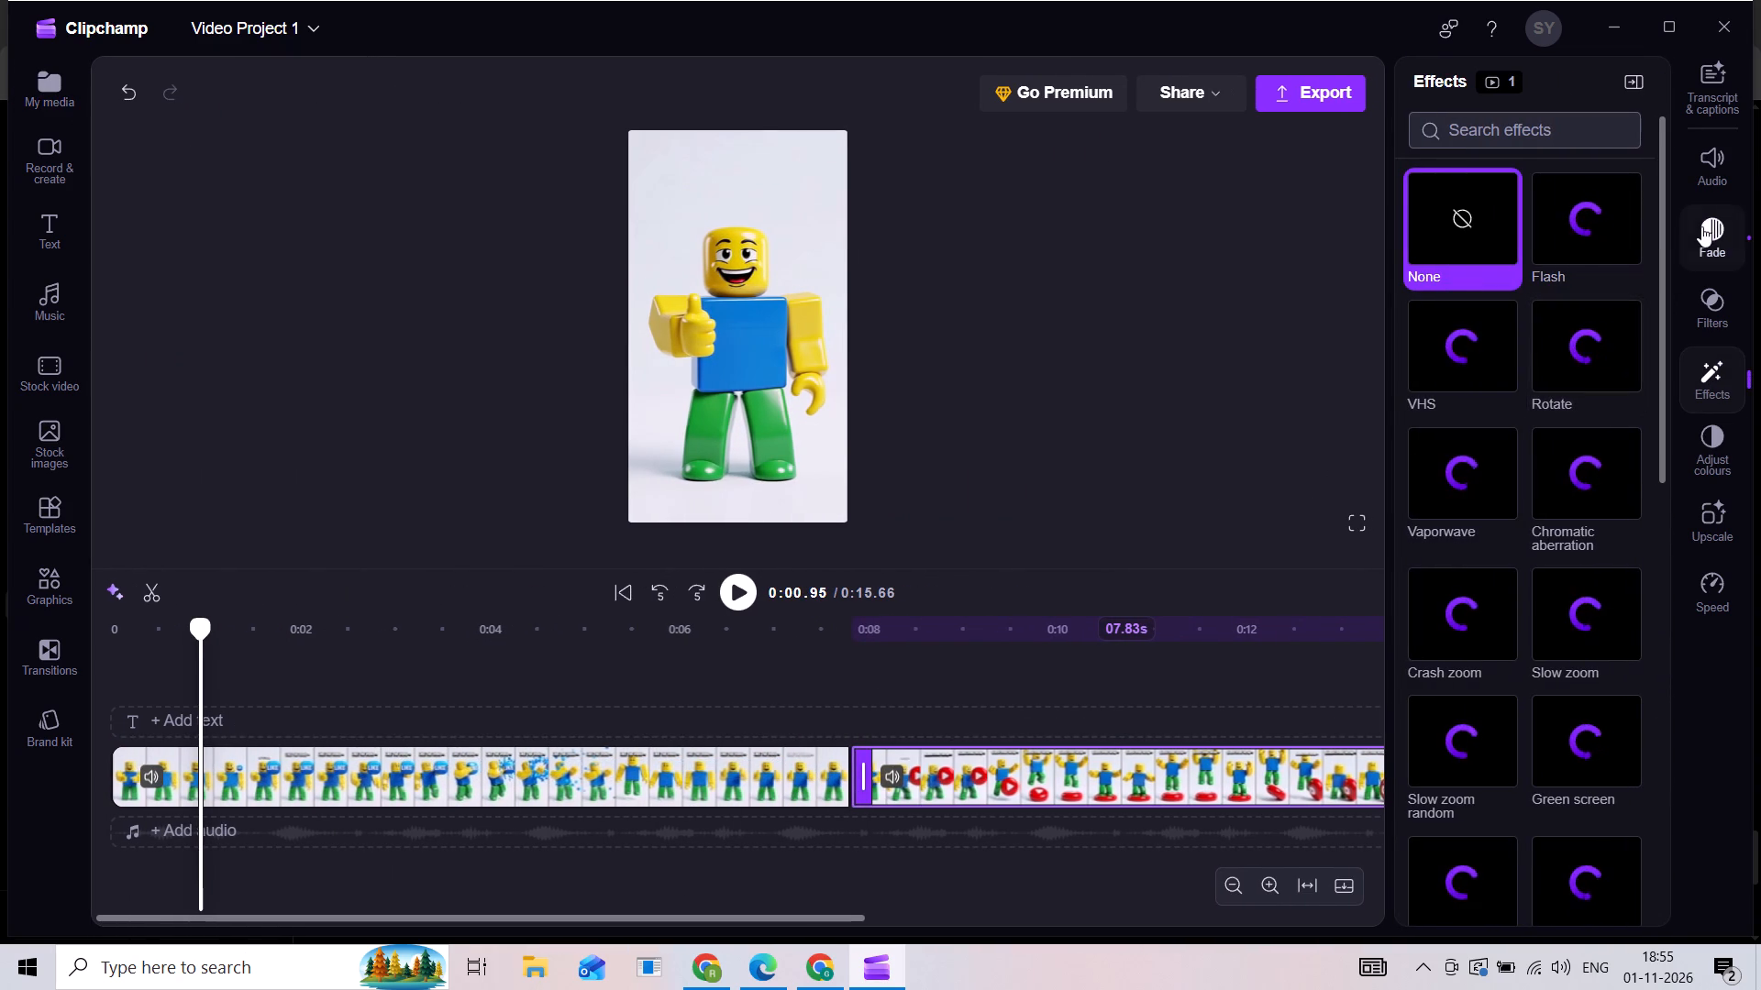
{"action": "left_click", "coordinate": [1732, 93]}
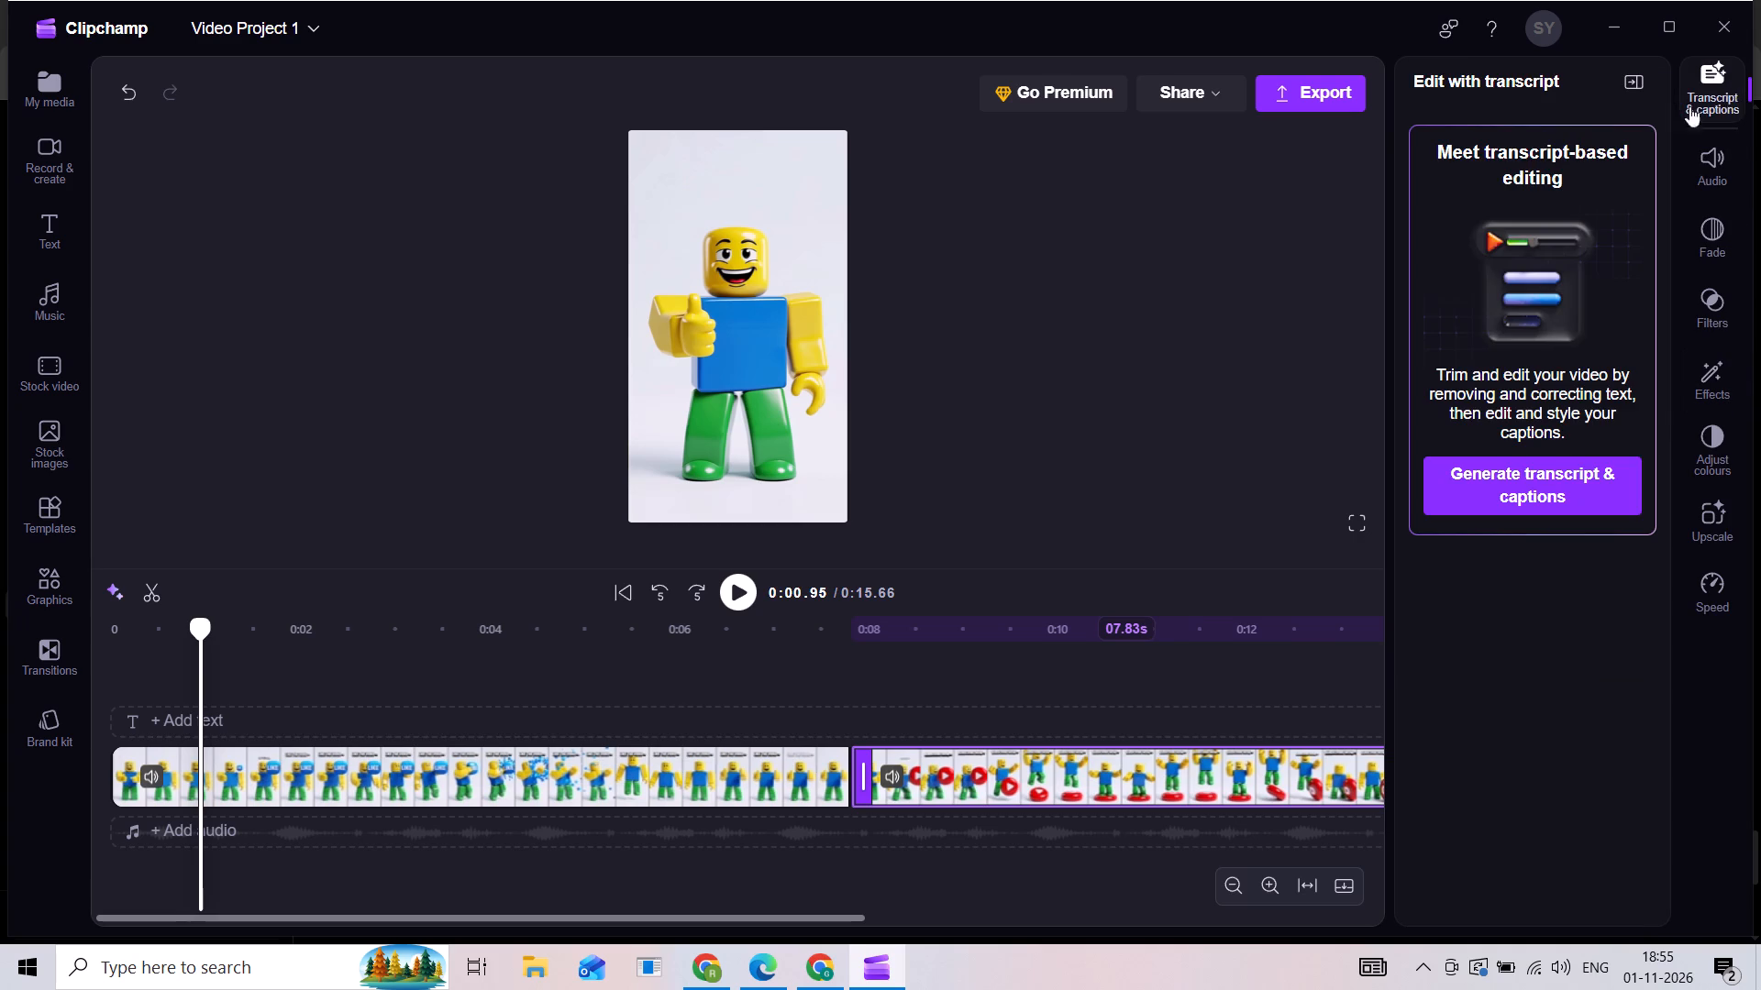
{"action": "left_click", "coordinate": [1489, 485]}
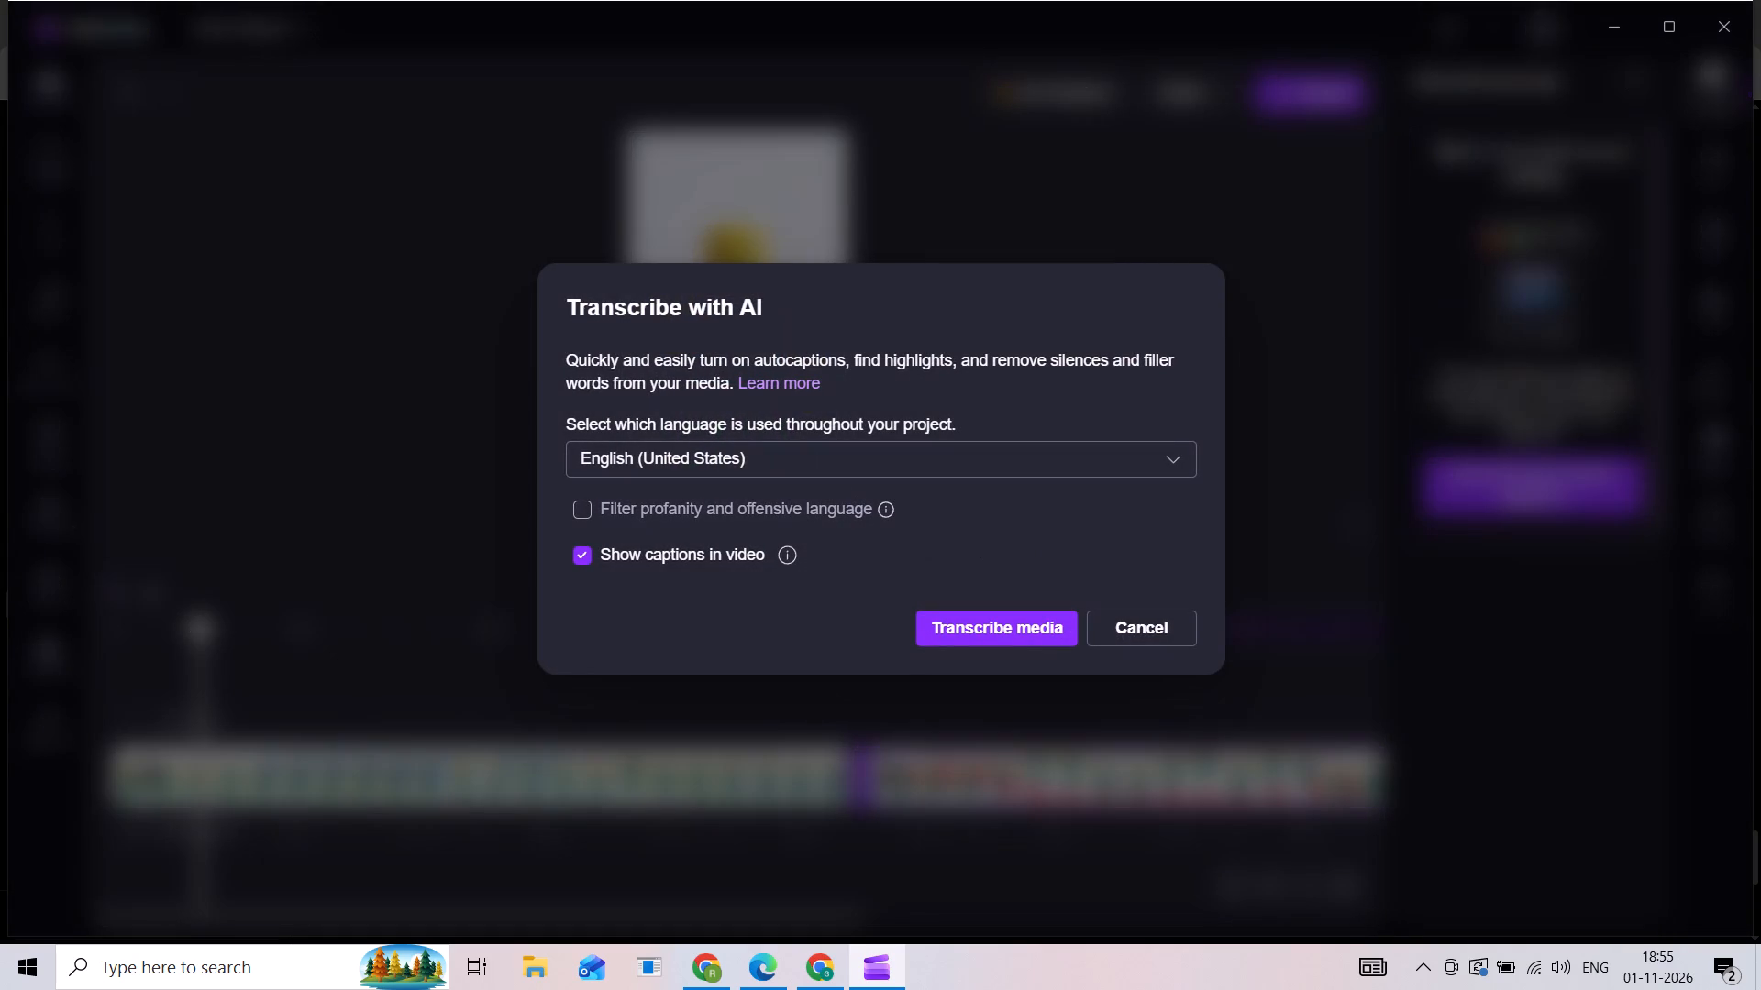
{"action": "left_click", "coordinate": [658, 523]}
{"action": "left_click", "coordinate": [659, 518]}
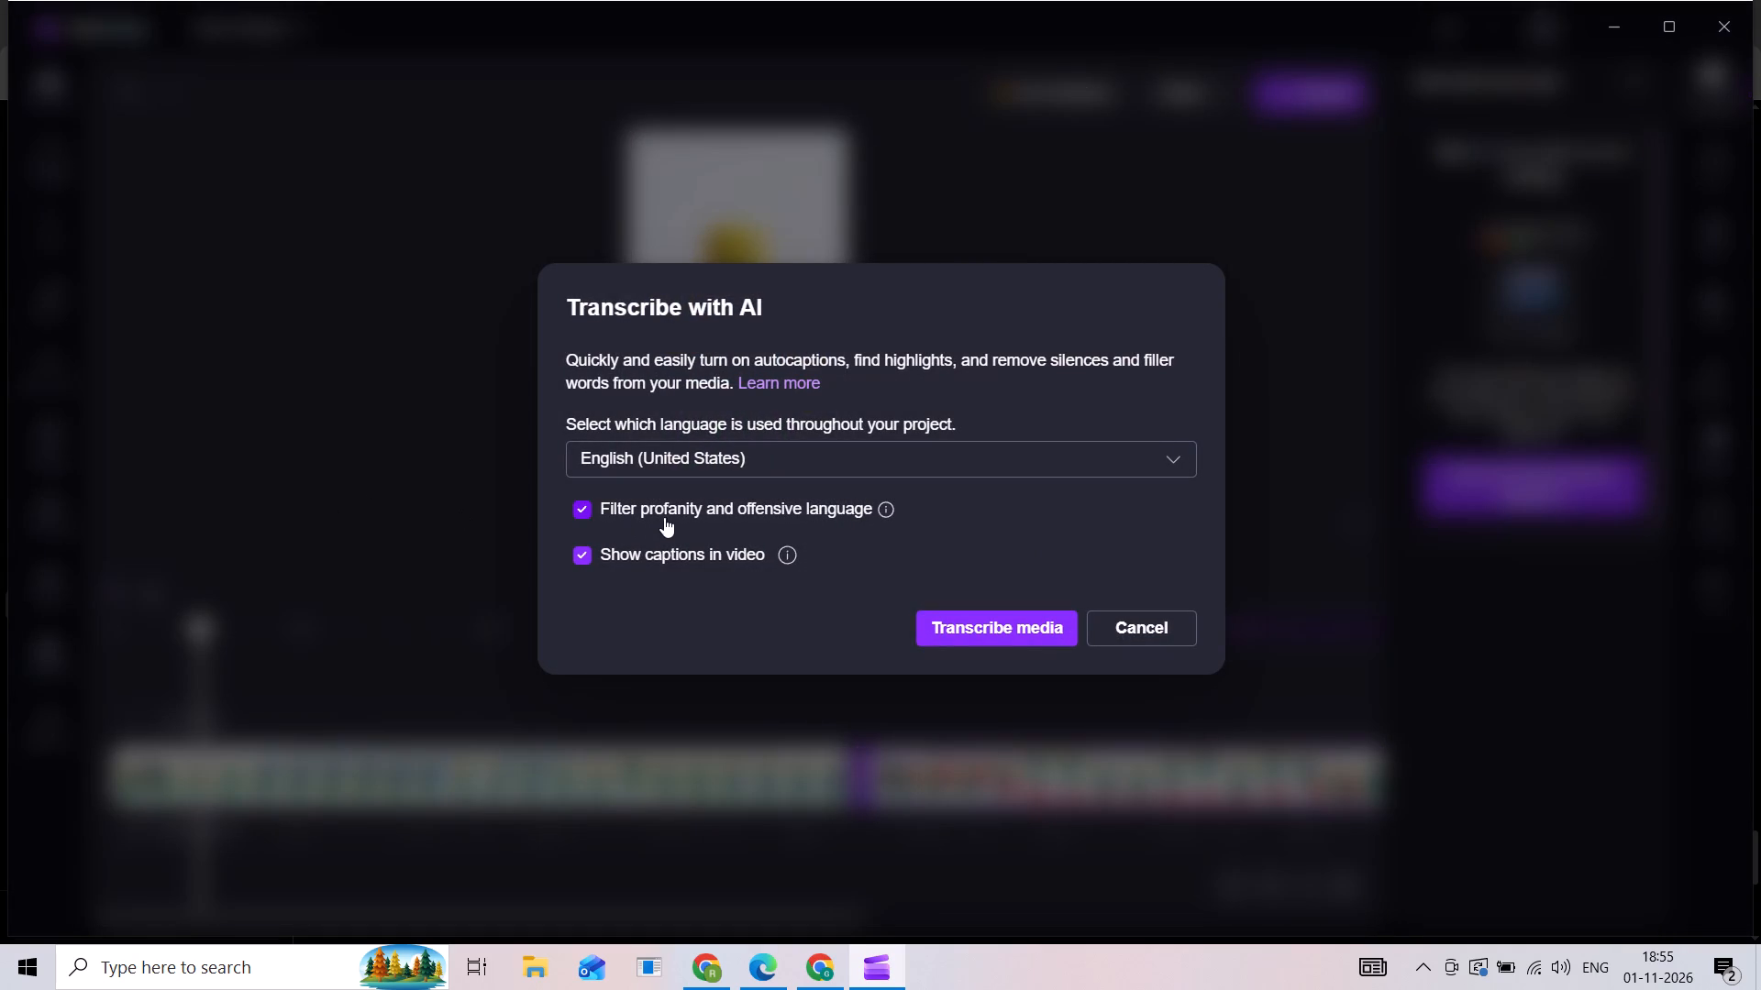
{"action": "left_click", "coordinate": [803, 500]}
{"action": "left_click", "coordinate": [937, 620]}
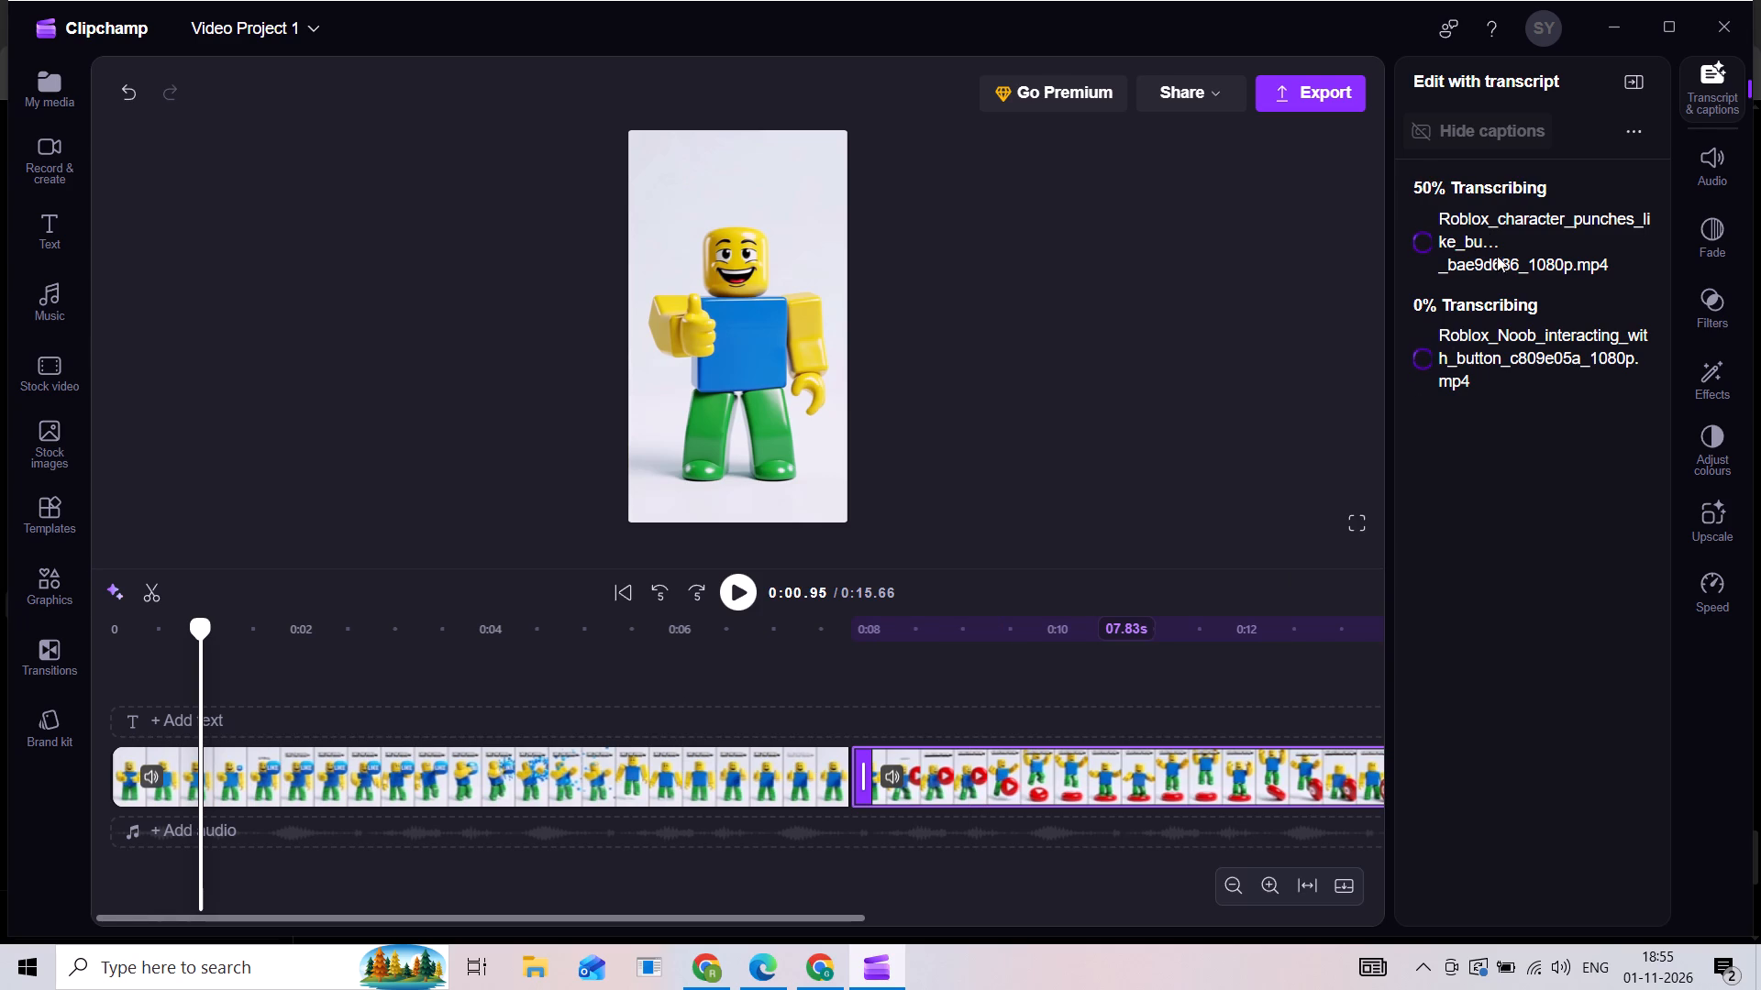
Raise the exposure of the second clip to well above its midpoint in the colour adjustments.
{"action": "left_click", "coordinate": [1722, 445]}
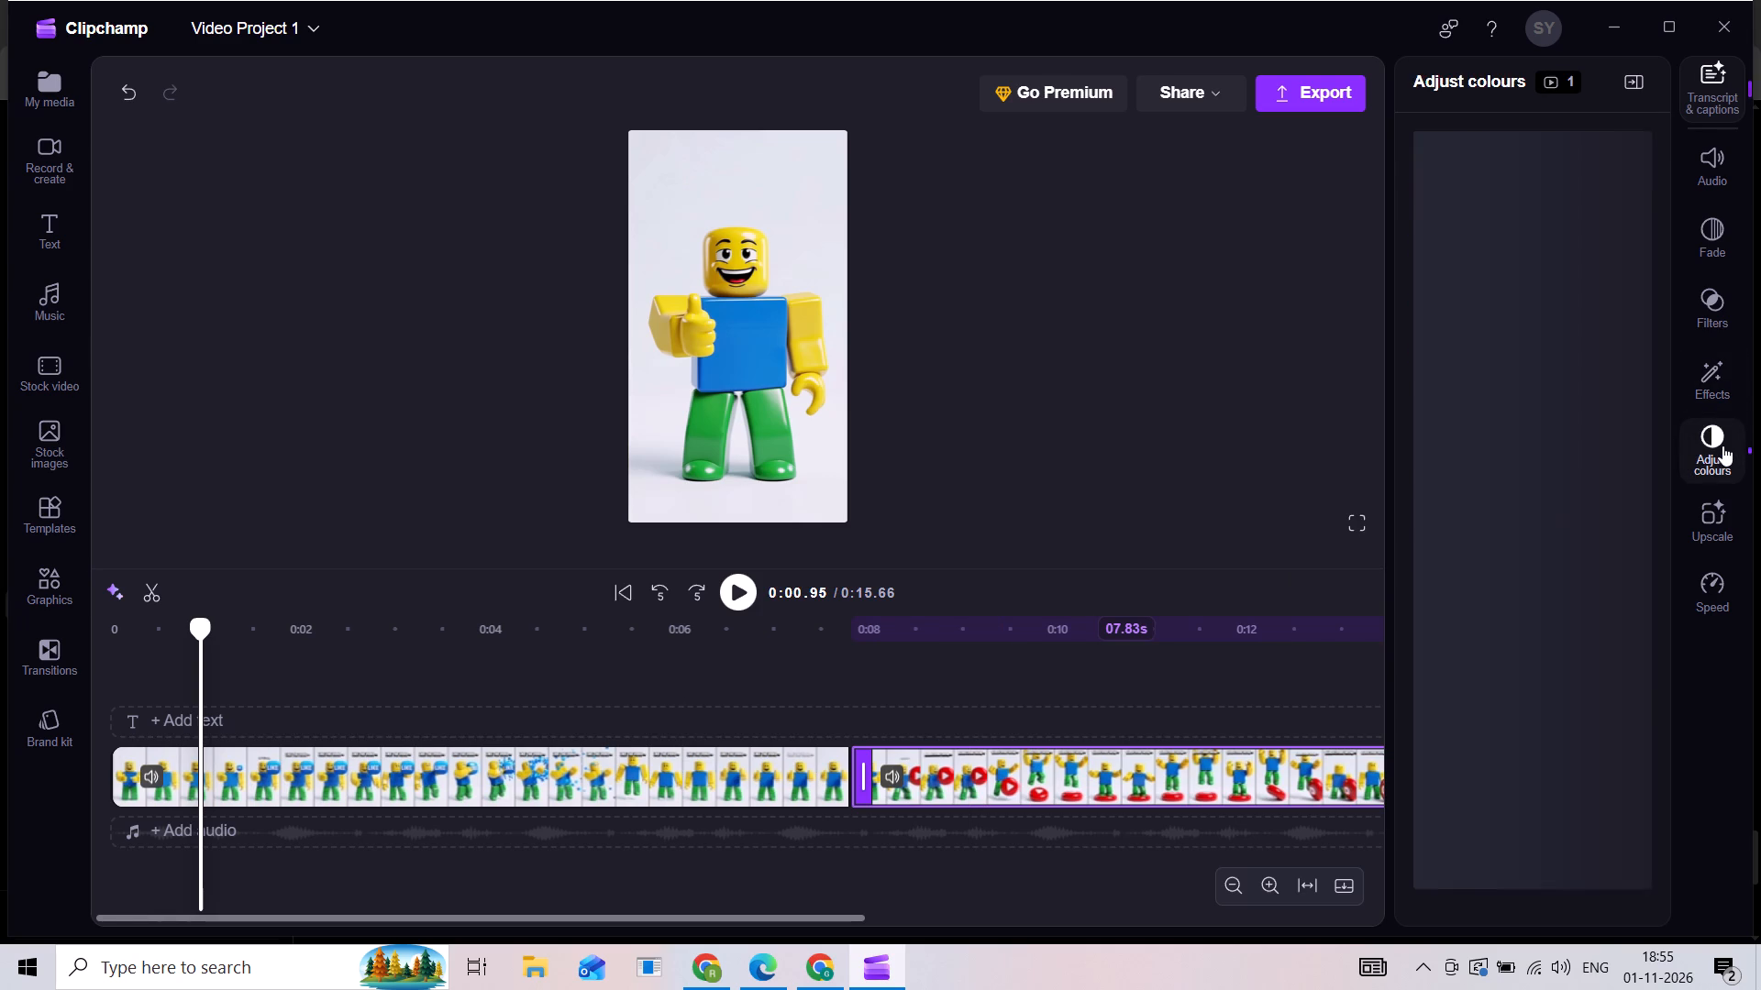
{"action": "left_click_drag", "start_coordinate": [1535, 200], "coordinate": [1563, 209]}
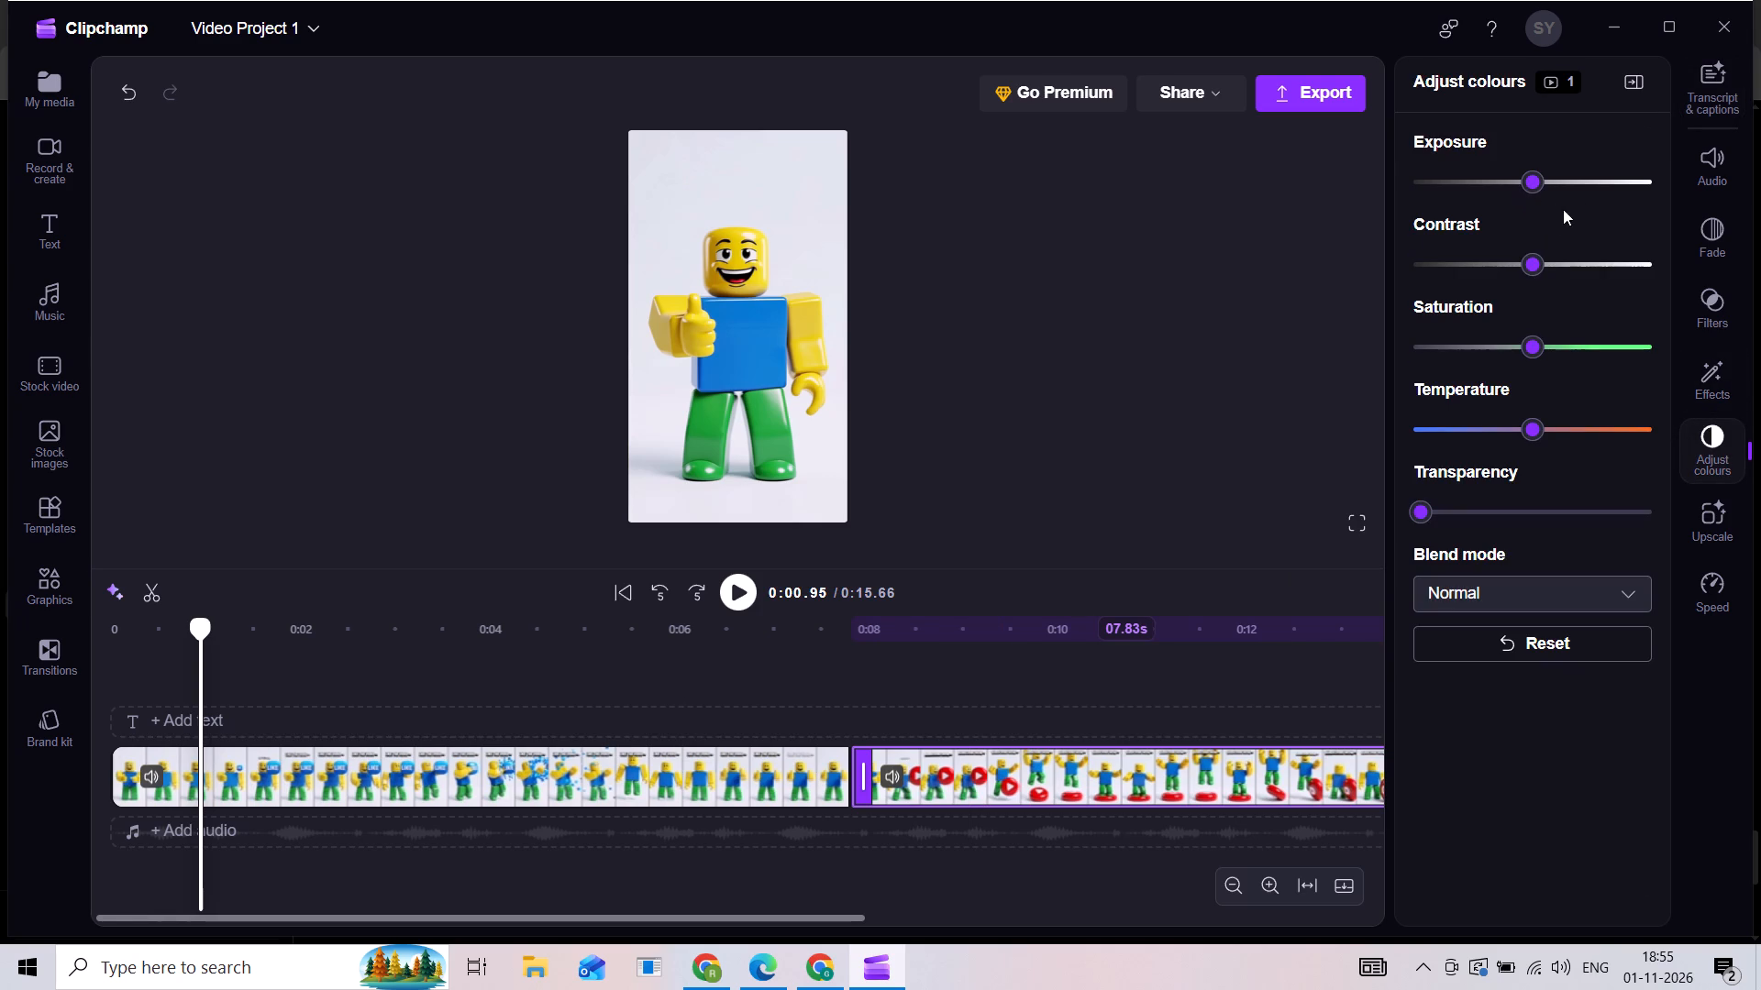
{"action": "left_click_drag", "start_coordinate": [1563, 209], "coordinate": [1538, 221]}
{"action": "left_click_drag", "start_coordinate": [1529, 181], "coordinate": [1249, 188]}
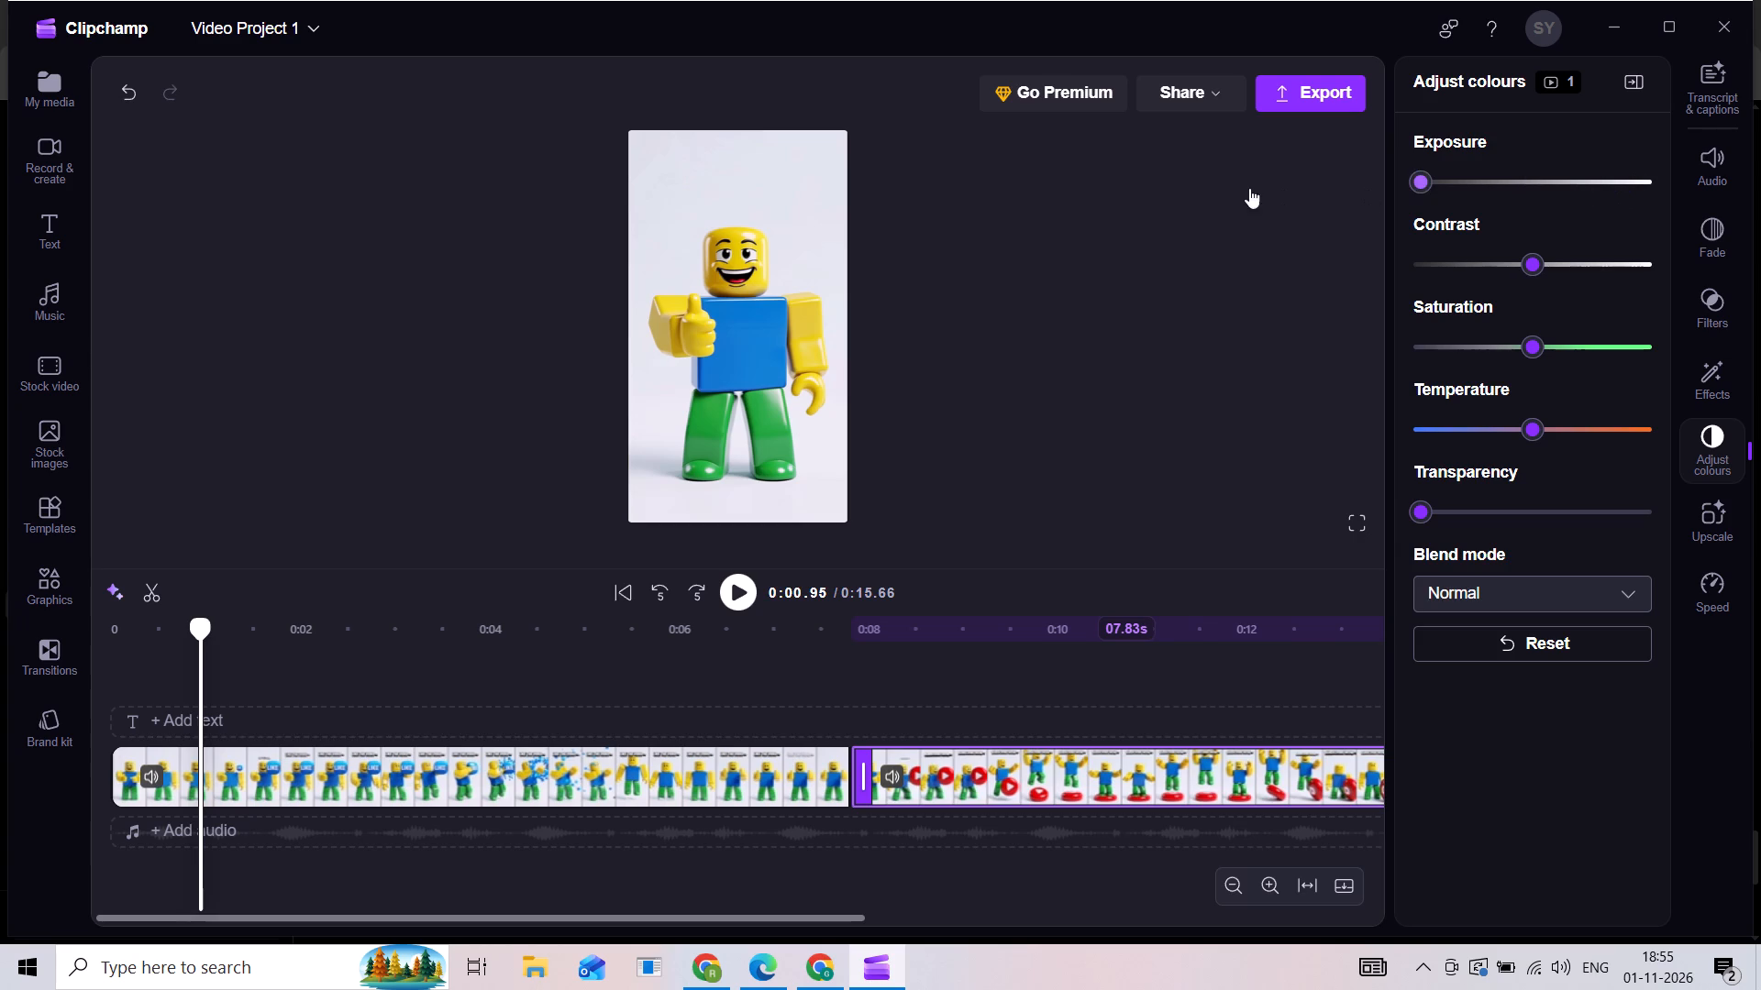
{"action": "left_click_drag", "start_coordinate": [1249, 188], "coordinate": [1602, 225]}
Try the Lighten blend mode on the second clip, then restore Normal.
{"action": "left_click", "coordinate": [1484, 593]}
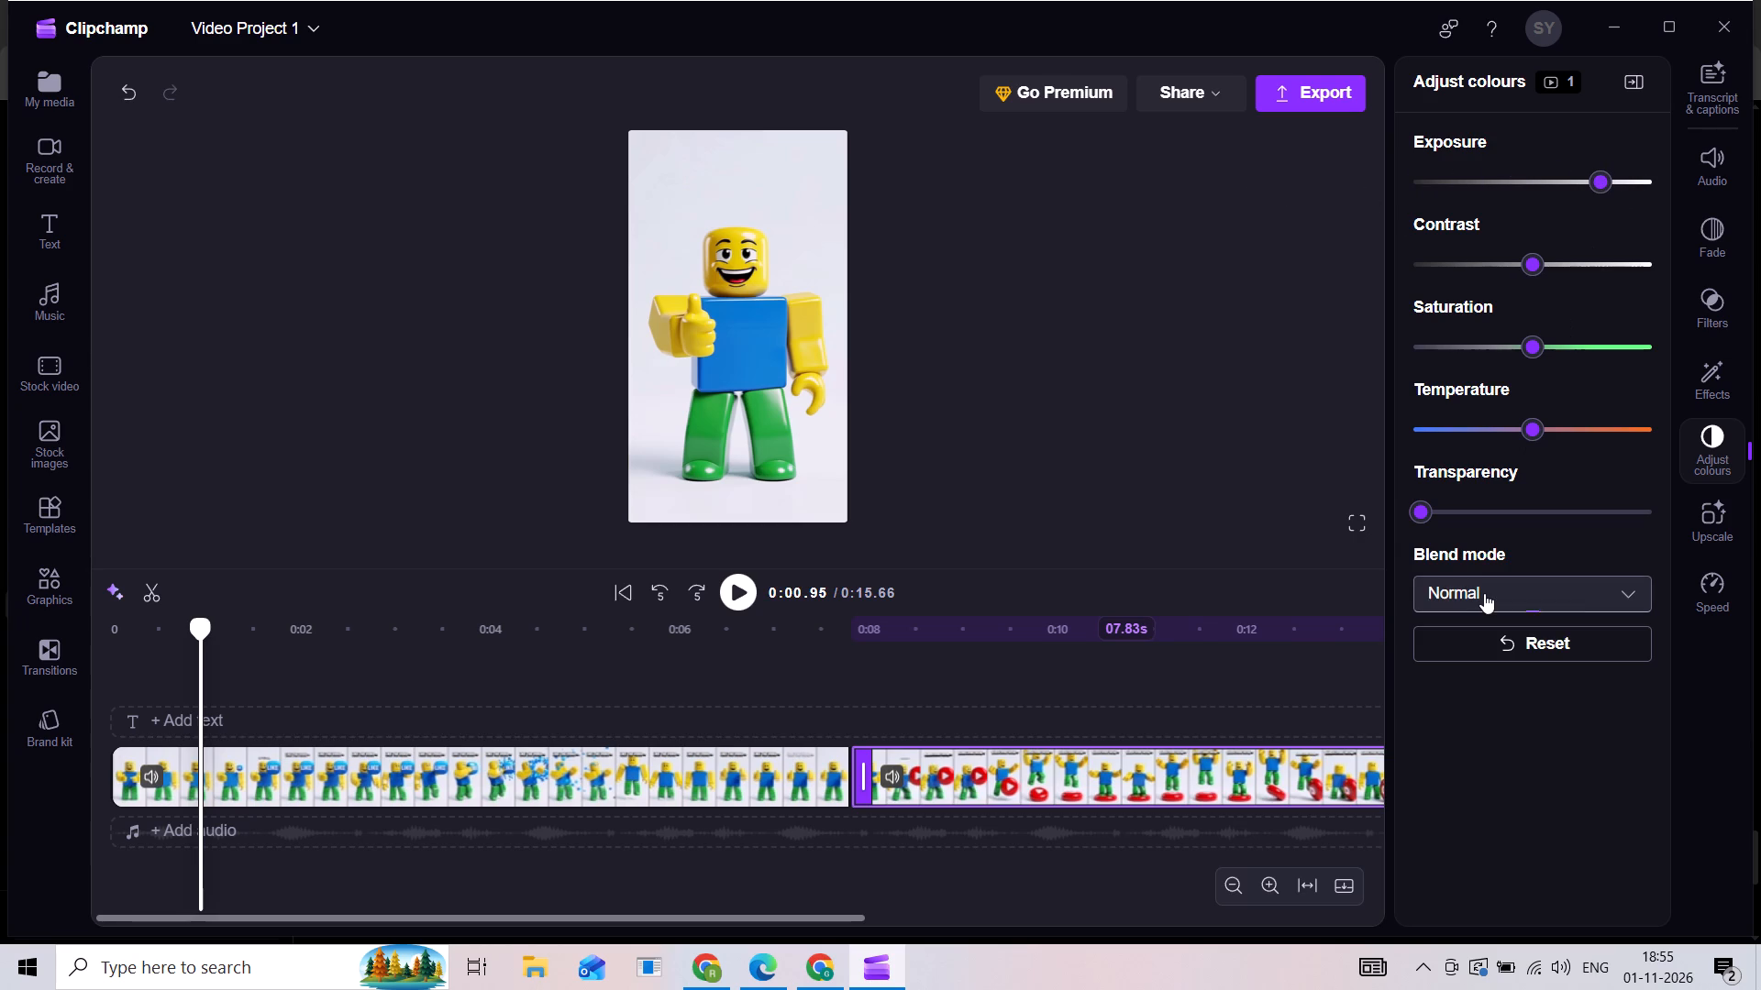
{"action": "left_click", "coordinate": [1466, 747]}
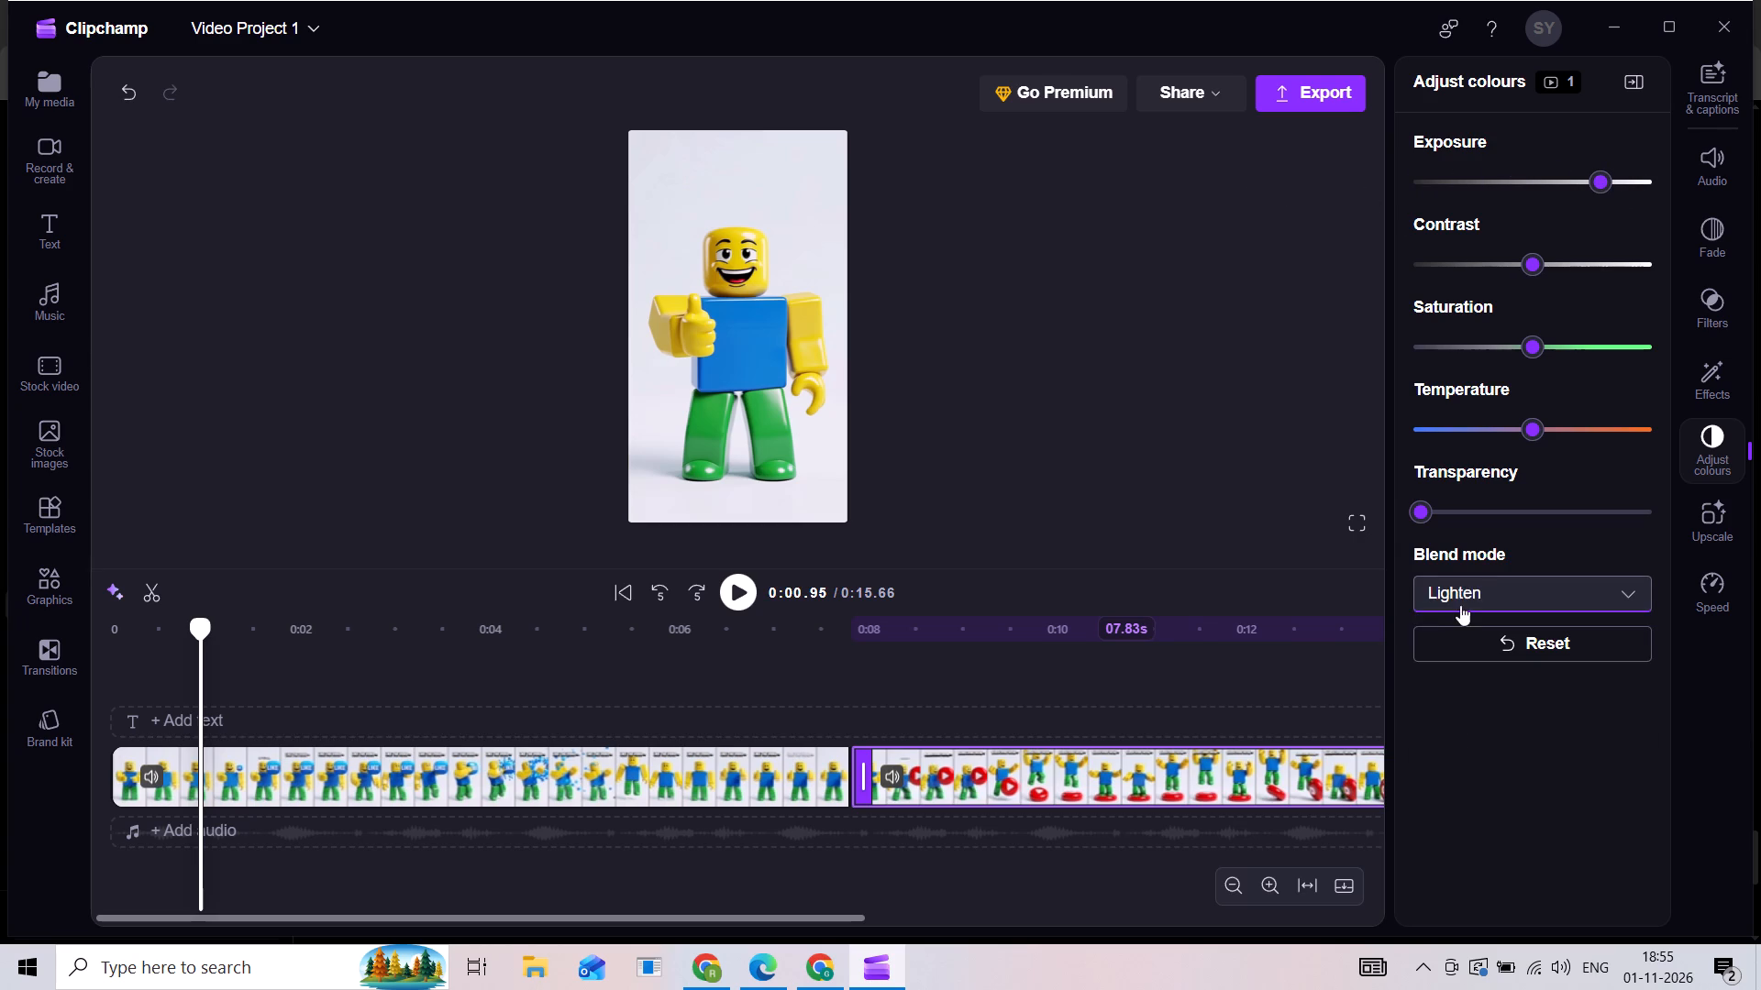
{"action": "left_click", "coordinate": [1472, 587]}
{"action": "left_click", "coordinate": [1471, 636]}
Set the second clip's contrast near maximum, its saturation below the midpoint and its temperature slightly warmer, then briefly play the video.
{"action": "left_click_drag", "start_coordinate": [1535, 271], "coordinate": [1634, 344]}
{"action": "left_click_drag", "start_coordinate": [1539, 347], "coordinate": [1486, 345]}
{"action": "left_click_drag", "start_coordinate": [1532, 430], "coordinate": [1557, 434]}
{"action": "left_click", "coordinate": [742, 590]}
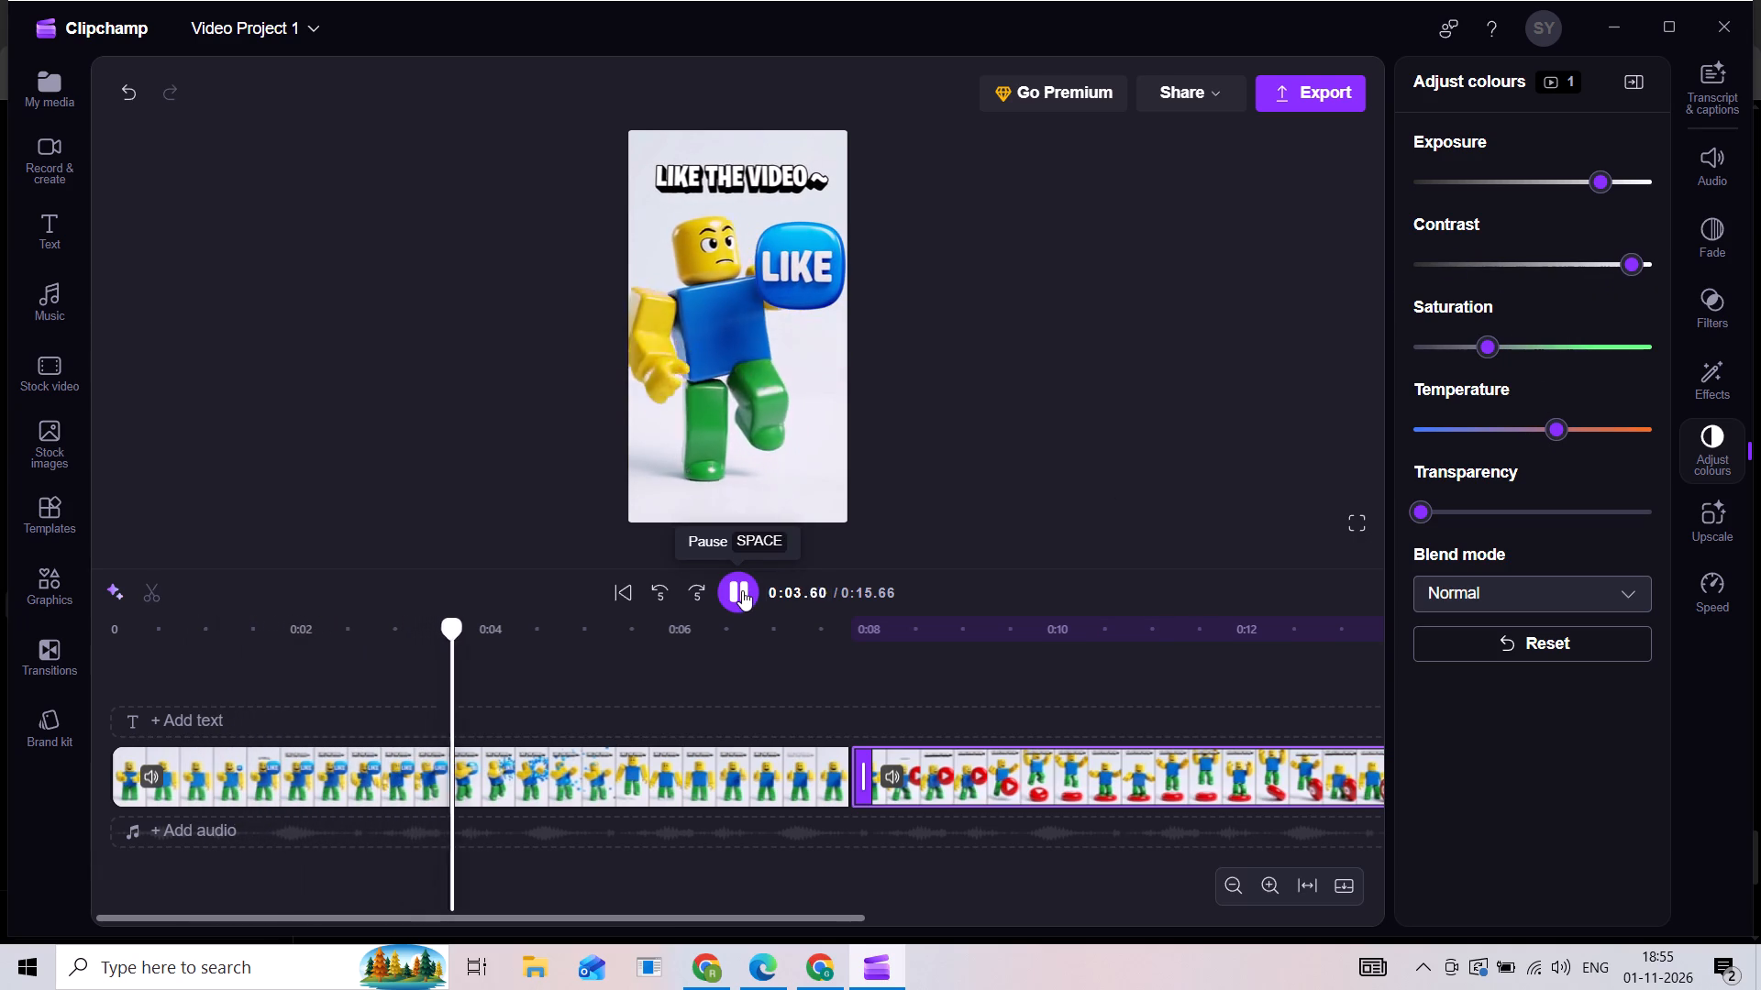
{"action": "left_click", "coordinate": [742, 590]}
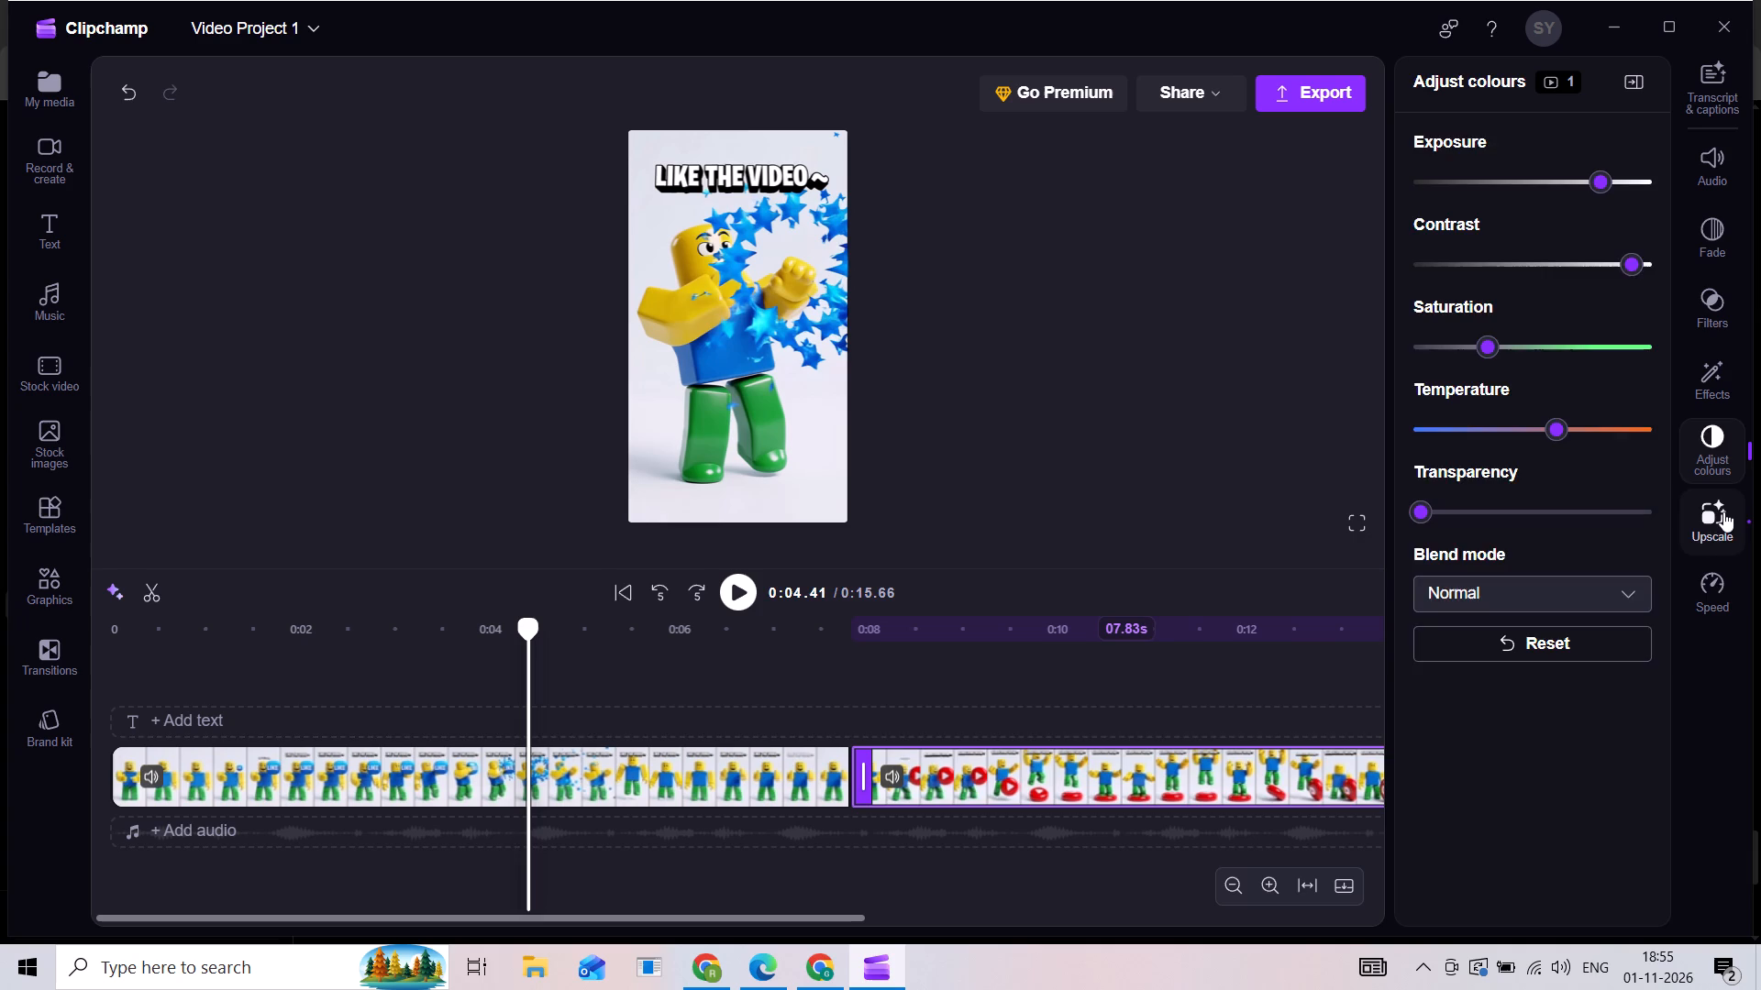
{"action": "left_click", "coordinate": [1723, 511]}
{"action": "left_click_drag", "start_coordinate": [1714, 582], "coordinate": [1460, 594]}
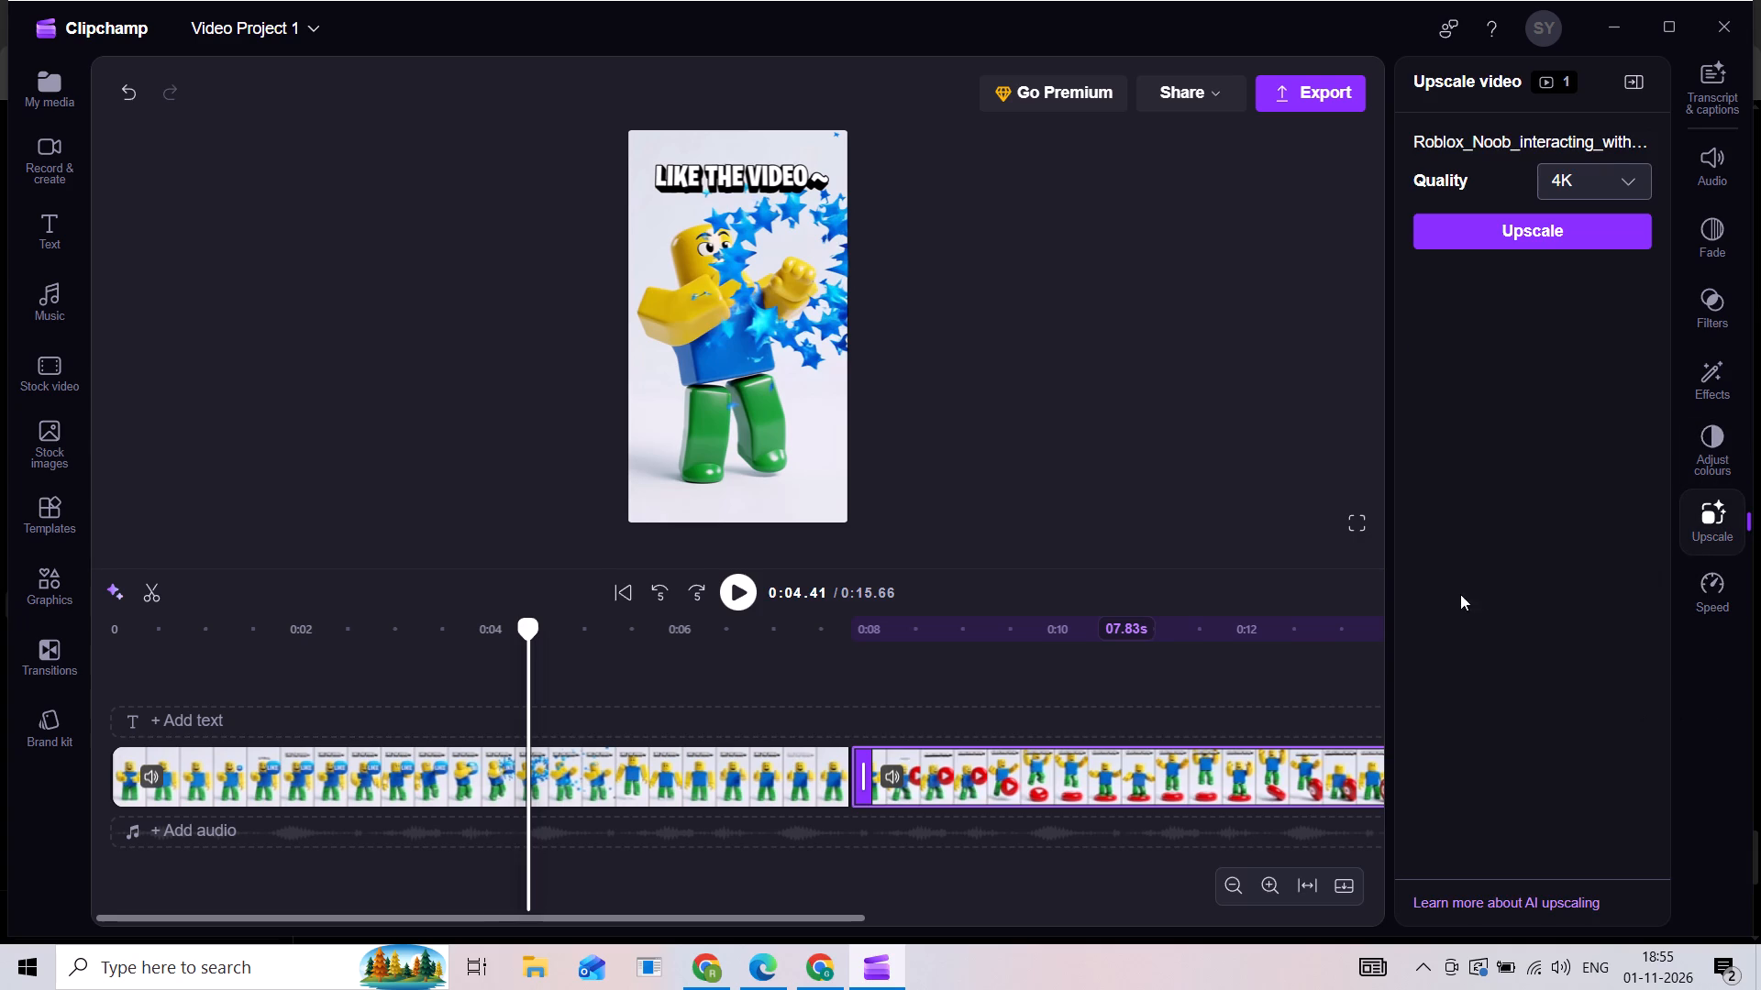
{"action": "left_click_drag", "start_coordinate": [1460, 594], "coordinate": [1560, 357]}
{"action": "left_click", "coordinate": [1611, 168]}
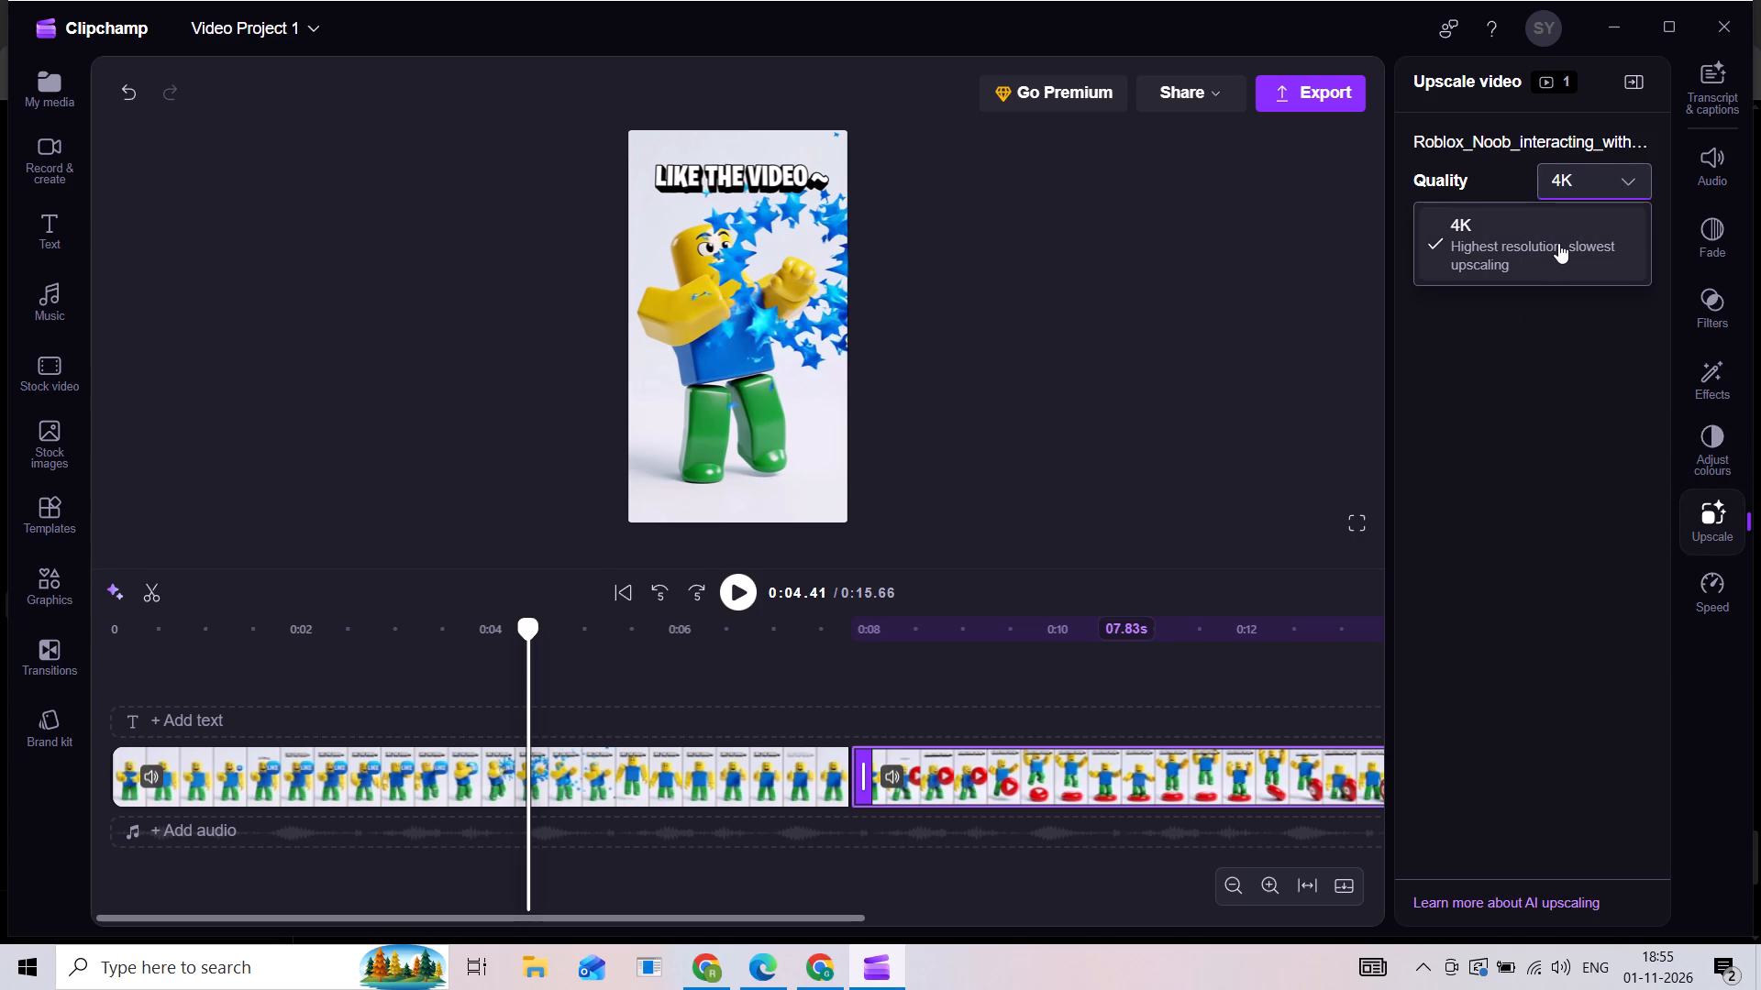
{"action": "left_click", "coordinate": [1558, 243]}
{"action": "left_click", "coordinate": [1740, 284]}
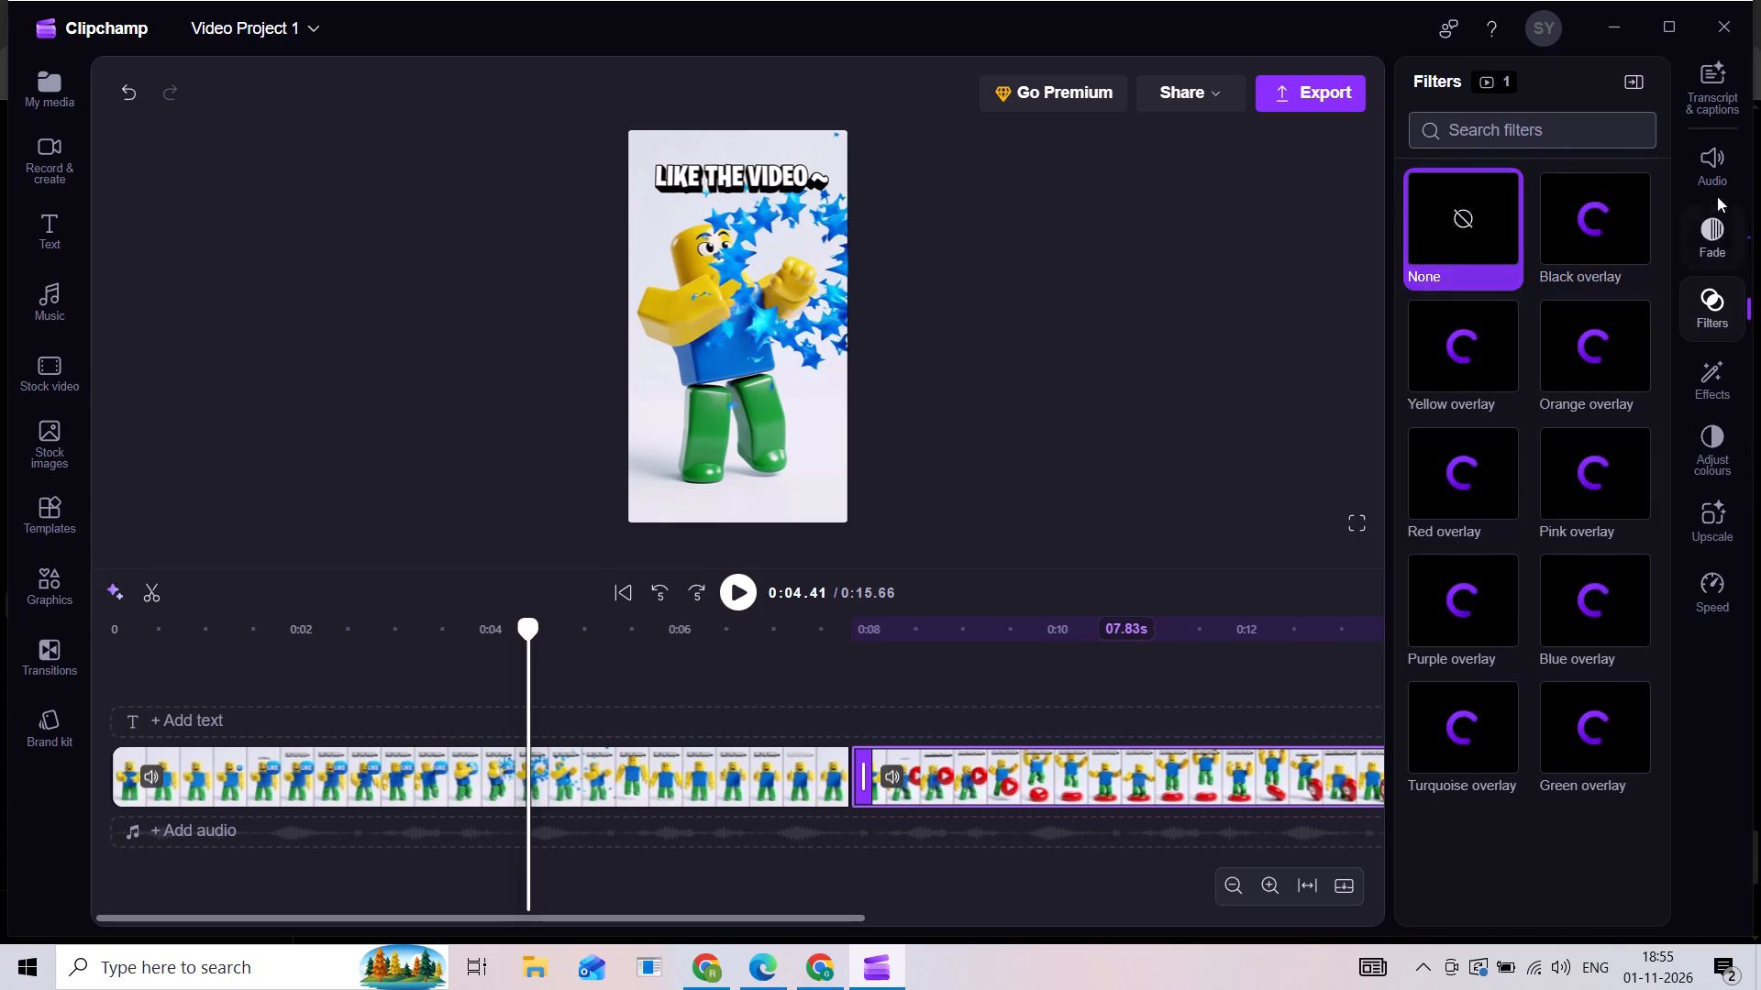
Detach the audio from both Roblox clips onto a separate audio track, dismissing the downloads pop-up.
{"action": "left_click", "coordinate": [1713, 191]}
{"action": "left_click", "coordinate": [1545, 230]}
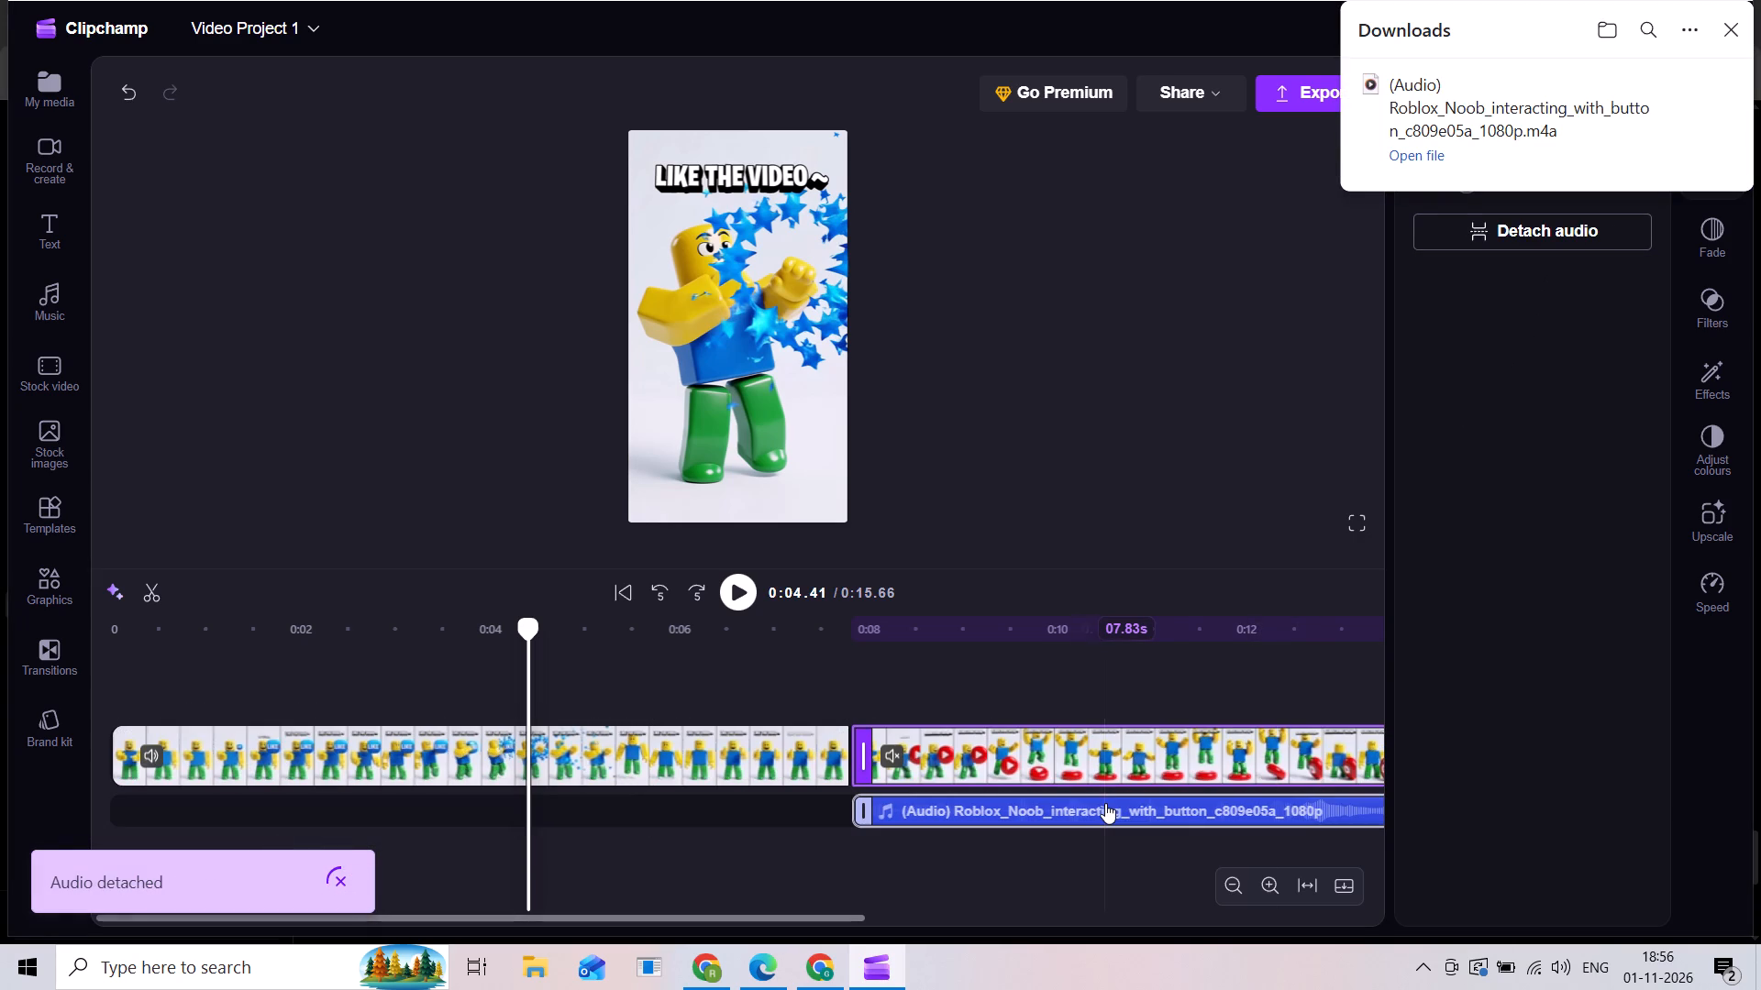
{"action": "left_click", "coordinate": [727, 757]}
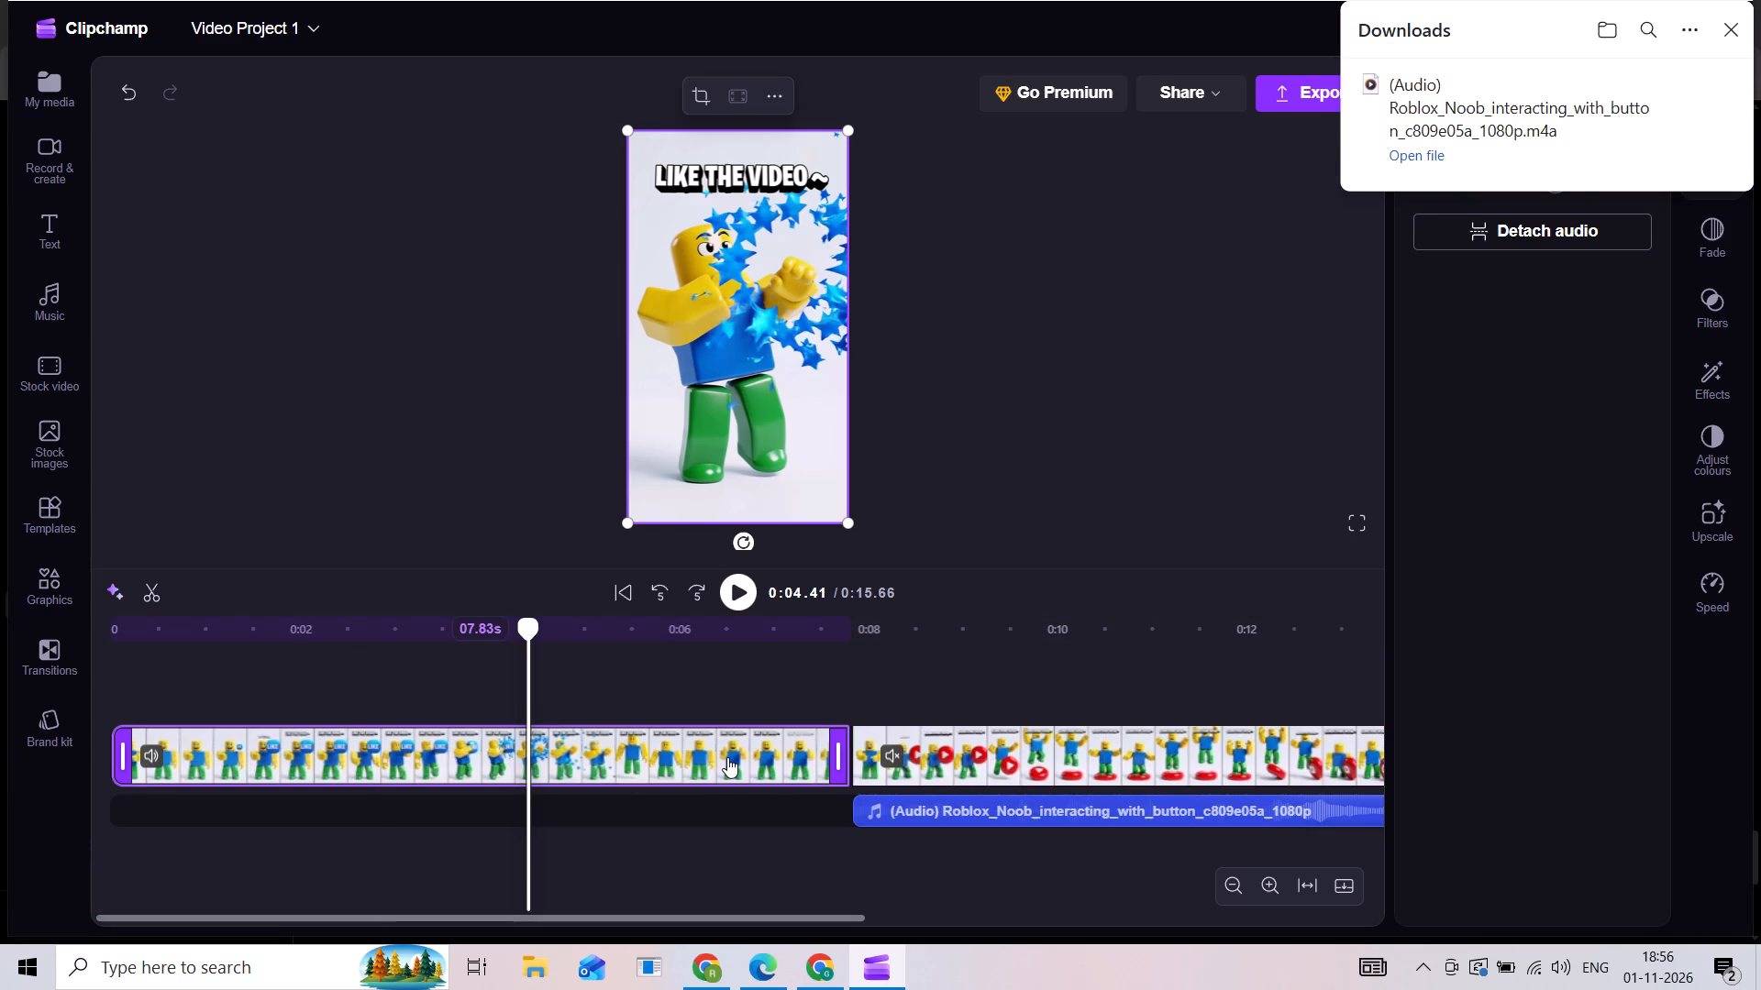
{"action": "left_click", "coordinate": [1524, 244]}
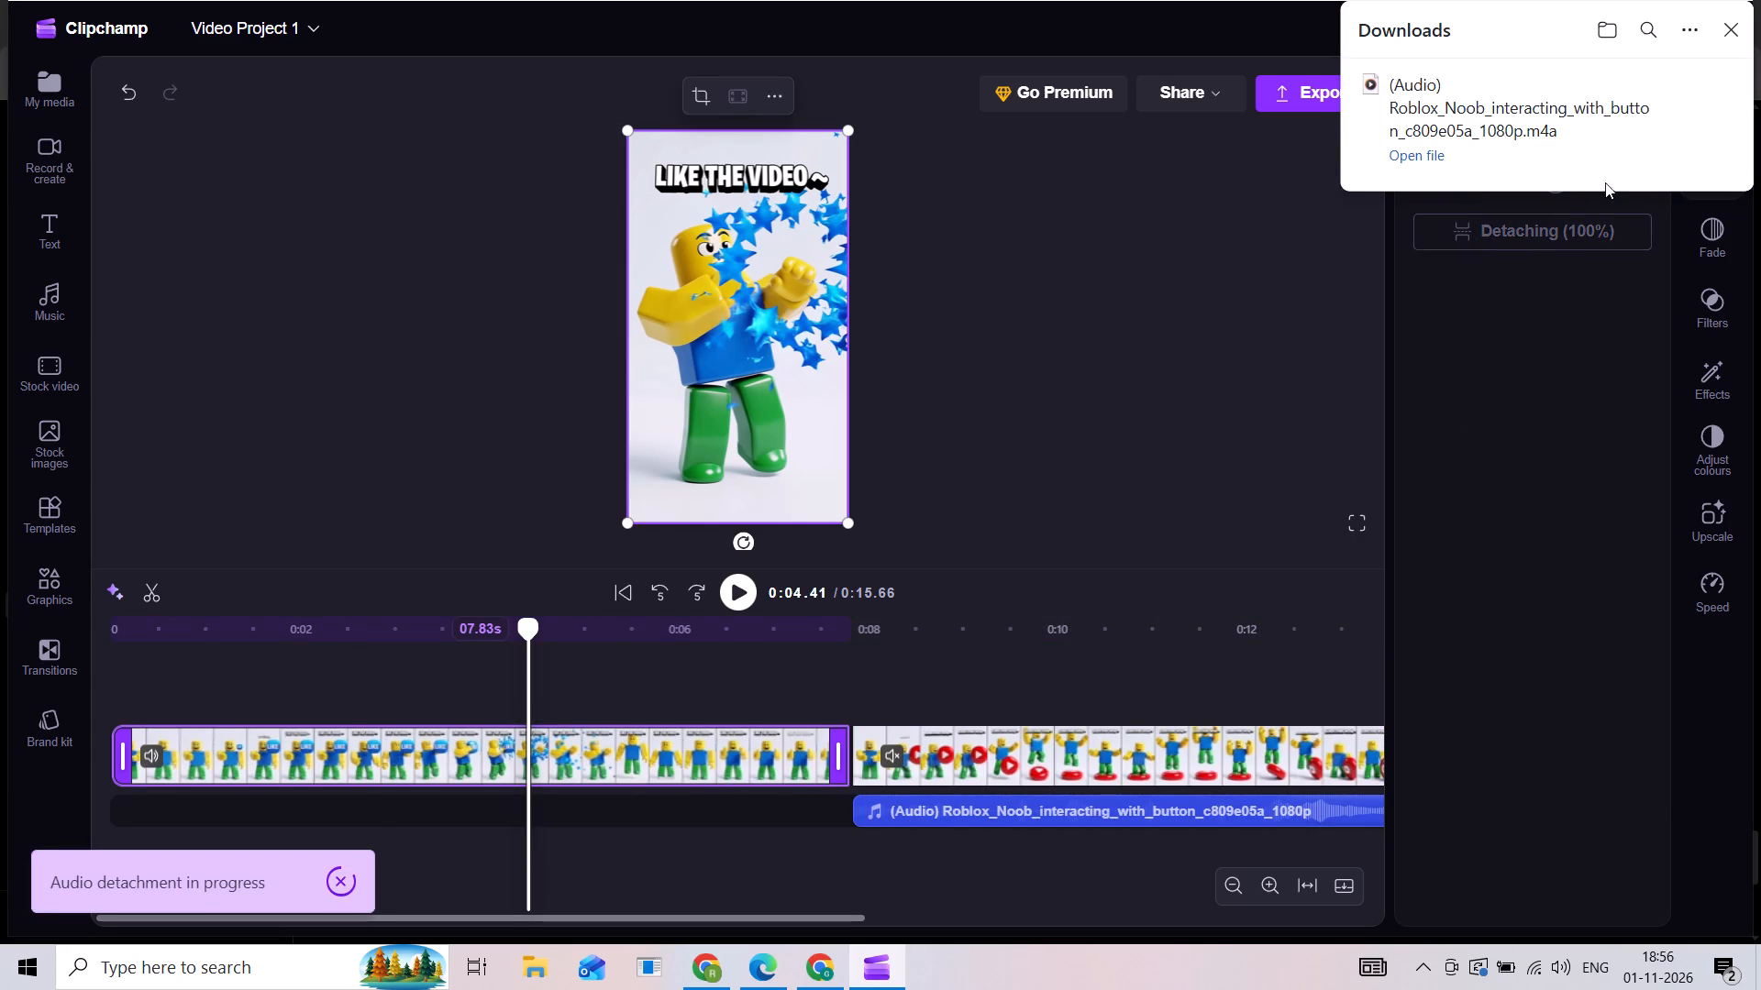
{"action": "left_click", "coordinate": [1728, 24]}
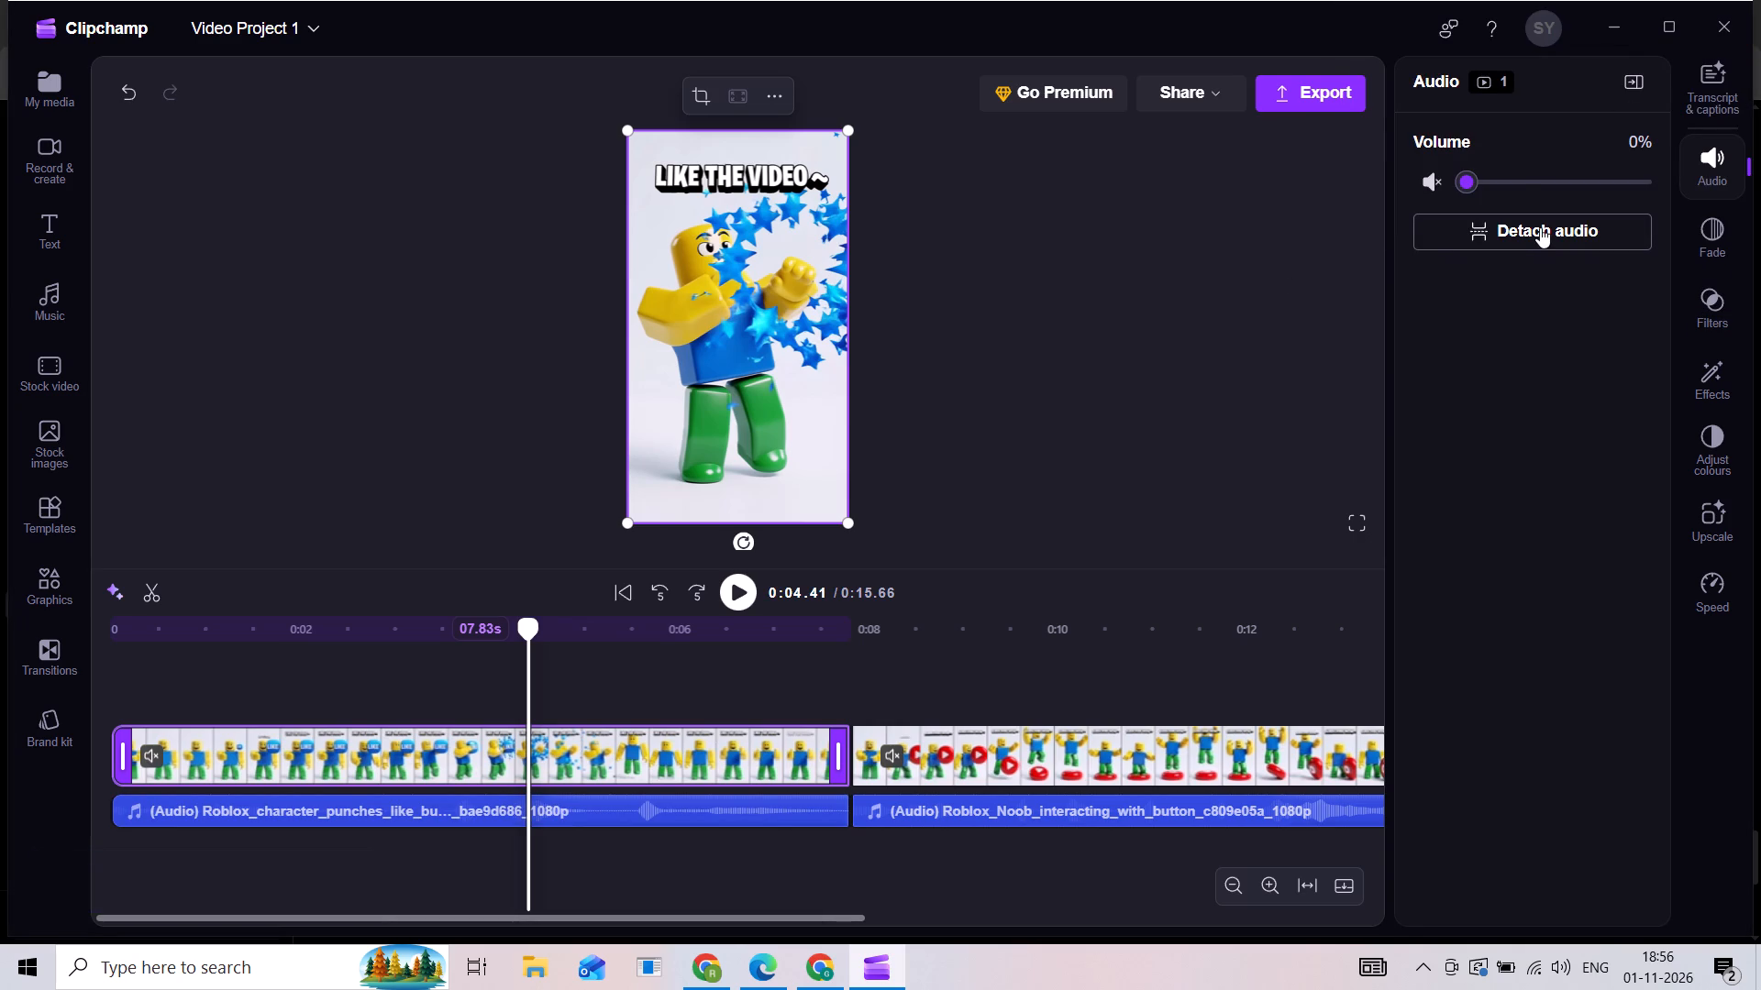
Play the rest of the first clip to check it with its detached audio.
{"action": "left_click", "coordinate": [733, 592]}
{"action": "left_click", "coordinate": [733, 592]}
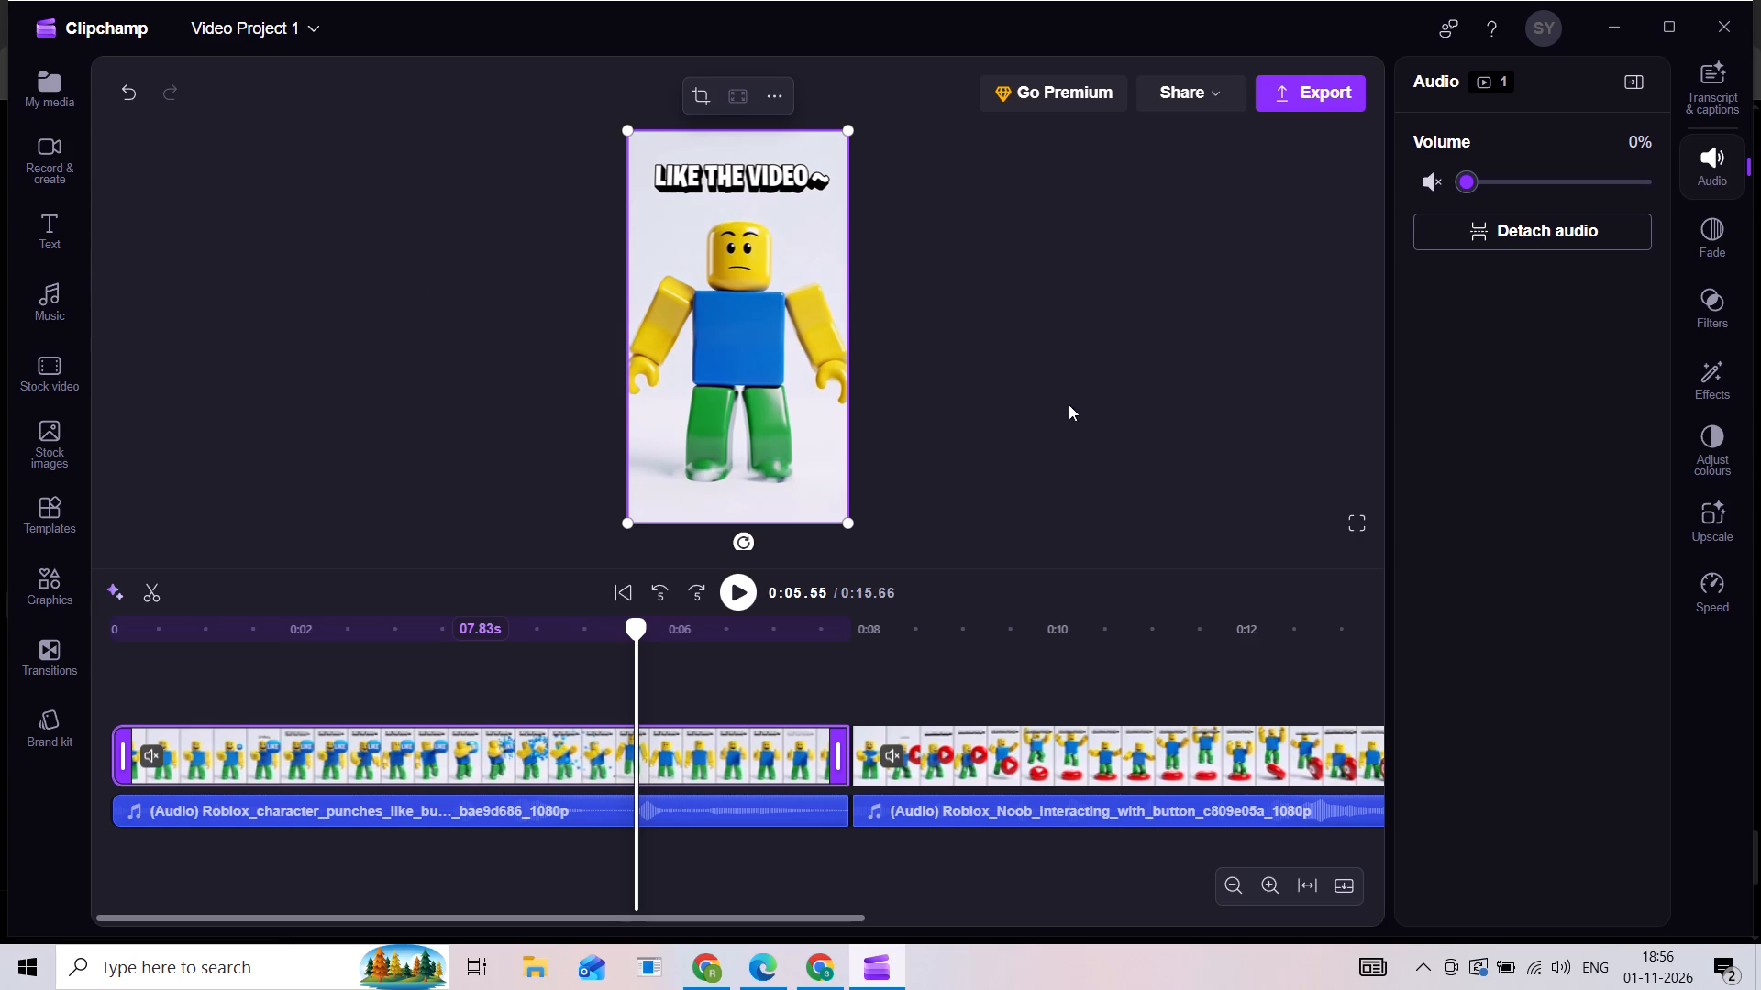
{"action": "left_click", "coordinate": [751, 594]}
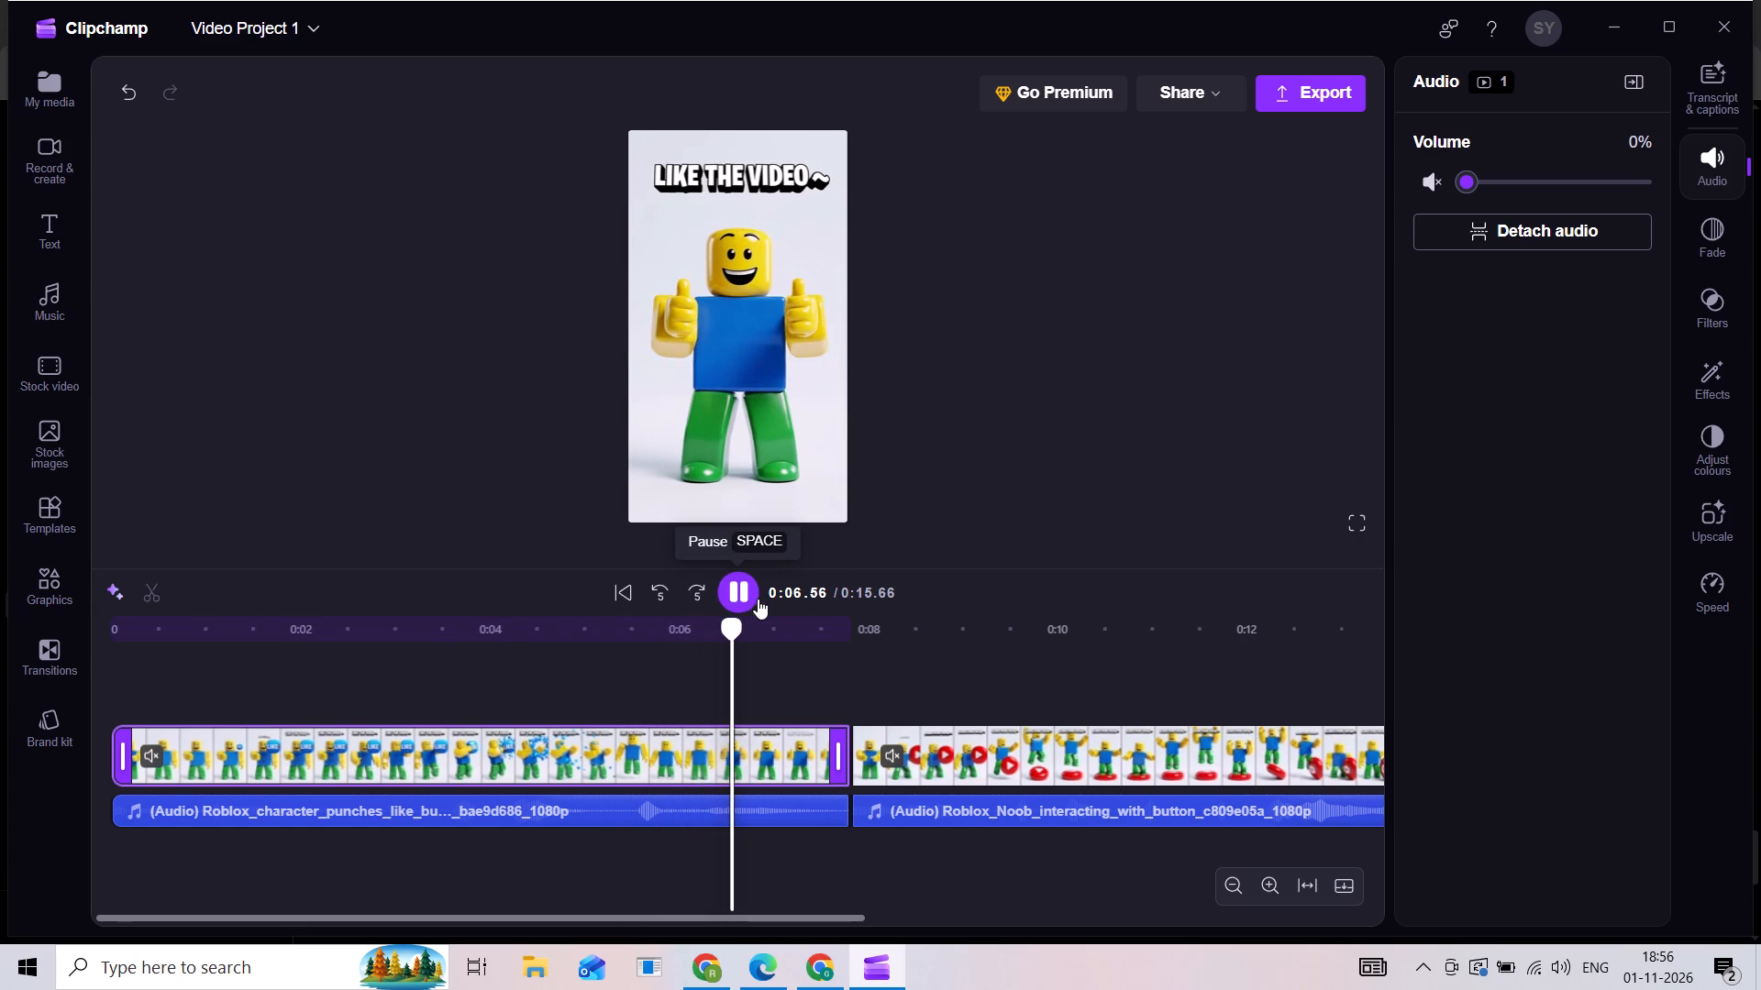
{"action": "left_click", "coordinate": [751, 588]}
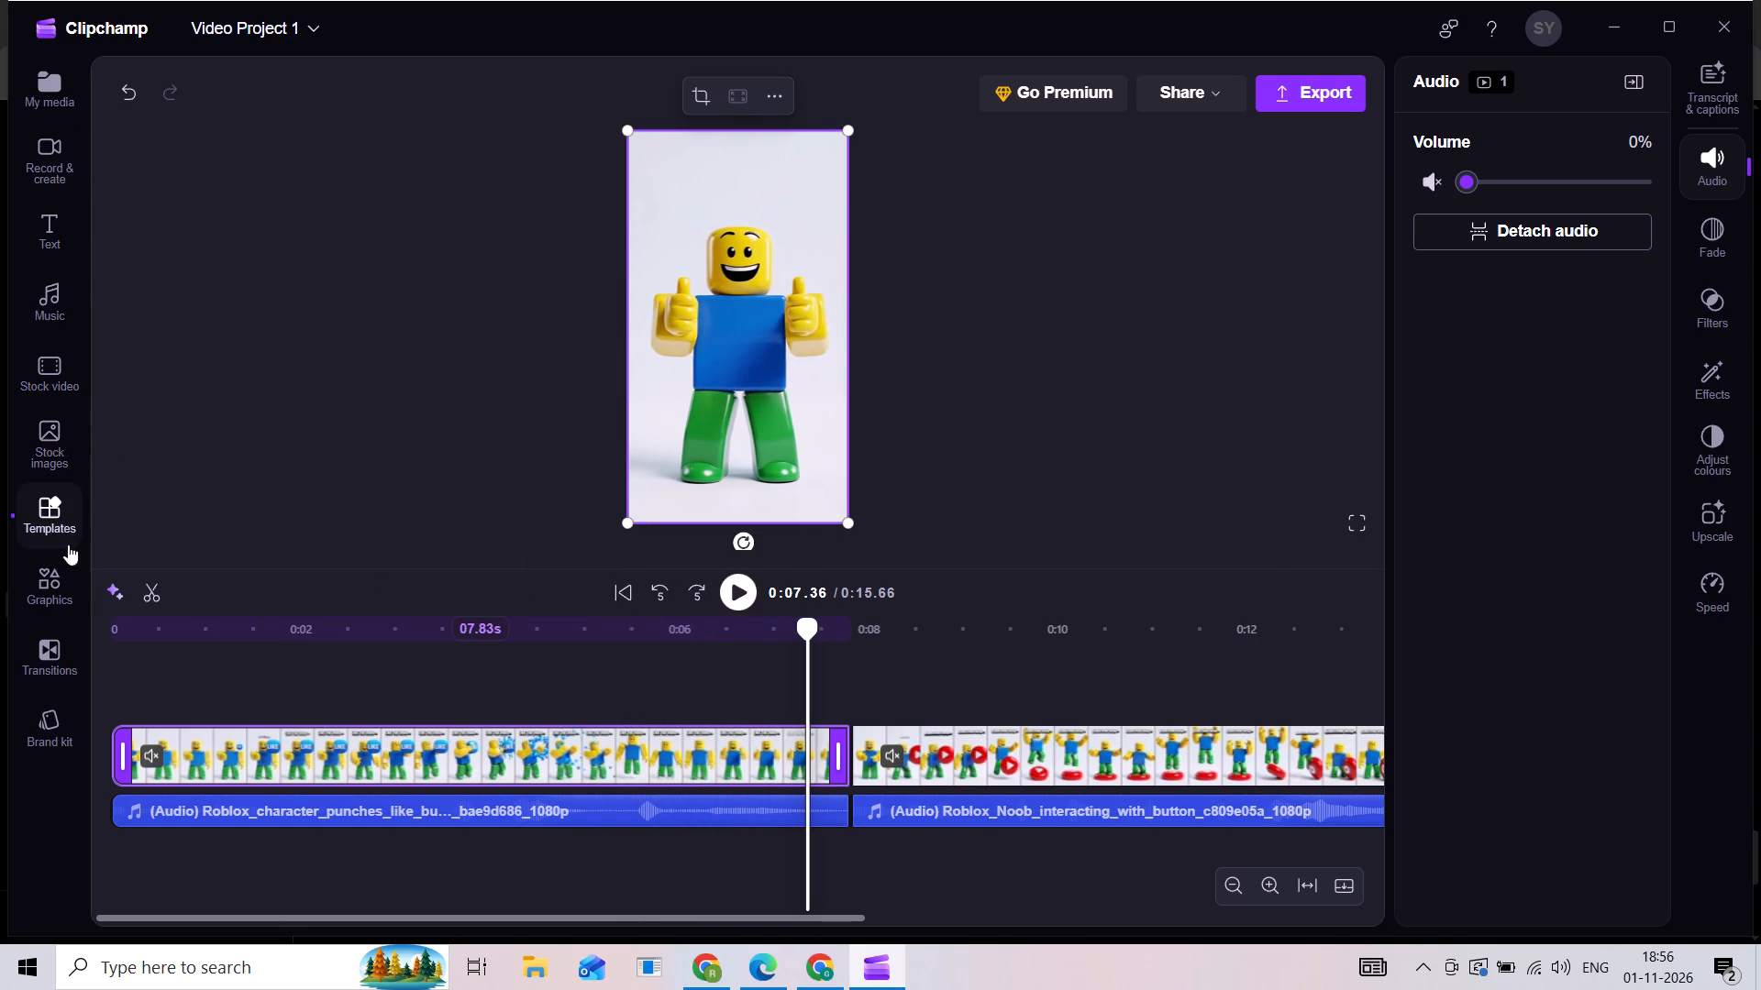
Browse the music library's full audio list for a suitable track, then return to the top of the list.
{"action": "left_click", "coordinate": [50, 295]}
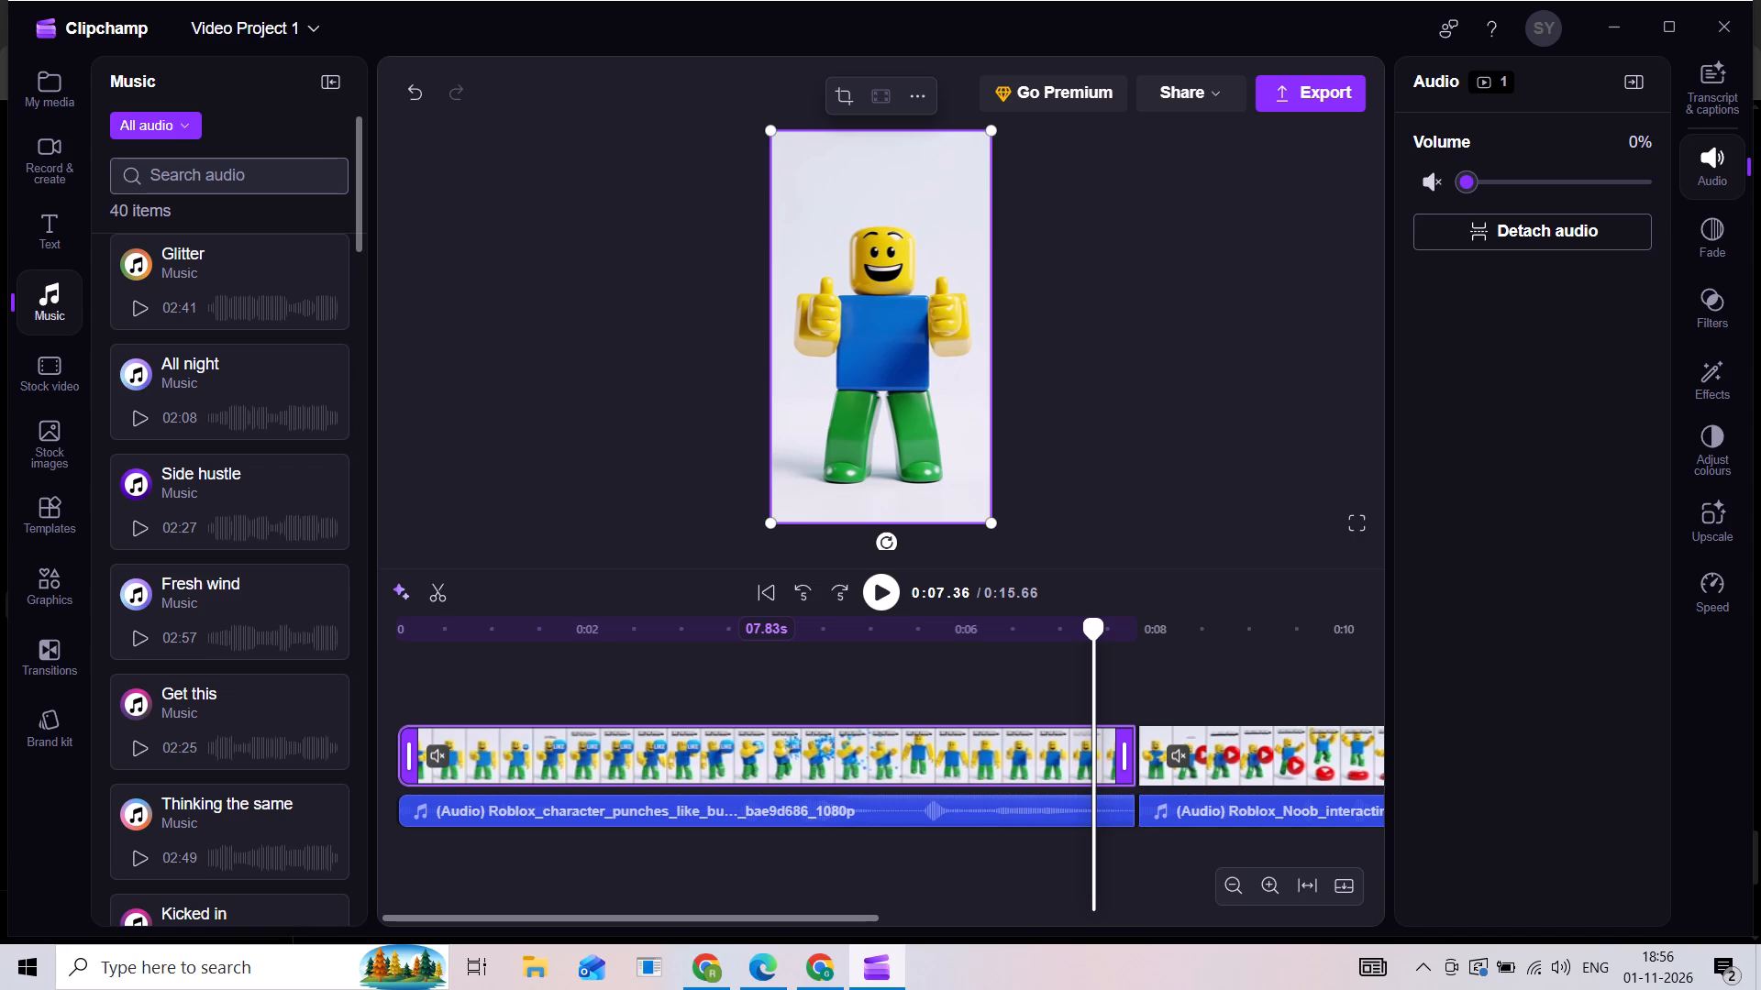
{"action": "left_click", "coordinate": [179, 181]}
{"action": "scroll", "coordinate": [250, 453], "scroll_direction": "down", "scroll_amount": 17}
{"action": "scroll", "coordinate": [252, 459], "scroll_direction": "down", "scroll_amount": 10}
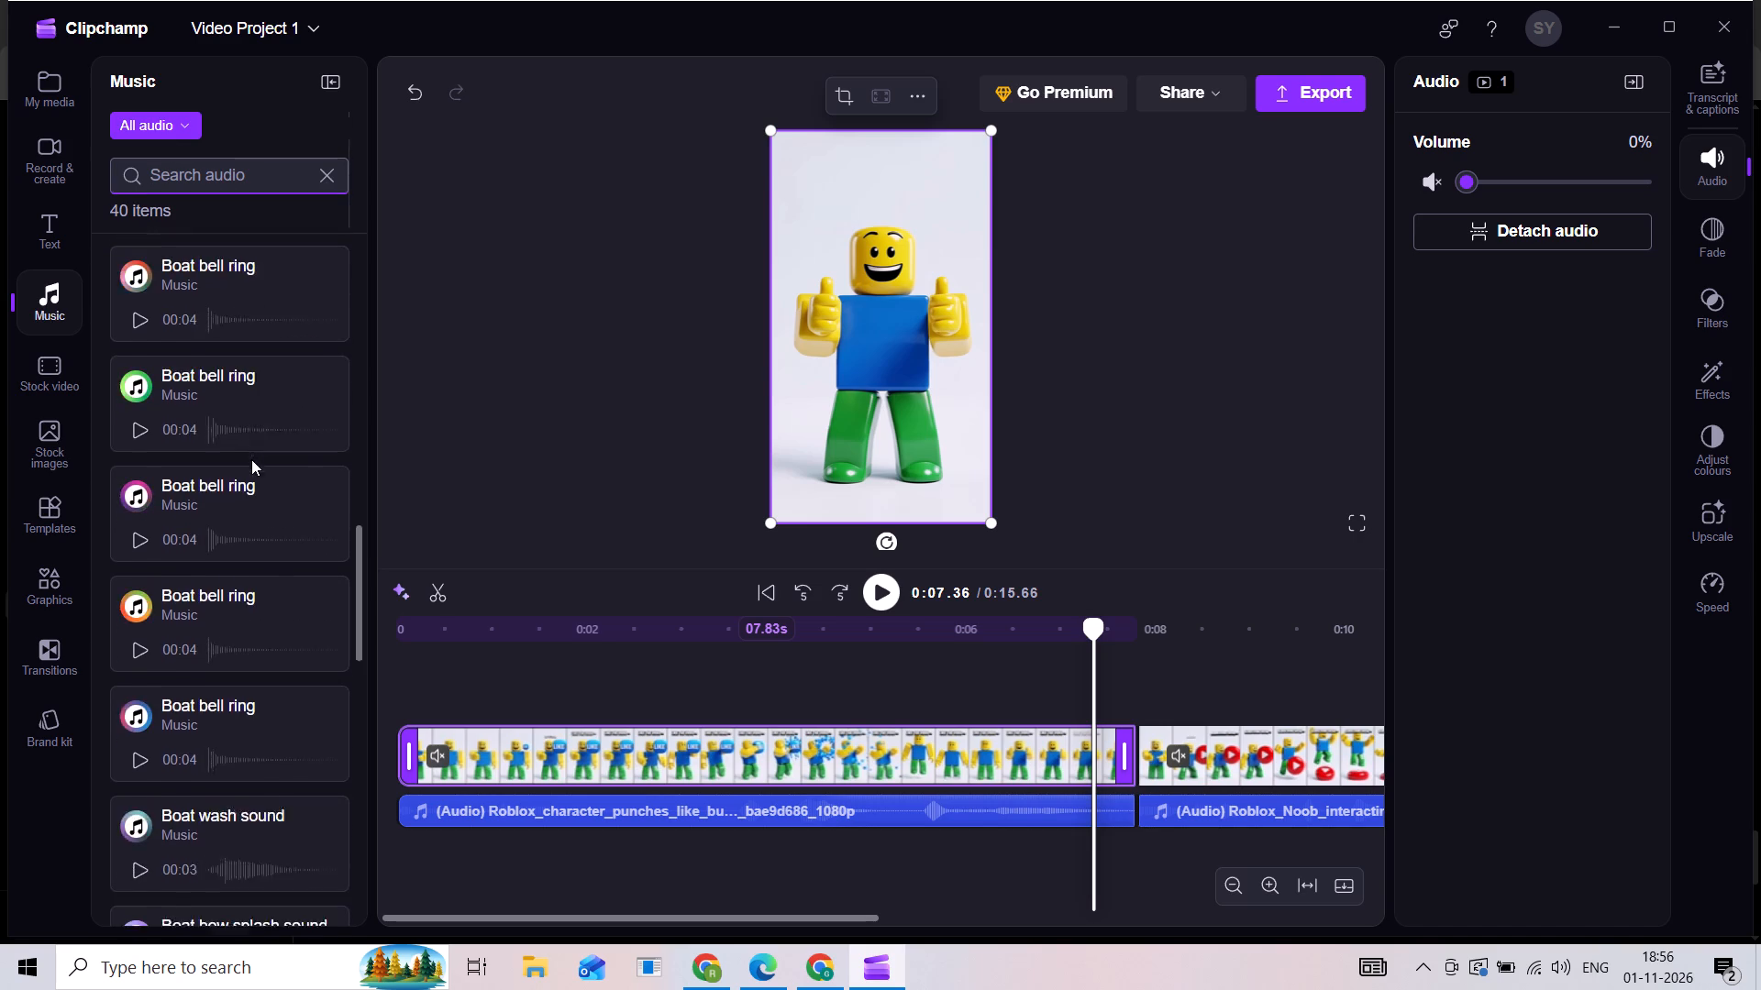
{"action": "scroll", "coordinate": [253, 451], "scroll_direction": "down", "scroll_amount": 16}
{"action": "scroll", "coordinate": [296, 460], "scroll_direction": "down", "scroll_amount": 9}
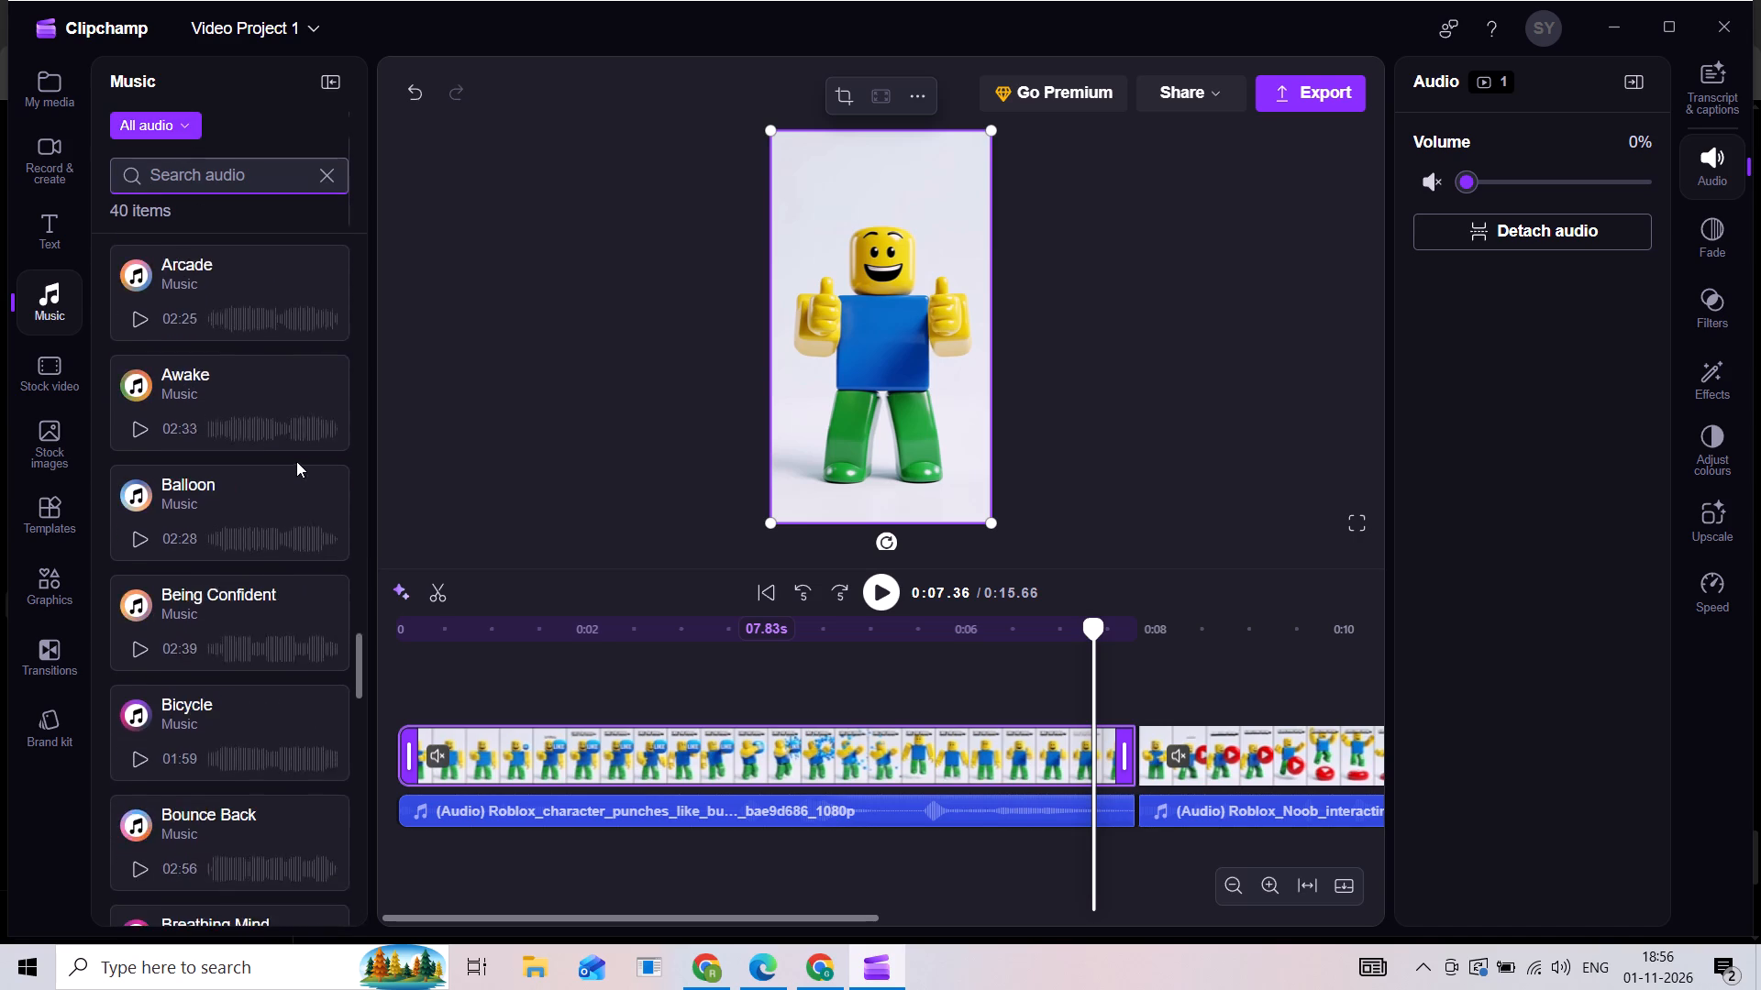
{"action": "scroll", "coordinate": [296, 461], "scroll_direction": "down", "scroll_amount": 9}
{"action": "scroll", "coordinate": [293, 461], "scroll_direction": "down", "scroll_amount": 19}
{"action": "scroll", "coordinate": [298, 431], "scroll_direction": "down", "scroll_amount": 18}
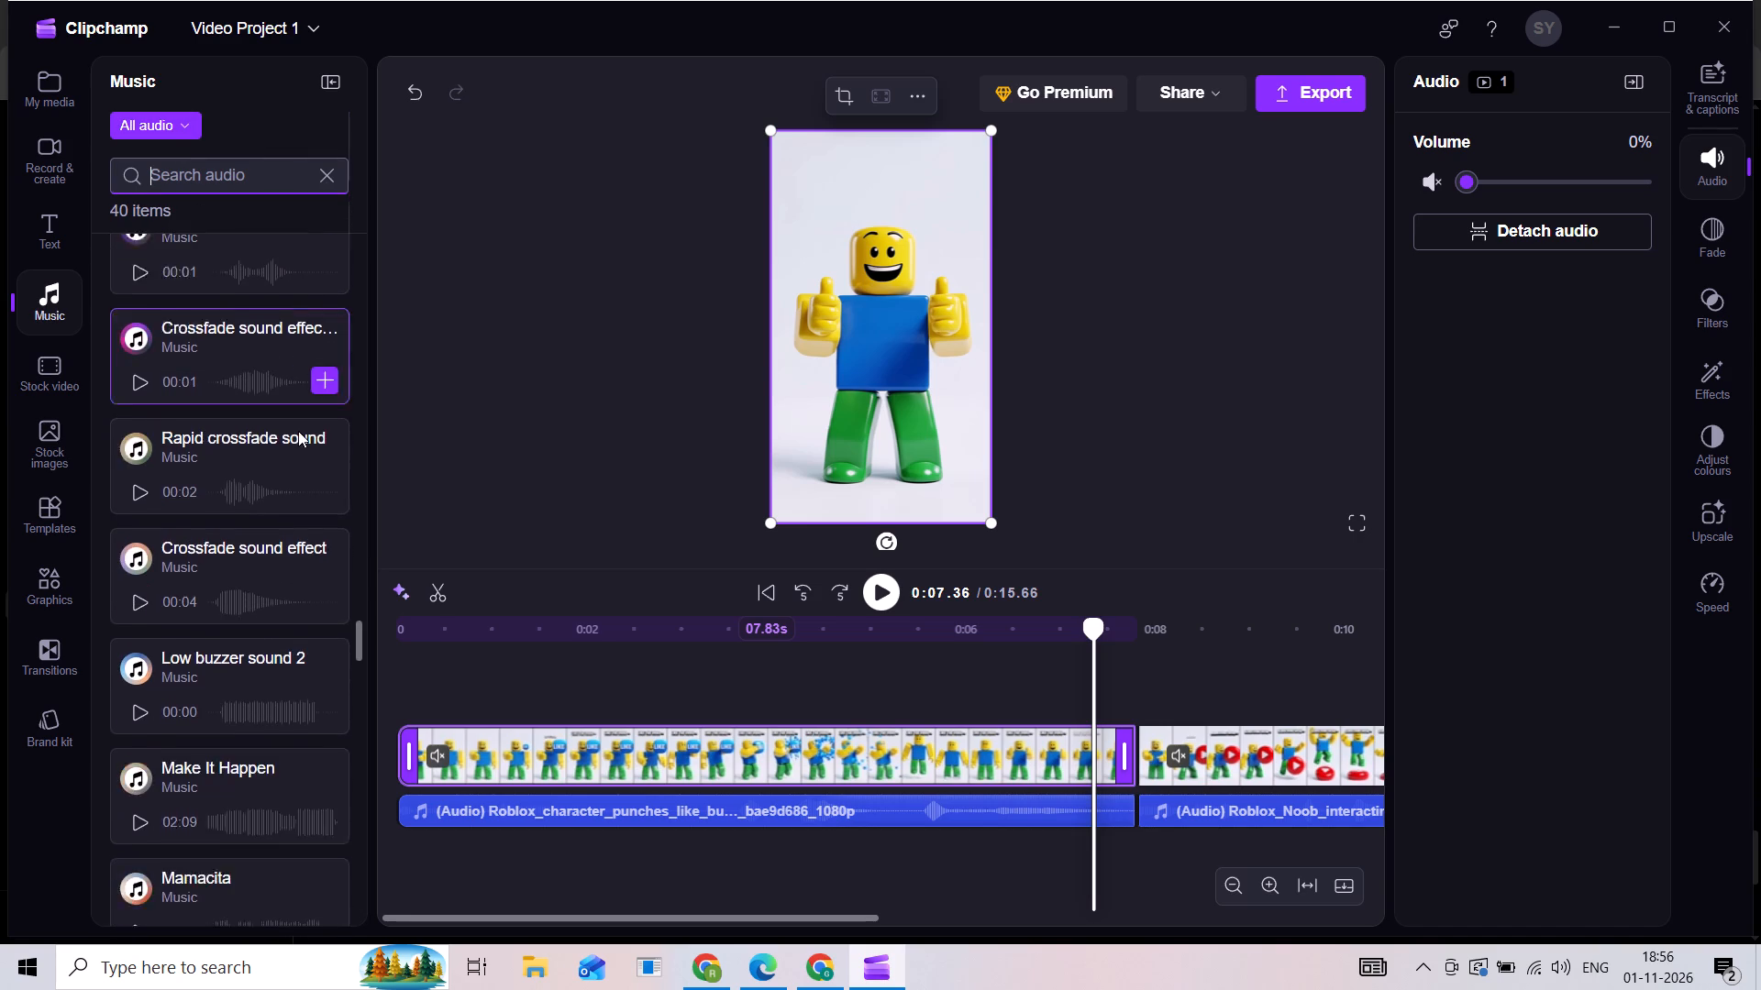
{"action": "scroll", "coordinate": [298, 431], "scroll_direction": "down", "scroll_amount": 13}
{"action": "scroll", "coordinate": [298, 430], "scroll_direction": "up", "scroll_amount": 1}
{"action": "scroll", "coordinate": [298, 430], "scroll_direction": "down", "scroll_amount": 11}
{"action": "scroll", "coordinate": [305, 420], "scroll_direction": "down", "scroll_amount": 20}
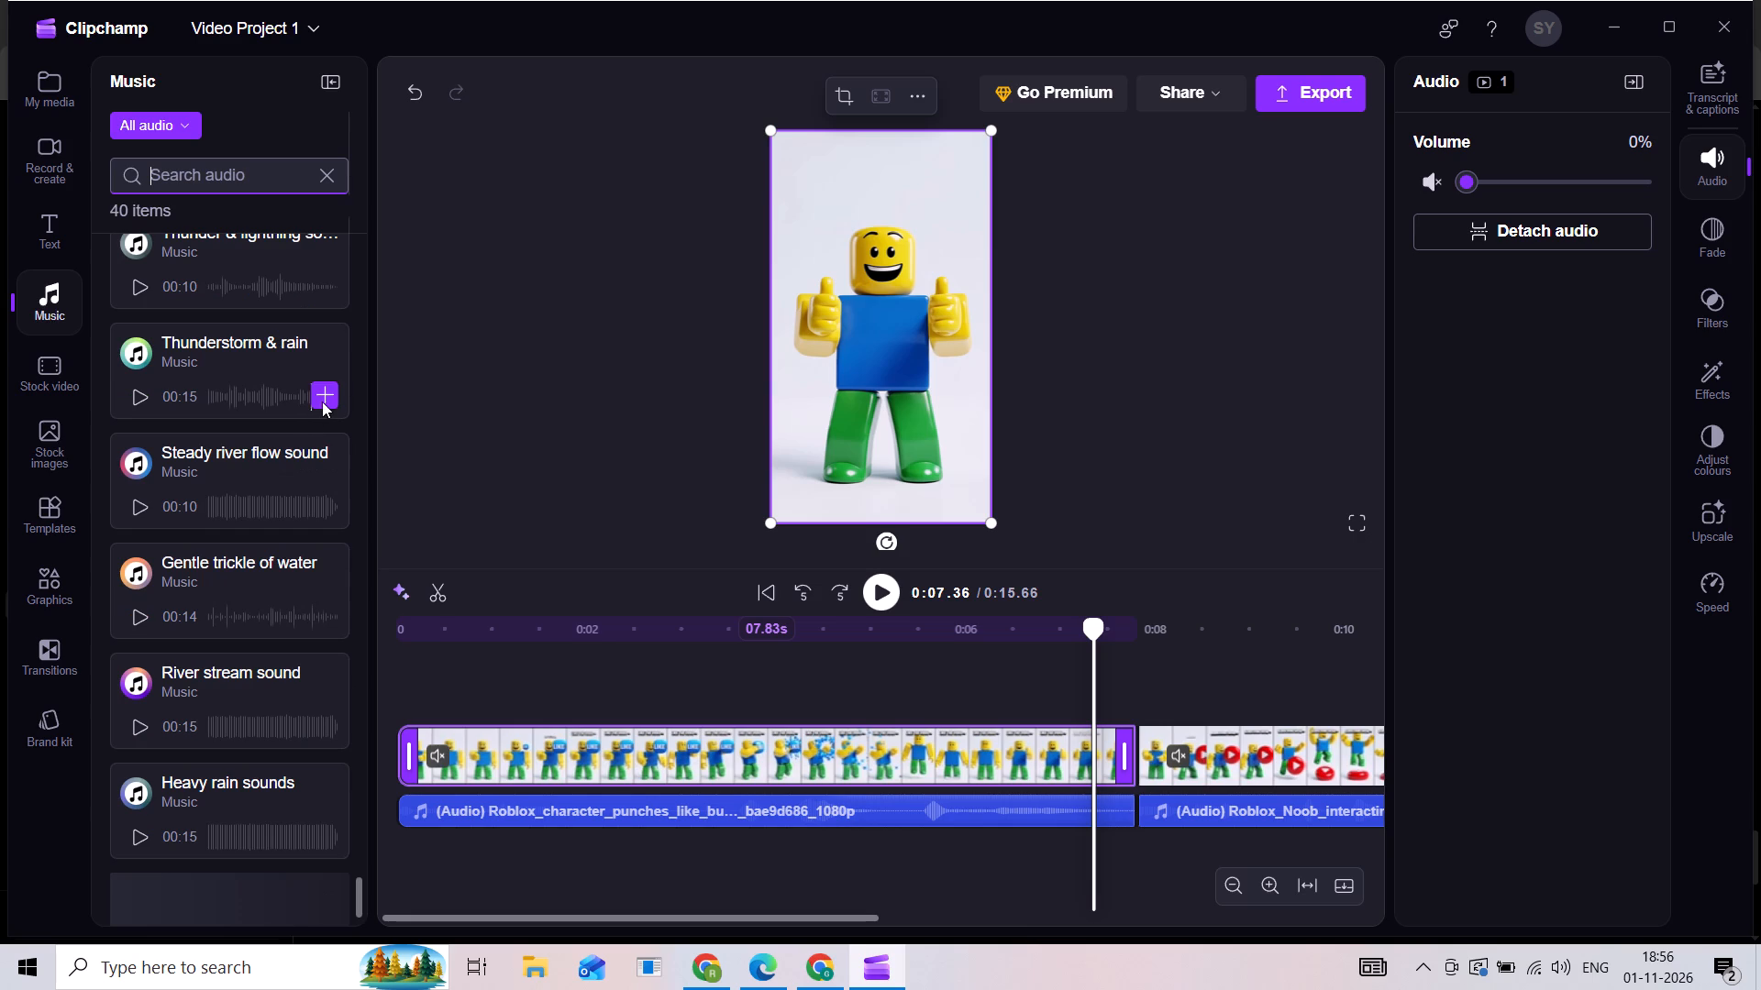
{"action": "scroll", "coordinate": [322, 401], "scroll_direction": "down", "scroll_amount": 20}
{"action": "scroll", "coordinate": [322, 401], "scroll_direction": "down", "scroll_amount": 20}
{"action": "scroll", "coordinate": [326, 401], "scroll_direction": "down", "scroll_amount": 11}
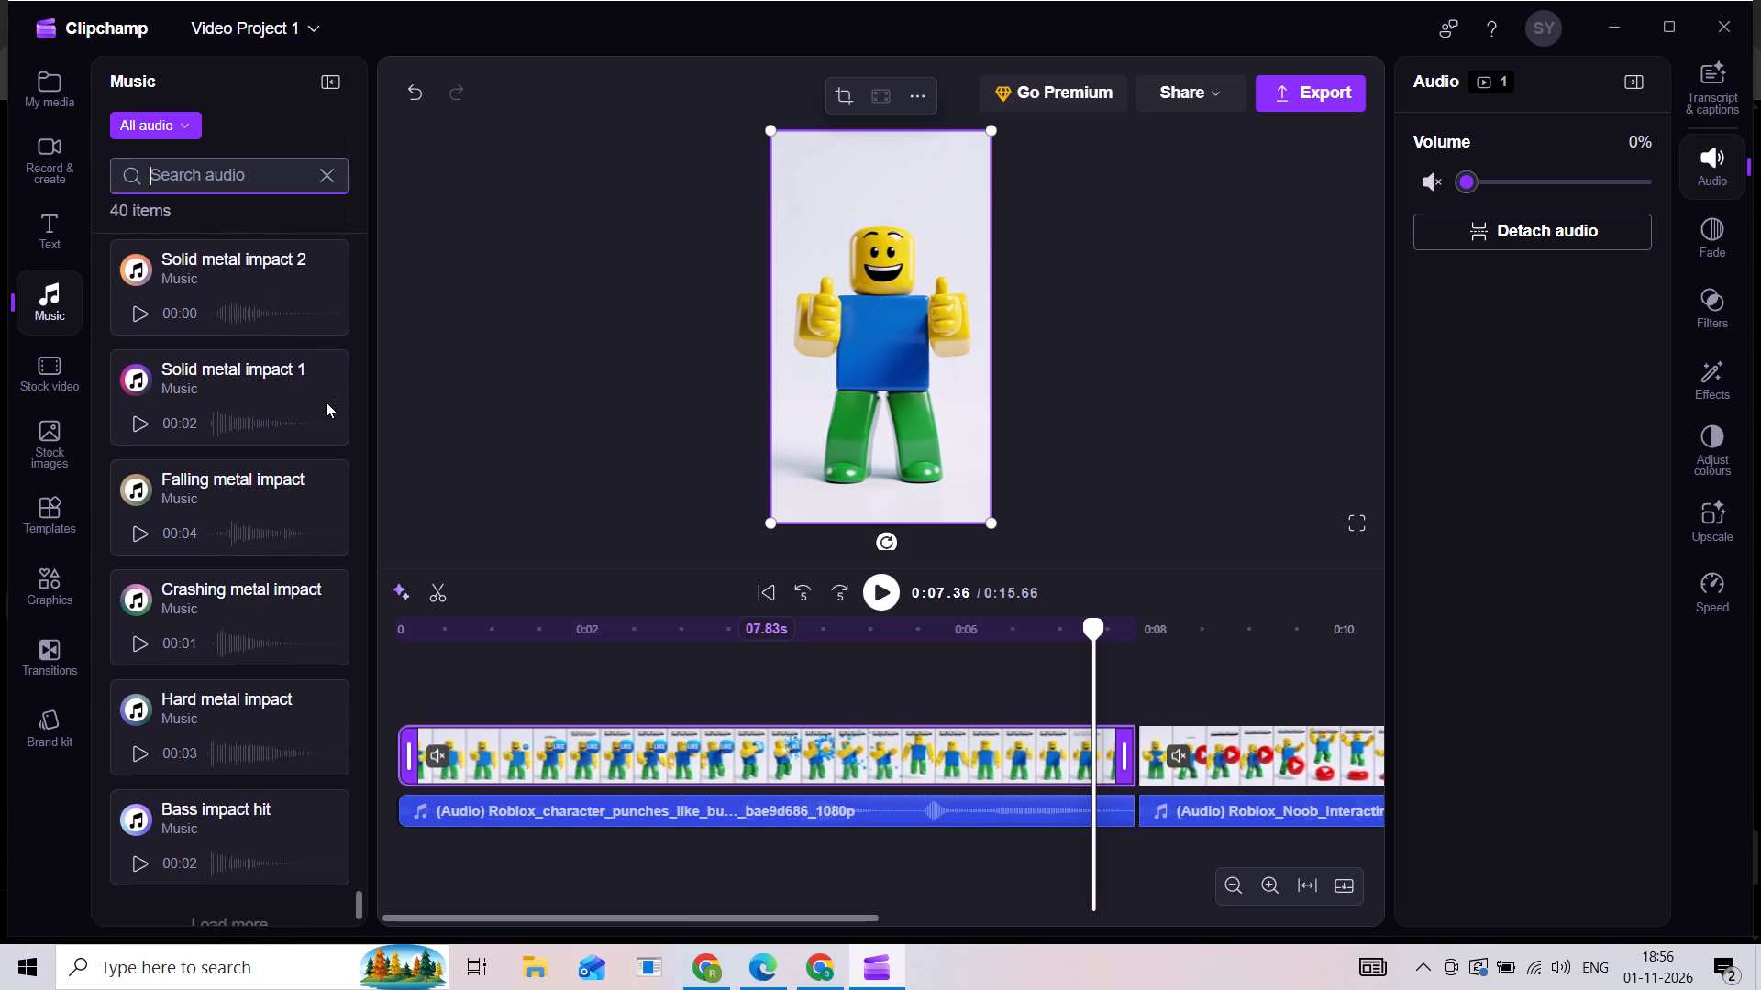
{"action": "scroll", "coordinate": [346, 390], "scroll_direction": "down", "scroll_amount": 20}
{"action": "scroll", "coordinate": [346, 390], "scroll_direction": "down", "scroll_amount": 8}
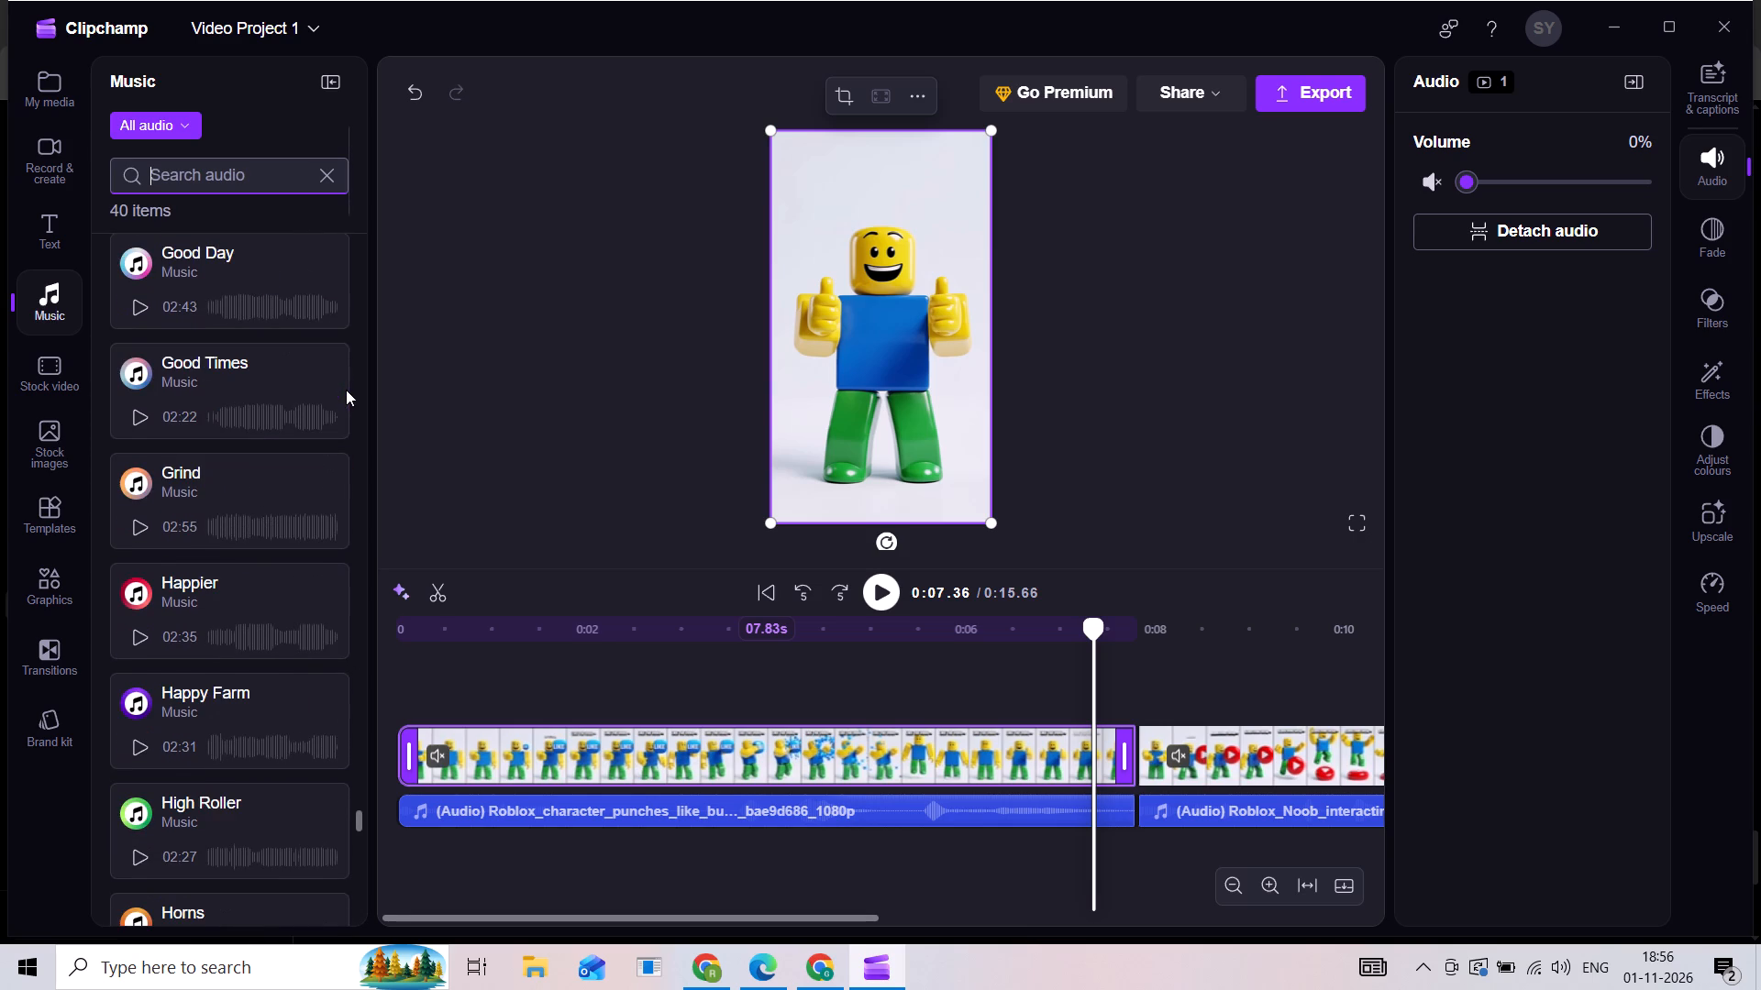
{"action": "scroll", "coordinate": [346, 390], "scroll_direction": "up", "scroll_amount": 11}
{"action": "left_click_drag", "start_coordinate": [360, 772], "coordinate": [382, 67]}
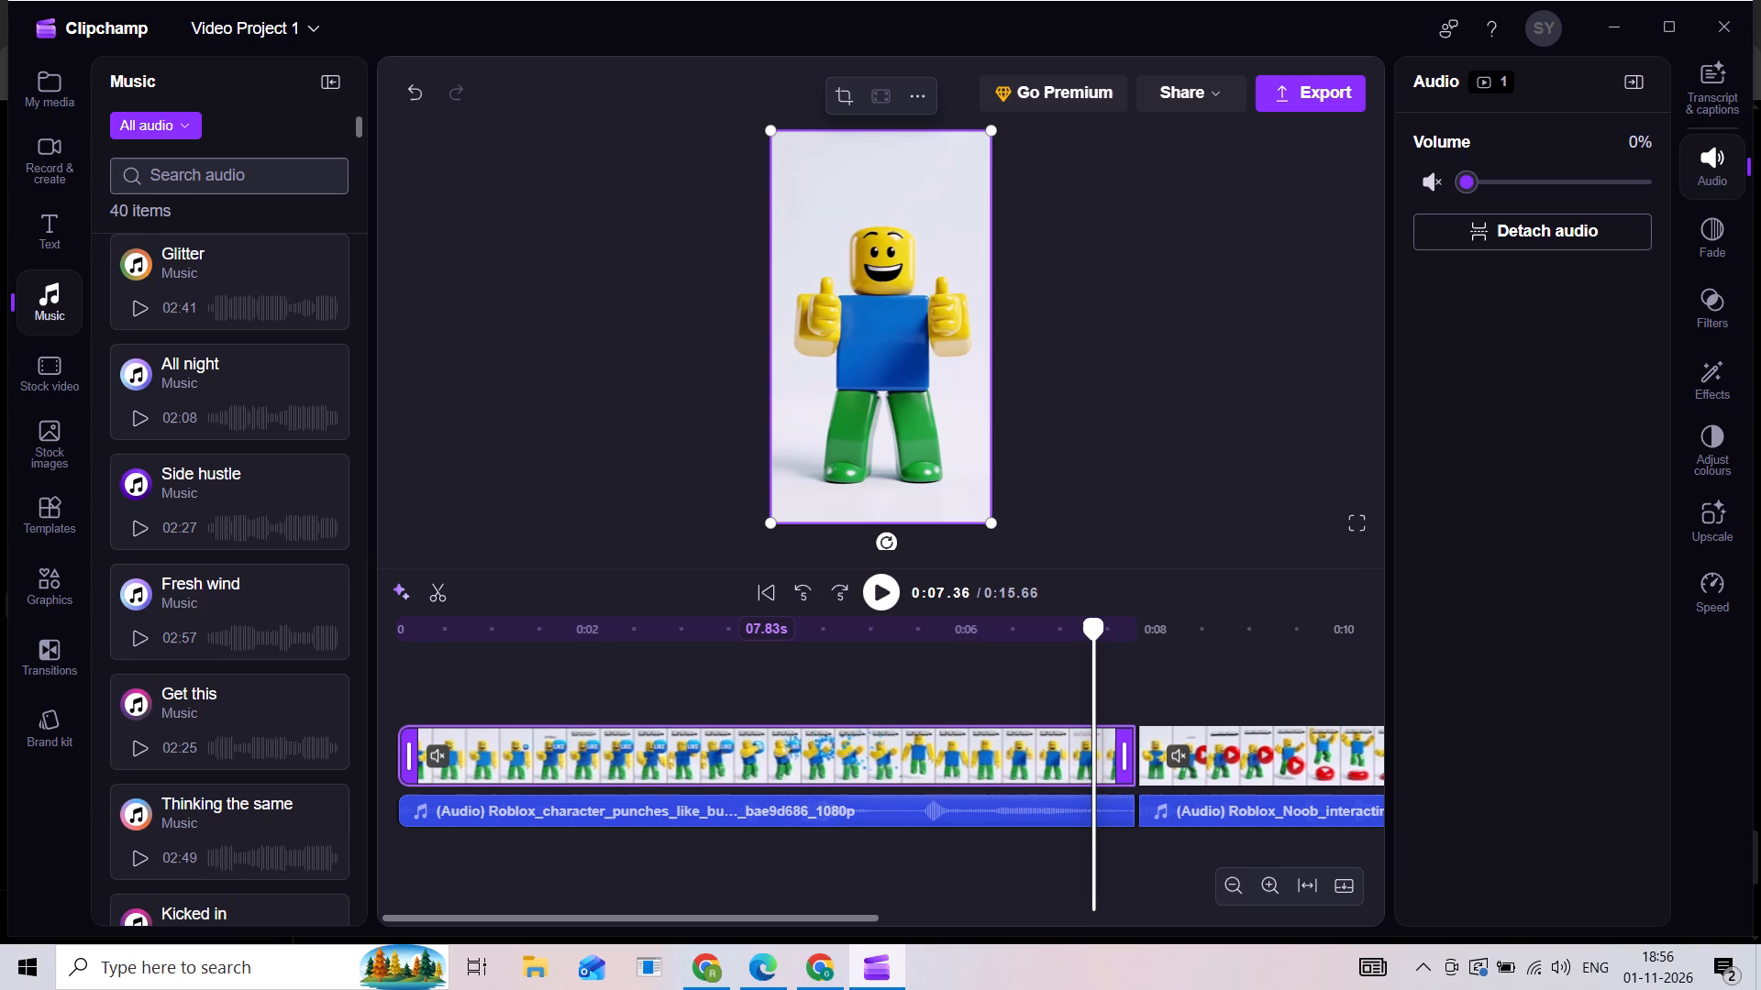
Search the audio library for "gaming", limit it to sound effects and preview Gaming sound logo 1.
{"action": "left_click", "coordinate": [200, 176]}
{"action": "type", "text": "gaming"}
{"action": "key", "text": "Return"}
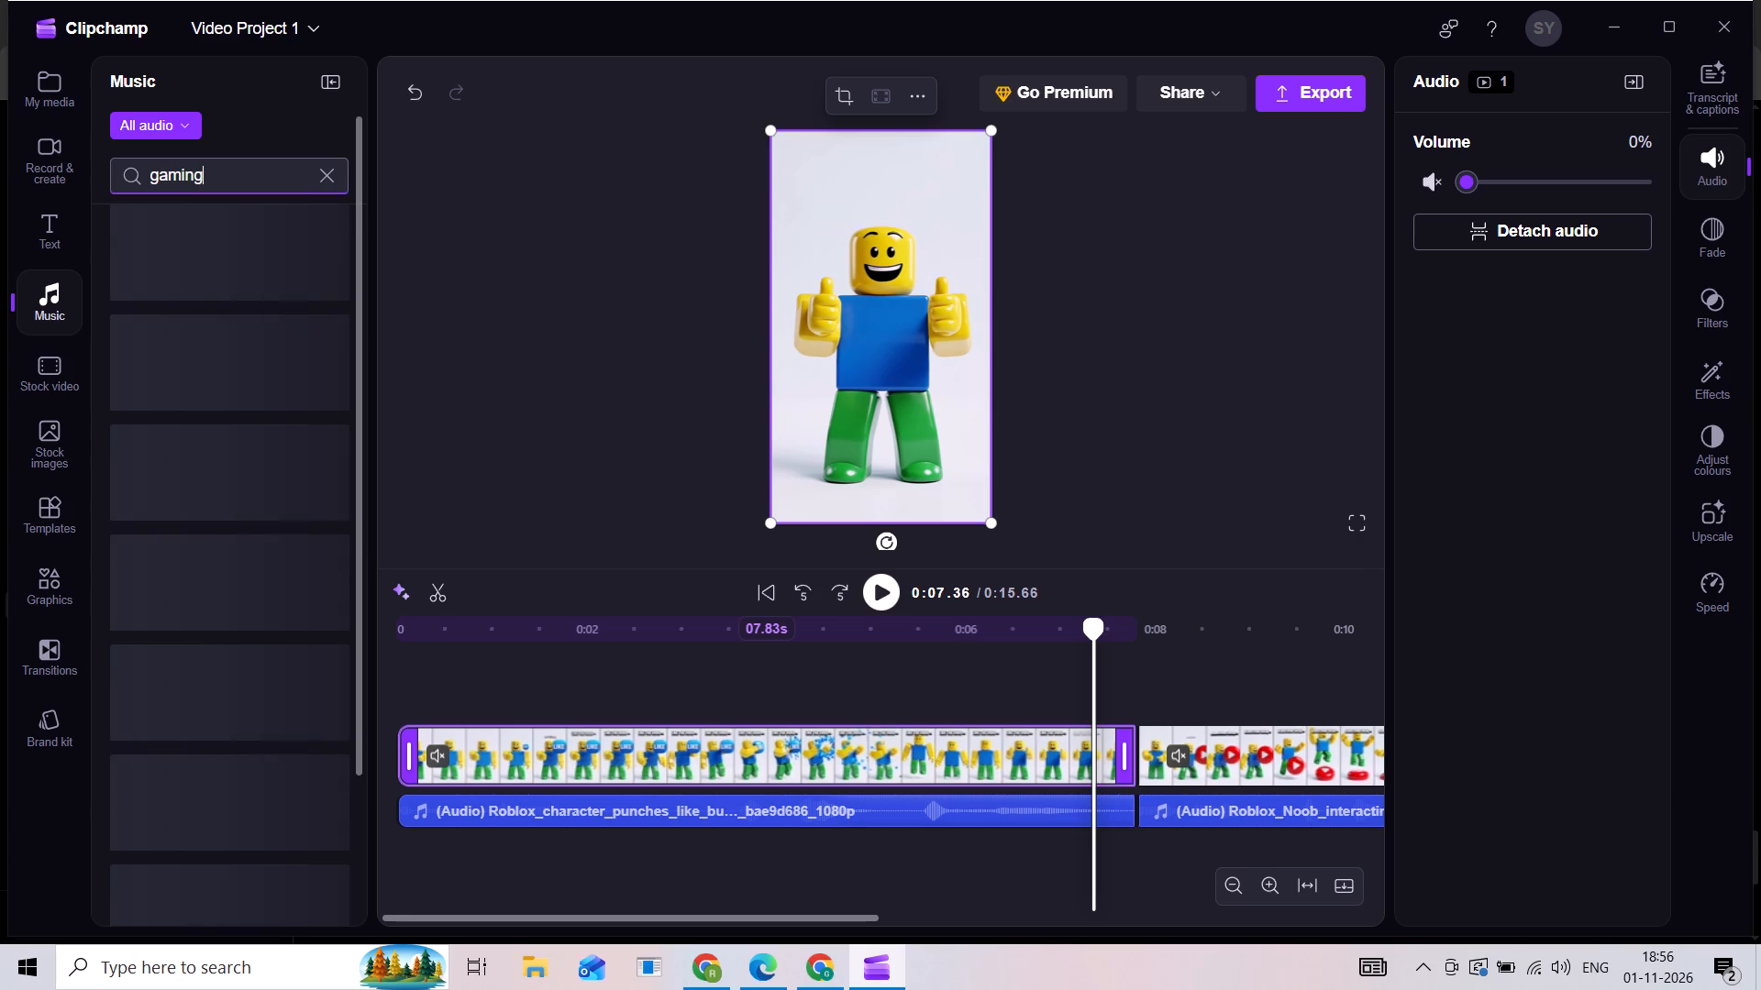
{"action": "key", "text": "Return"}
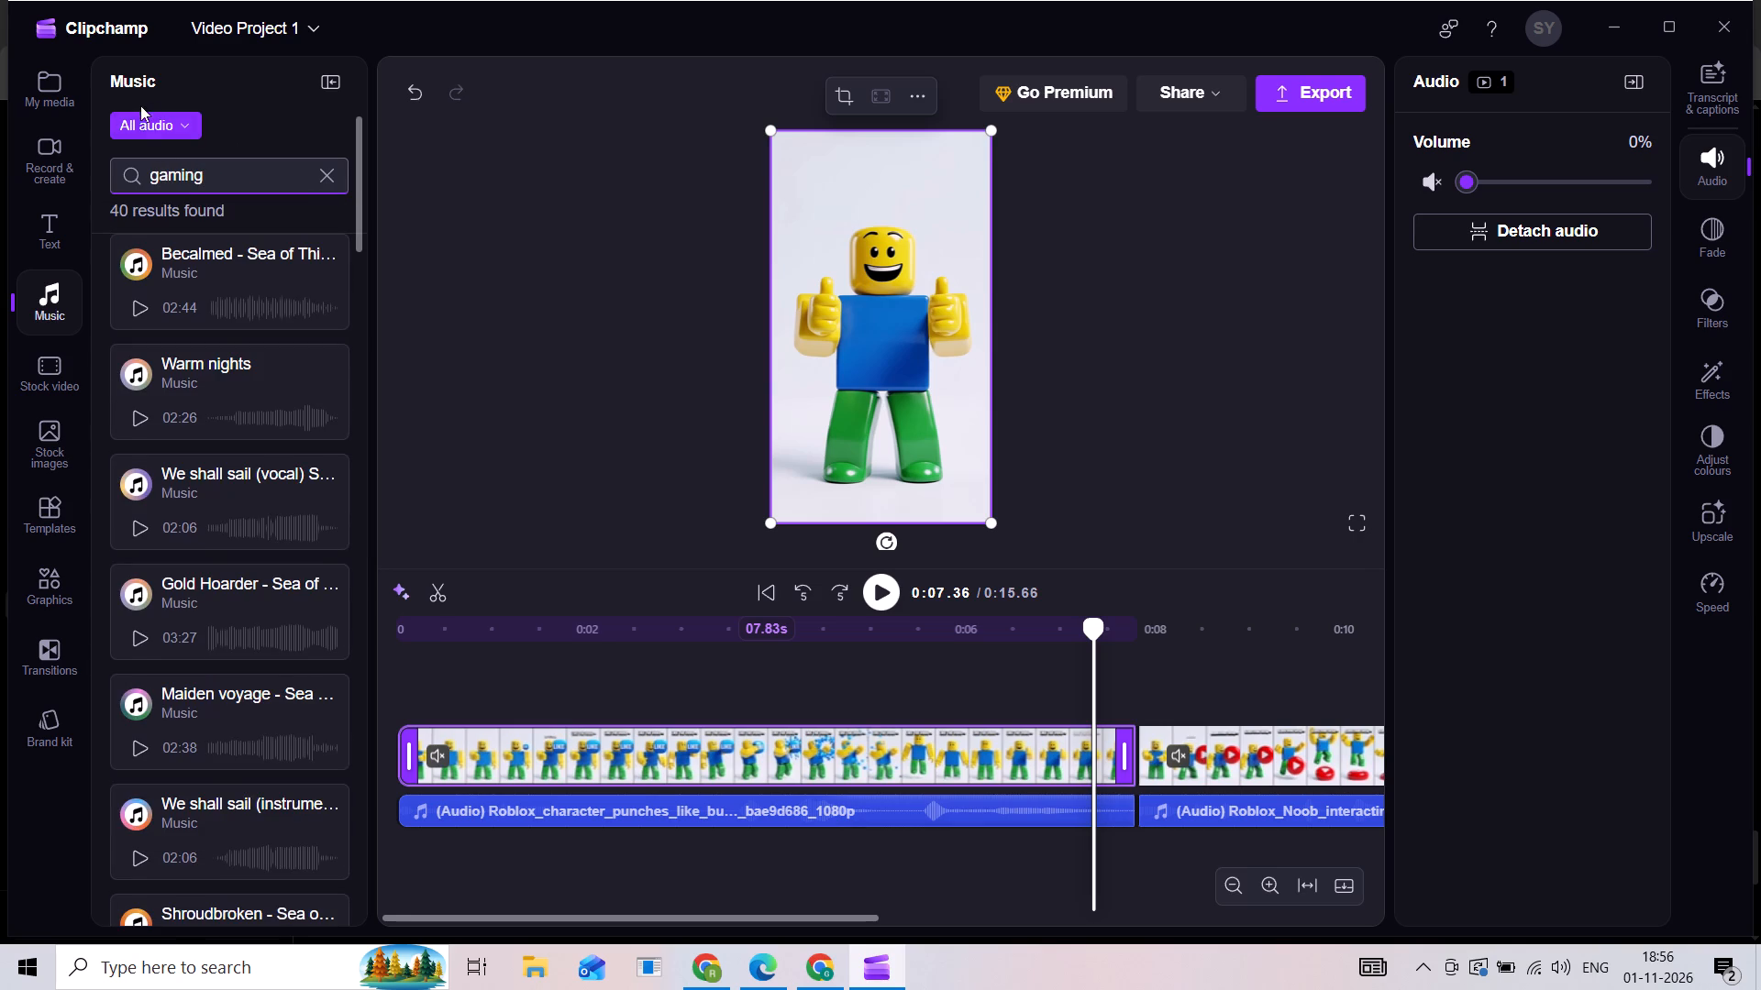
{"action": "left_click", "coordinate": [141, 116]}
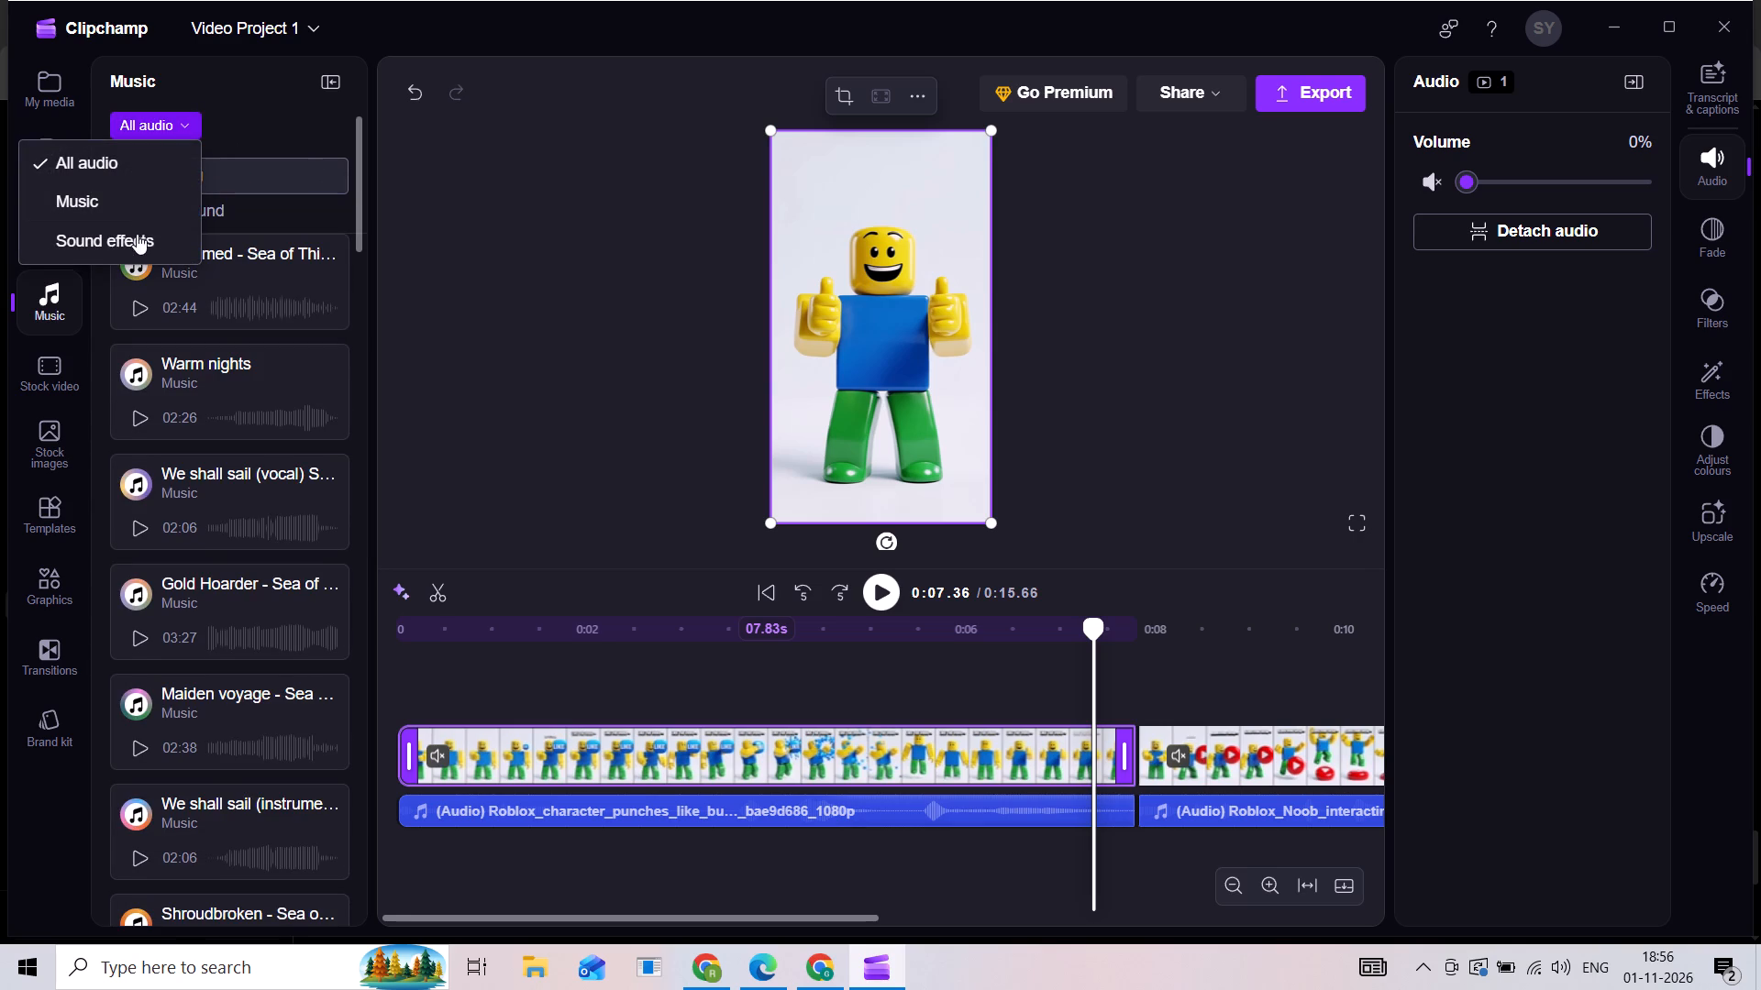
{"action": "left_click", "coordinate": [138, 235]}
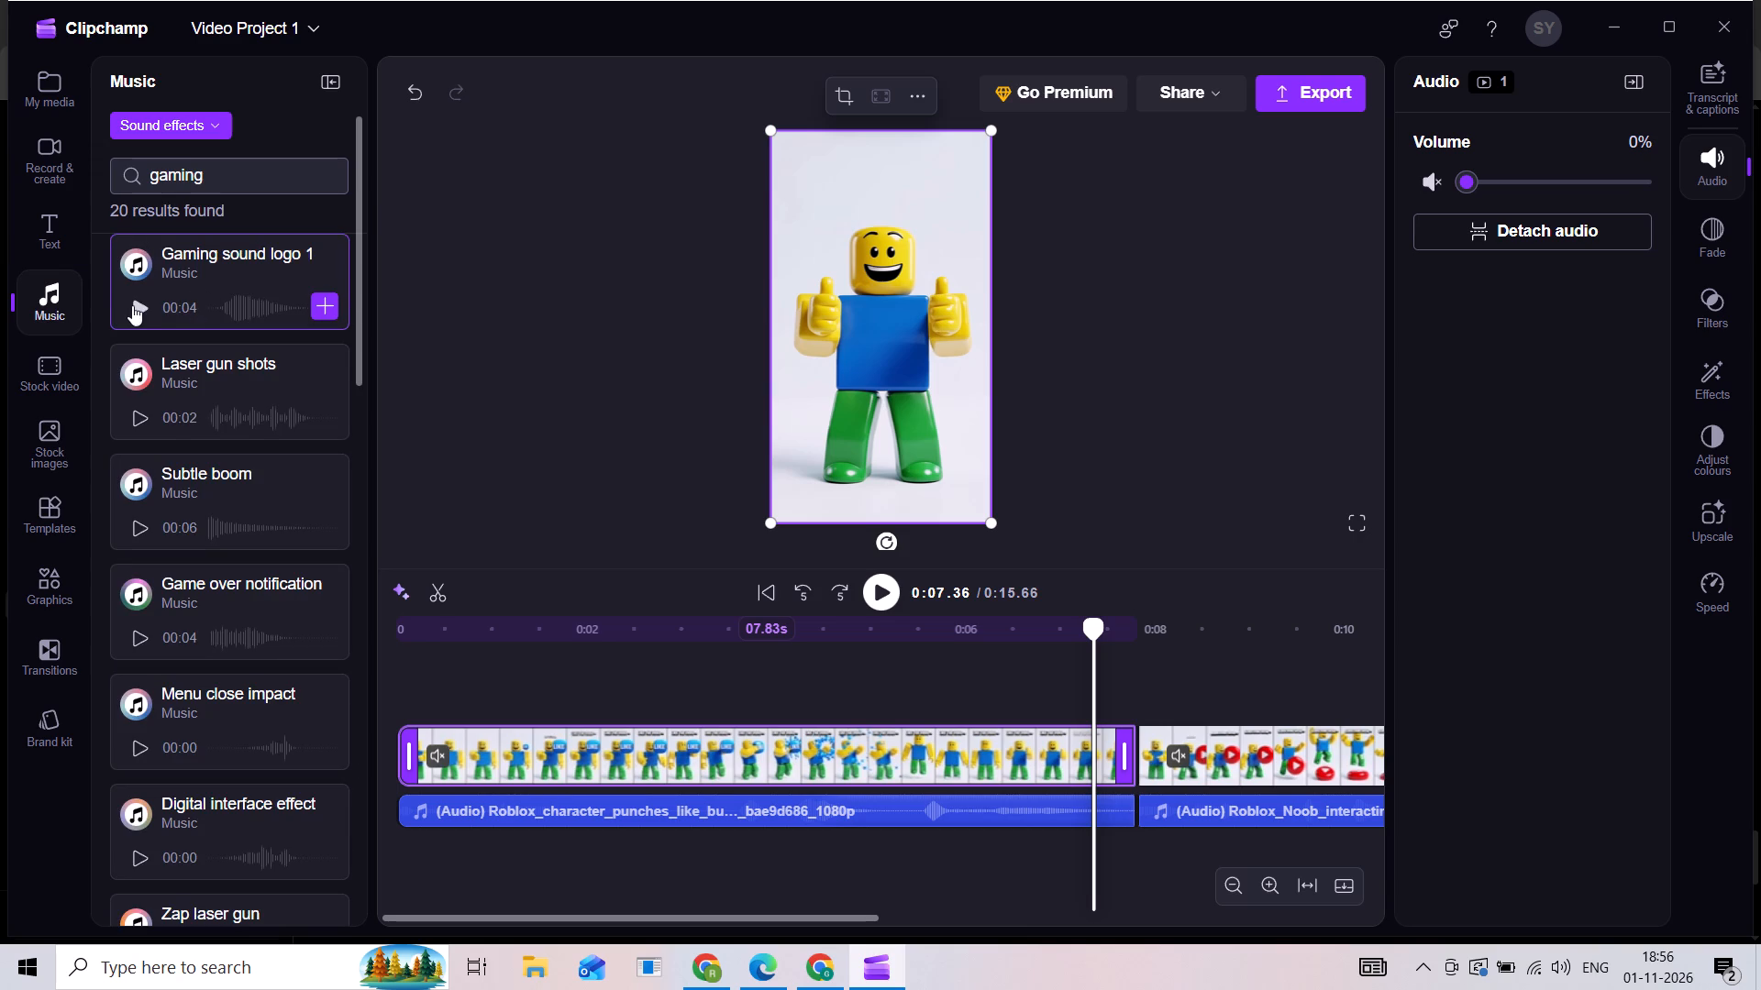
{"action": "left_click", "coordinate": [135, 305]}
Add Gaming sound logo 1 to the timeline at 0:00.
{"action": "left_click_drag", "start_coordinate": [1091, 629], "coordinate": [479, 606]}
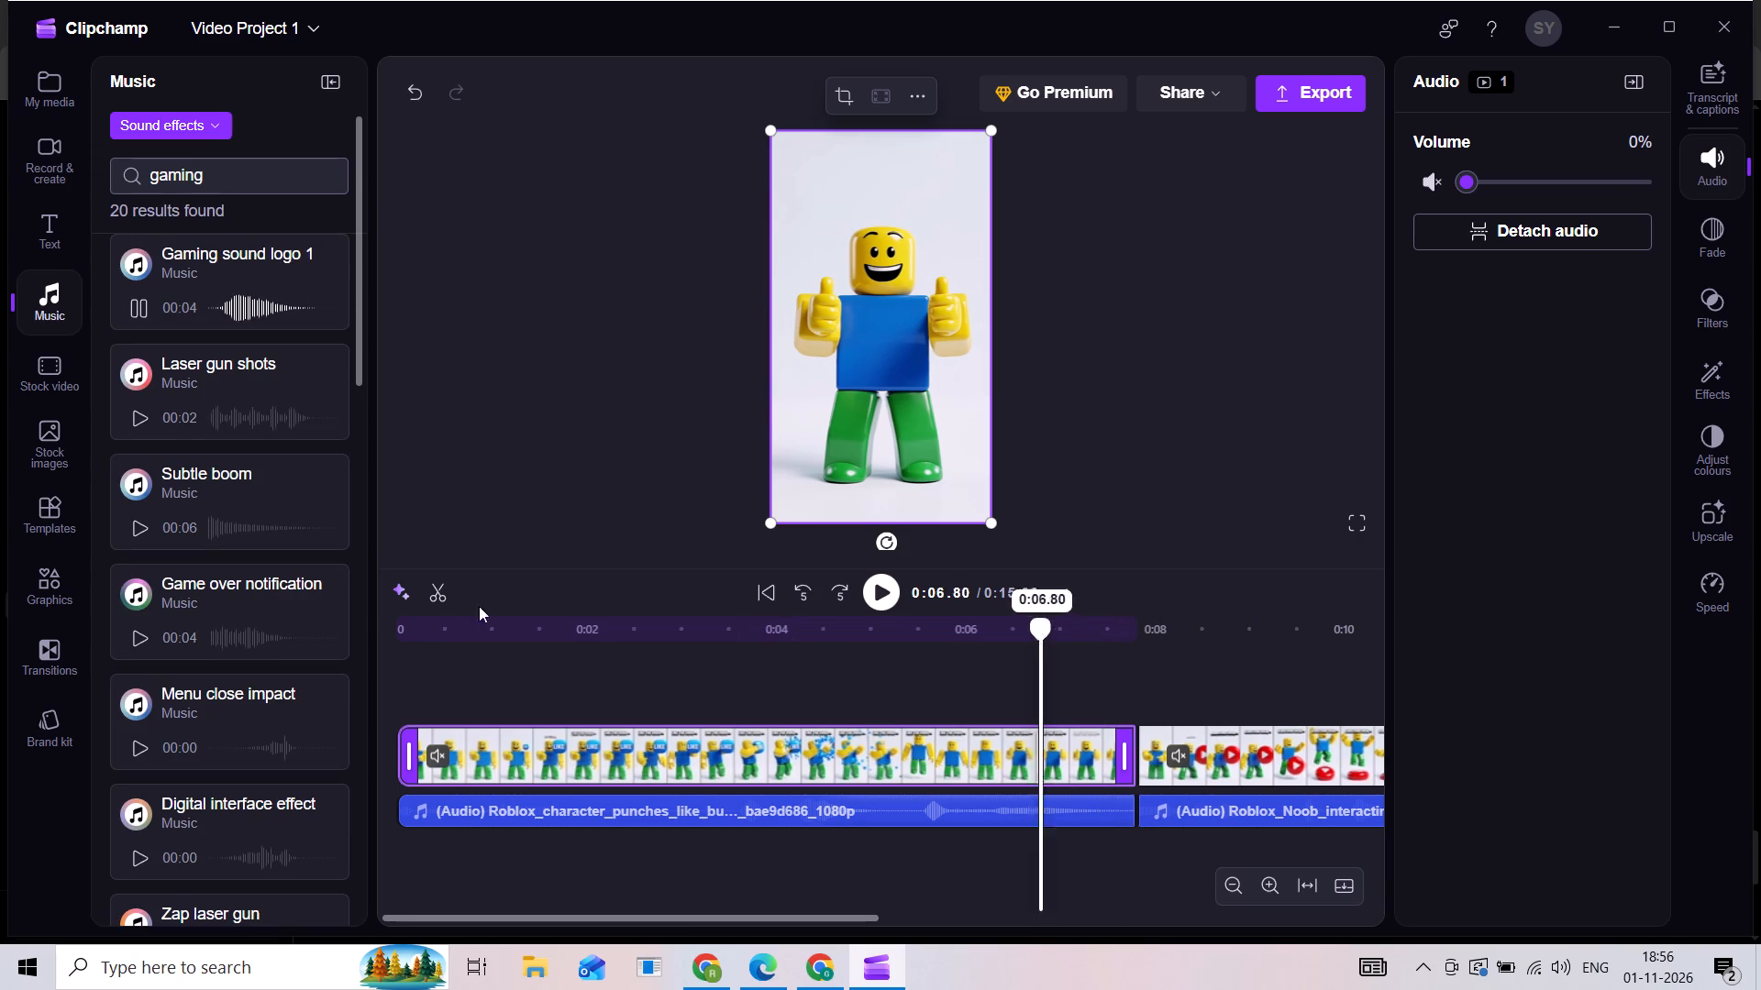
{"action": "left_click_drag", "start_coordinate": [479, 606], "coordinate": [380, 603]}
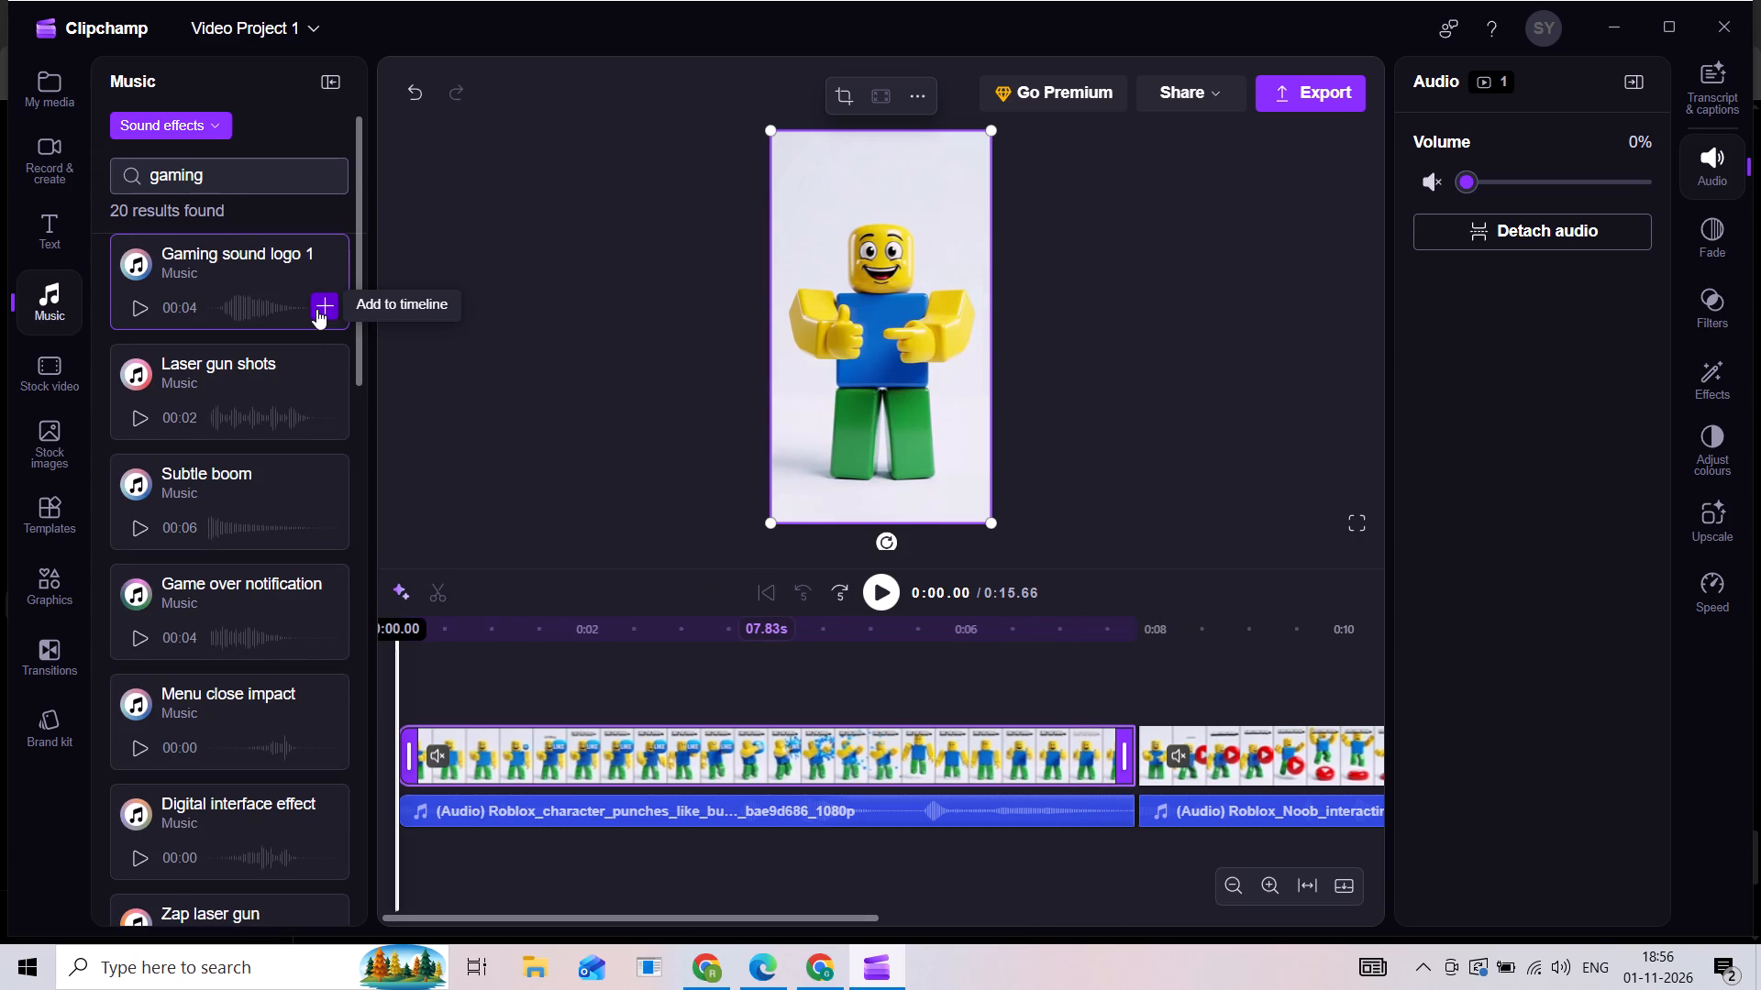
{"action": "left_click", "coordinate": [316, 309]}
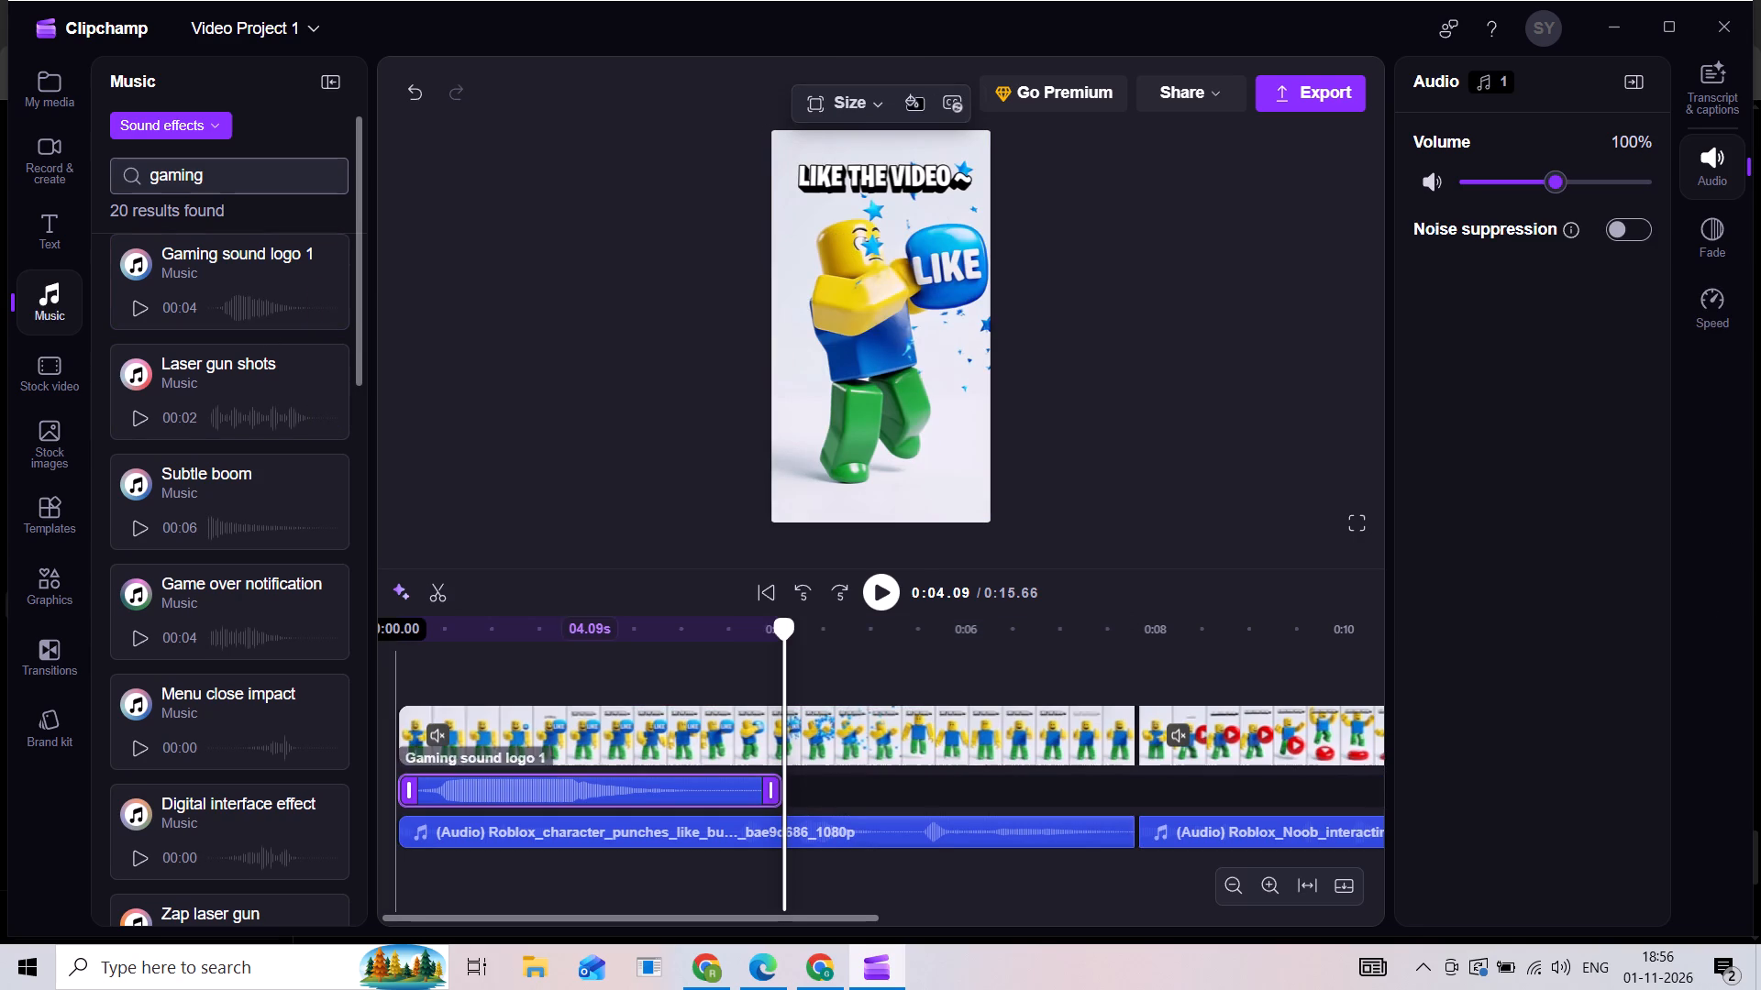
Take a full-screen screenshot of the Clipchamp project, open it in Snip & Sketch and return to the project.
{"action": "left_click_drag", "start_coordinate": [208, 170], "coordinate": [115, 157]}
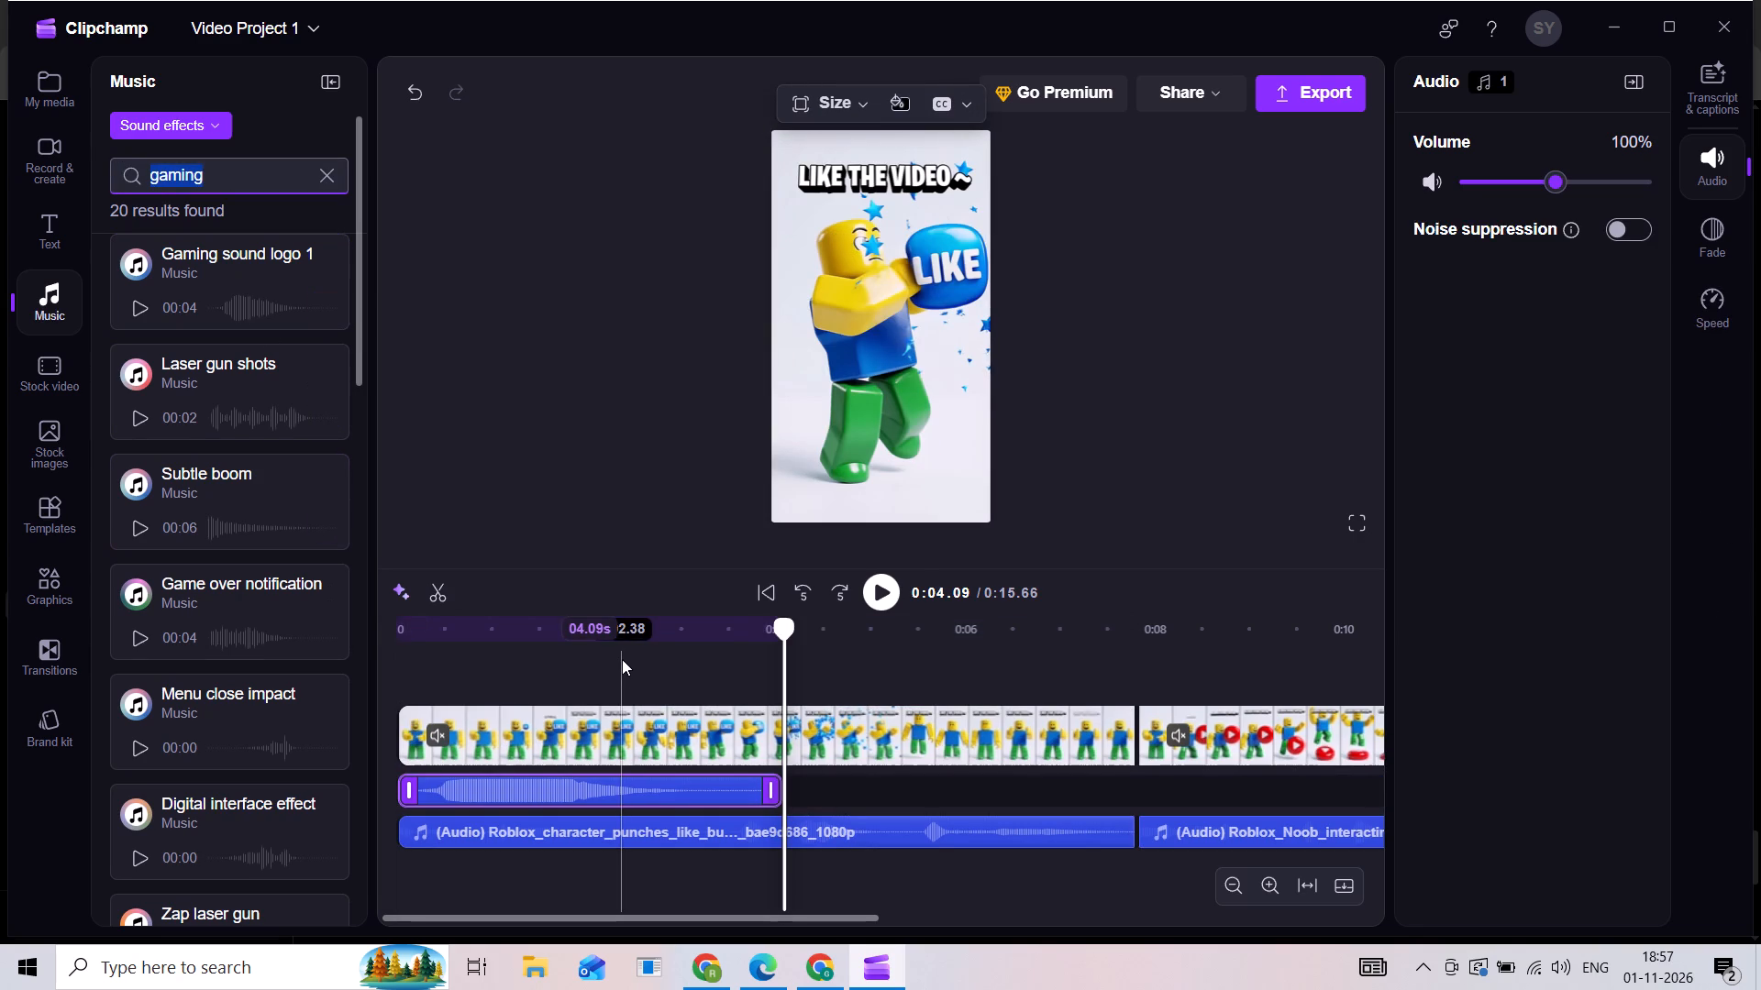
{"action": "key", "text": "shift+super+s"}
{"action": "left_click_drag", "start_coordinate": [0, 0], "coordinate": [1760, 989]}
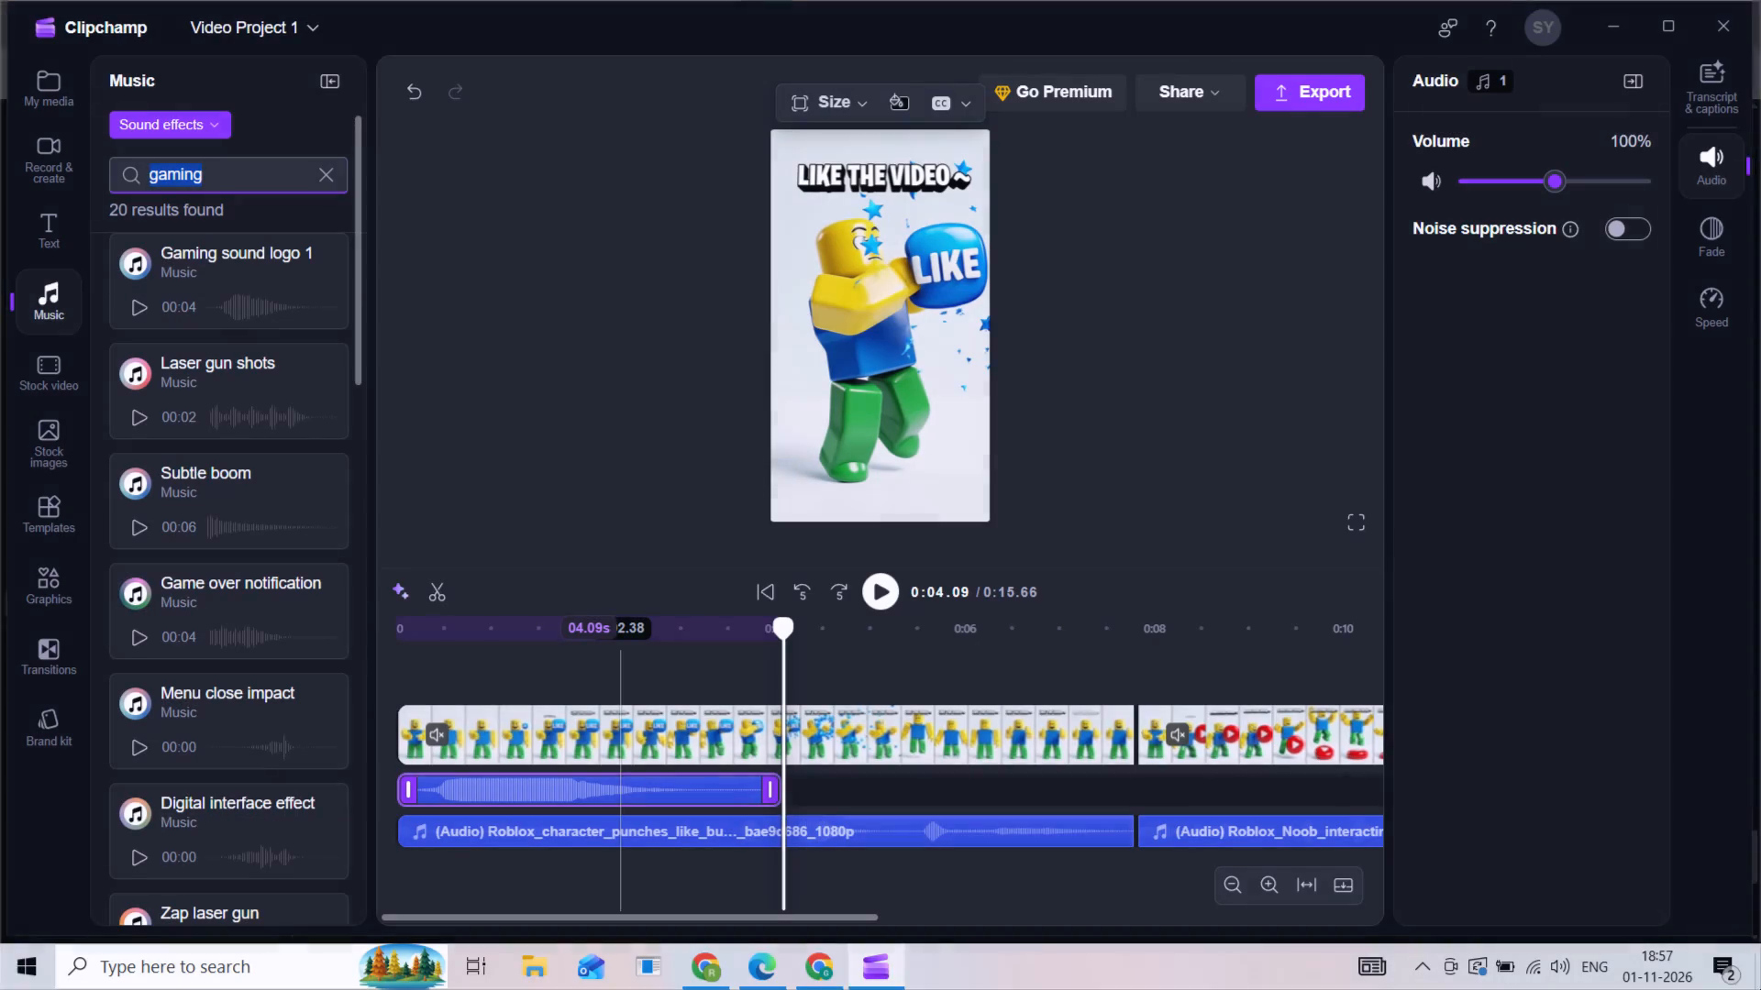
{"action": "left_click", "coordinate": [1541, 675]}
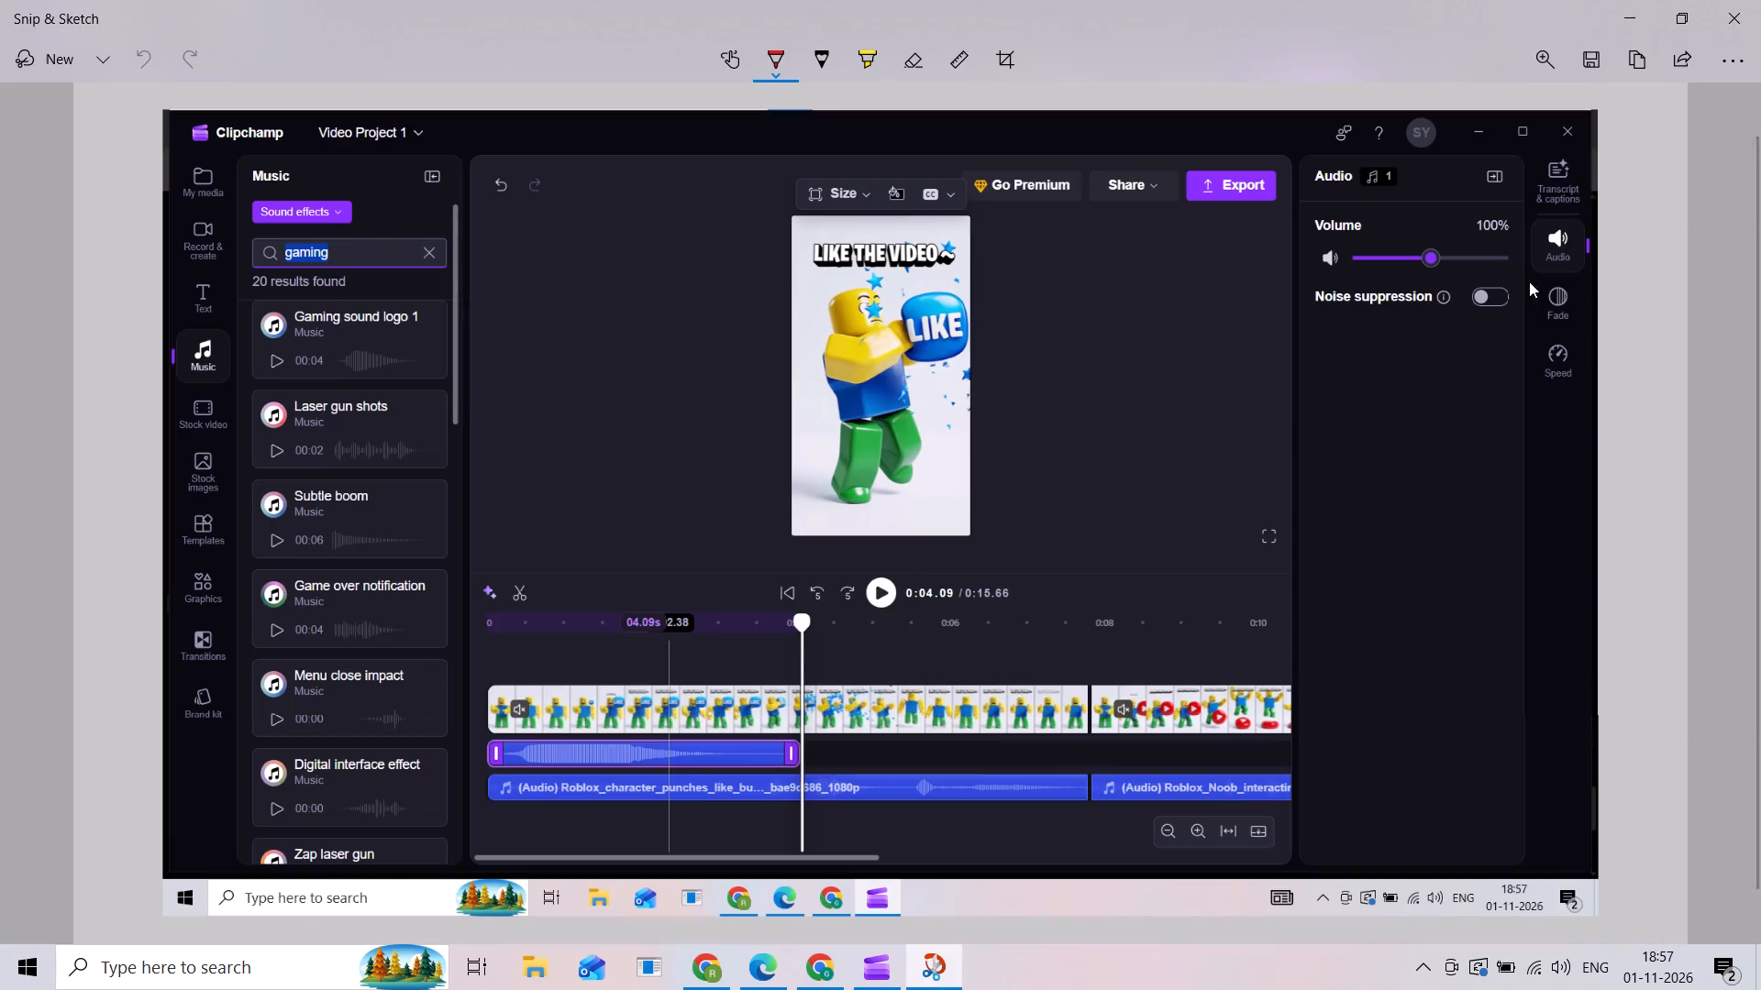
{"action": "left_click", "coordinate": [1629, 67]}
{"action": "left_click", "coordinate": [1760, 0]}
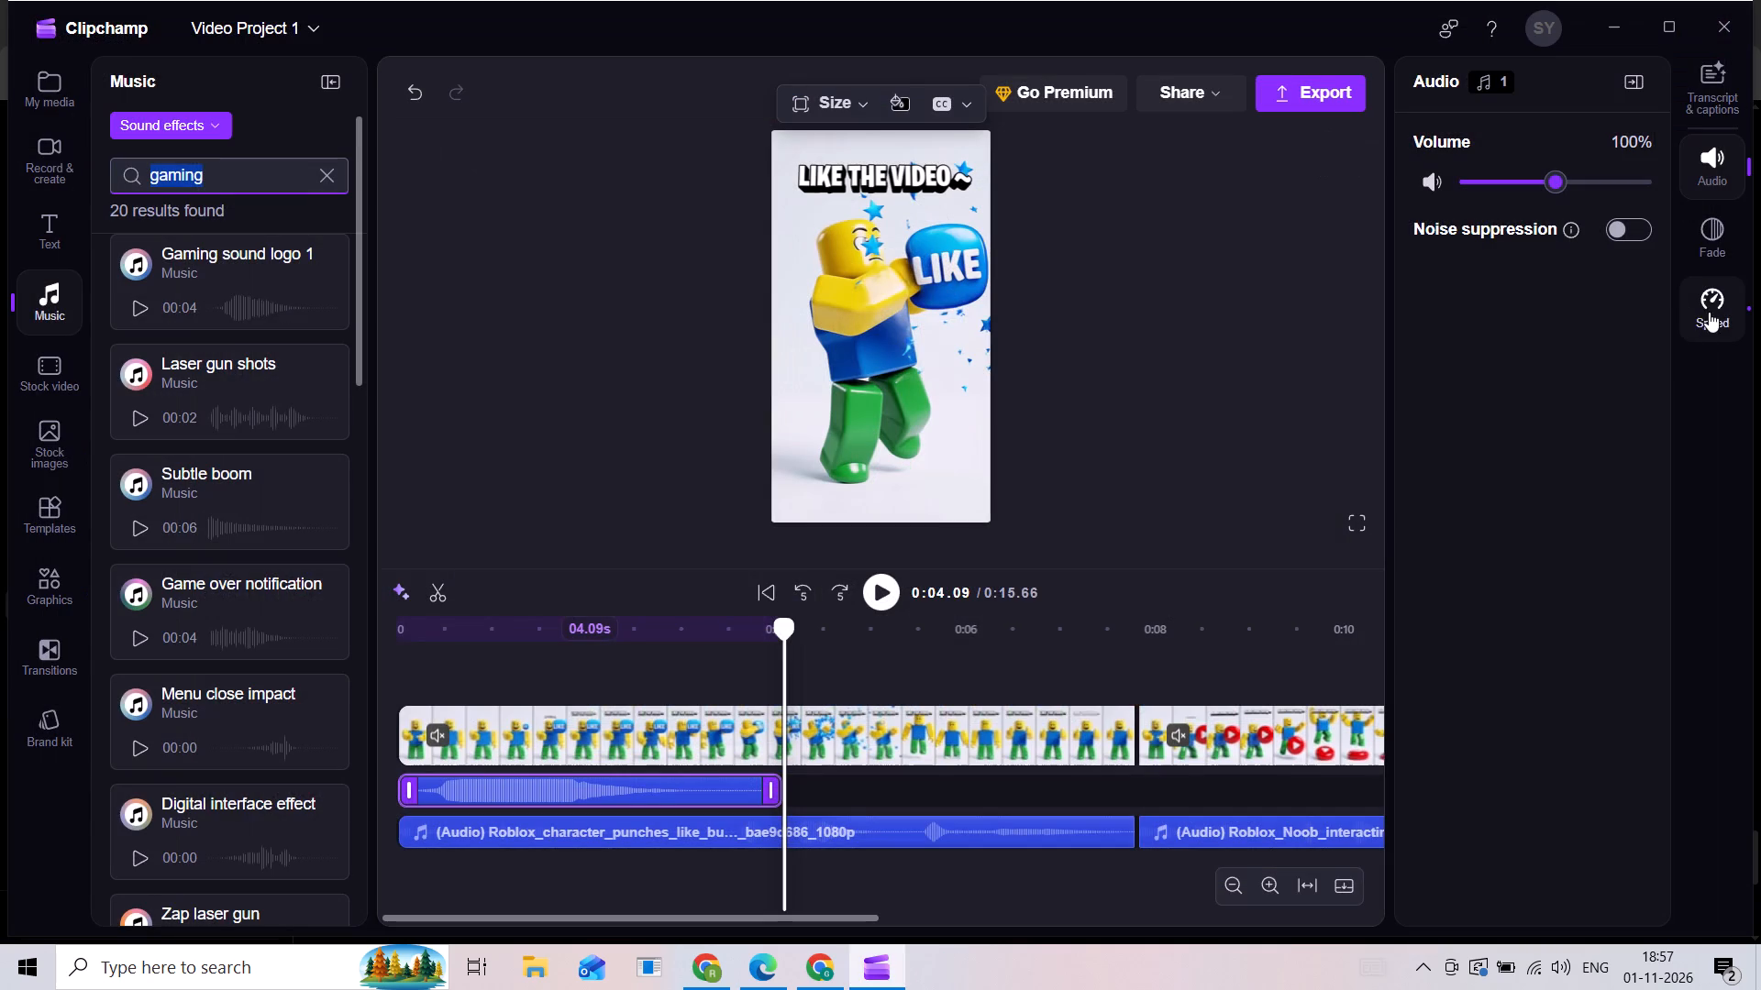
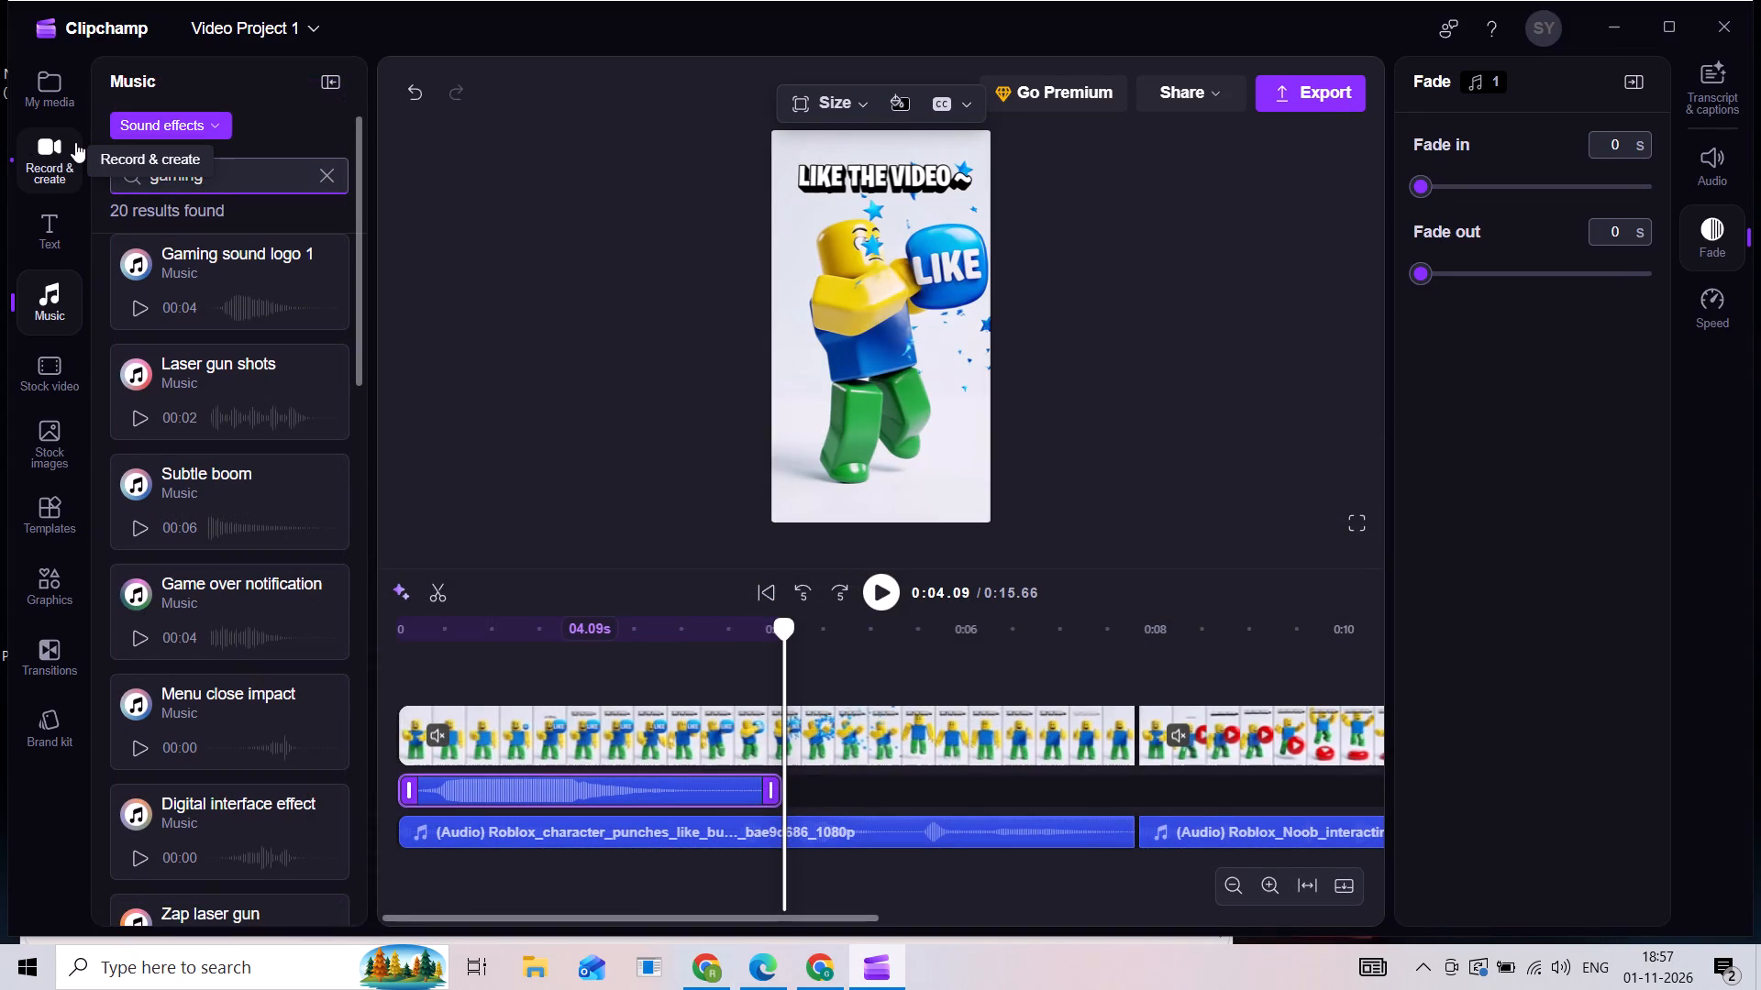
Search the audio library for "bass drop" and filter the results to Music.
{"action": "key", "text": "BackSpace"}
{"action": "key", "text": "BackSpace"}
{"action": "key", "text": "BackSpace"}
{"action": "key", "text": "BackSpace"}
{"action": "key", "text": "BackSpace"}
{"action": "key", "text": "BackSpace"}
{"action": "key", "text": "BackSpace"}
{"action": "key", "text": "BackSpace"}
{"action": "key", "text": "BackSpace"}
{"action": "key", "text": "BackSpace"}
{"action": "key", "text": "BackSpace"}
{"action": "type", "text": "bass drop"}
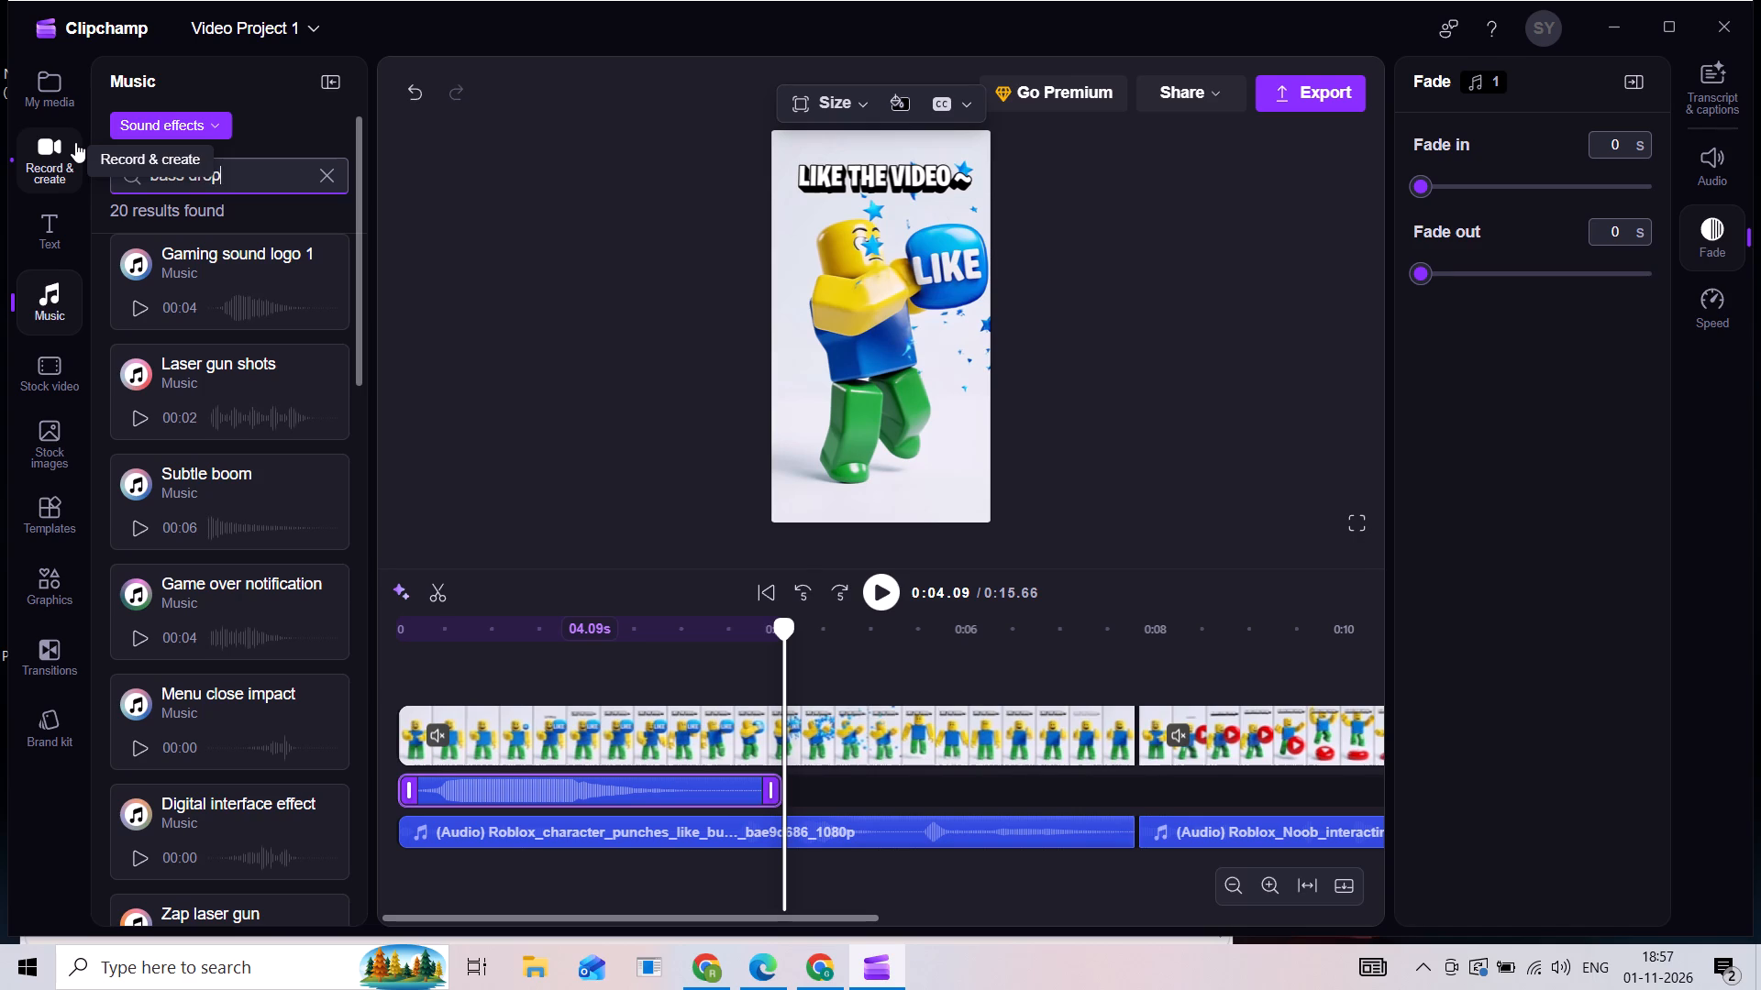
{"action": "key", "text": "Return"}
{"action": "left_click", "coordinate": [164, 120]}
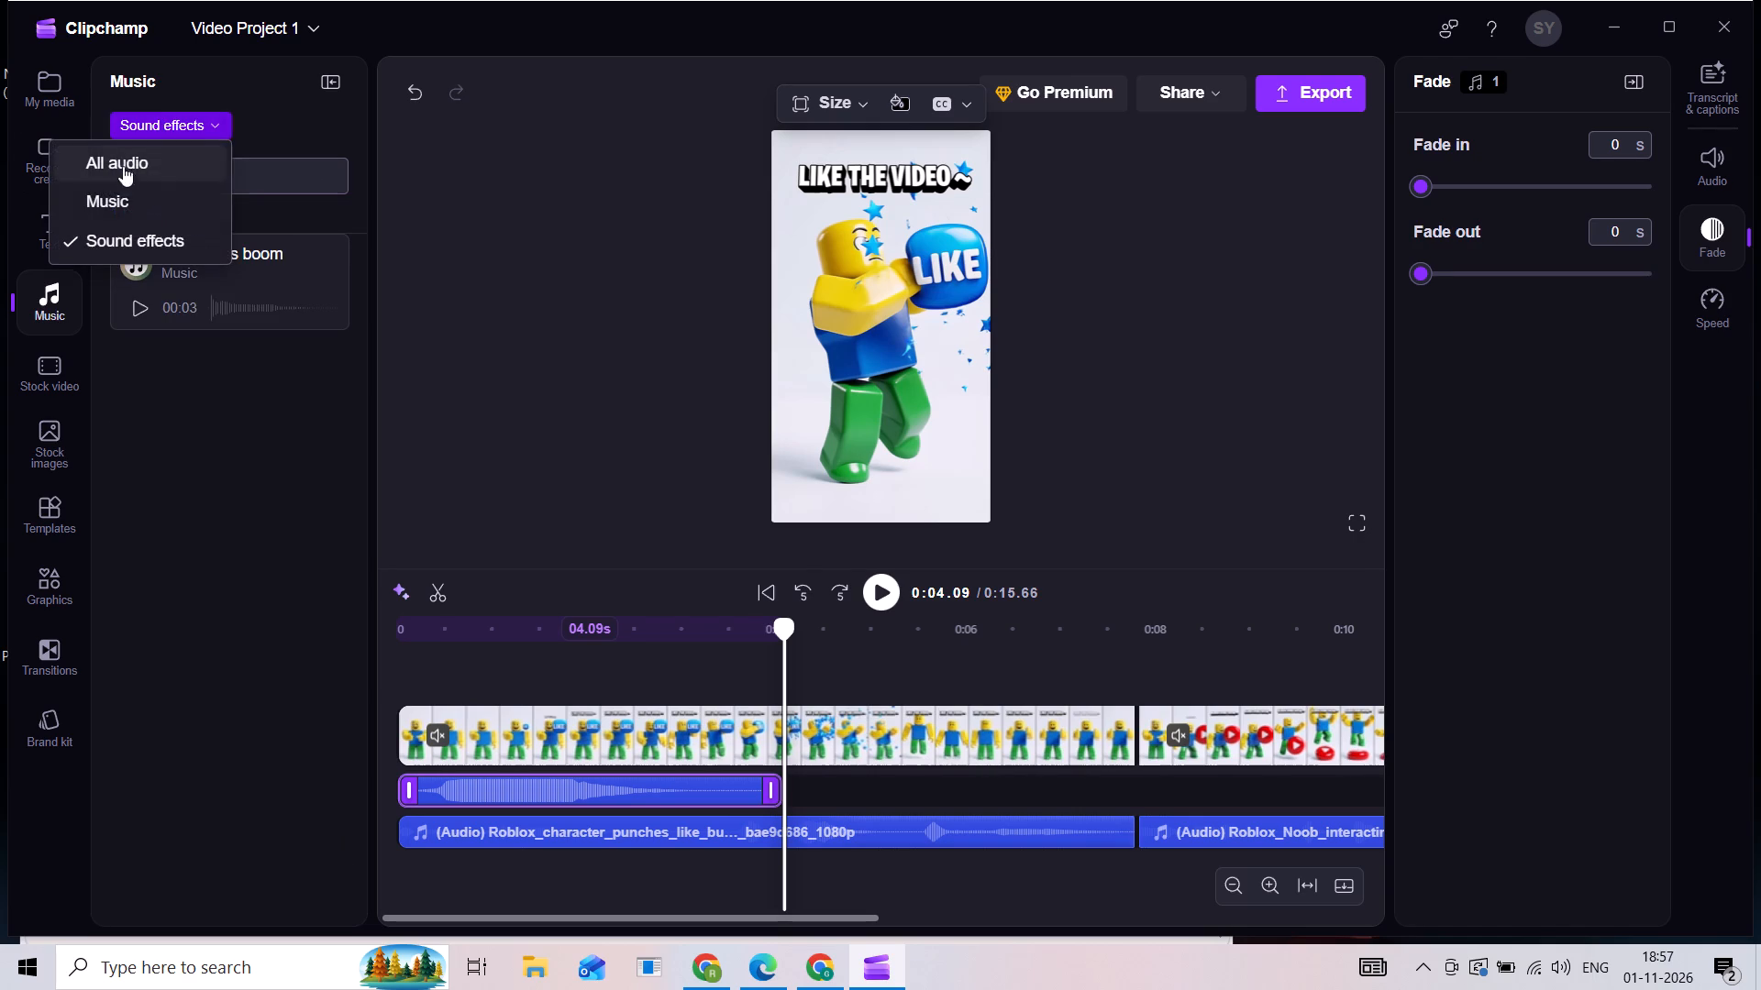
{"action": "left_click", "coordinate": [118, 199]}
Preview the Streets track and add it to the timeline at 0:04.09, directly after Gaming sound logo 1.
{"action": "left_click", "coordinate": [127, 305]}
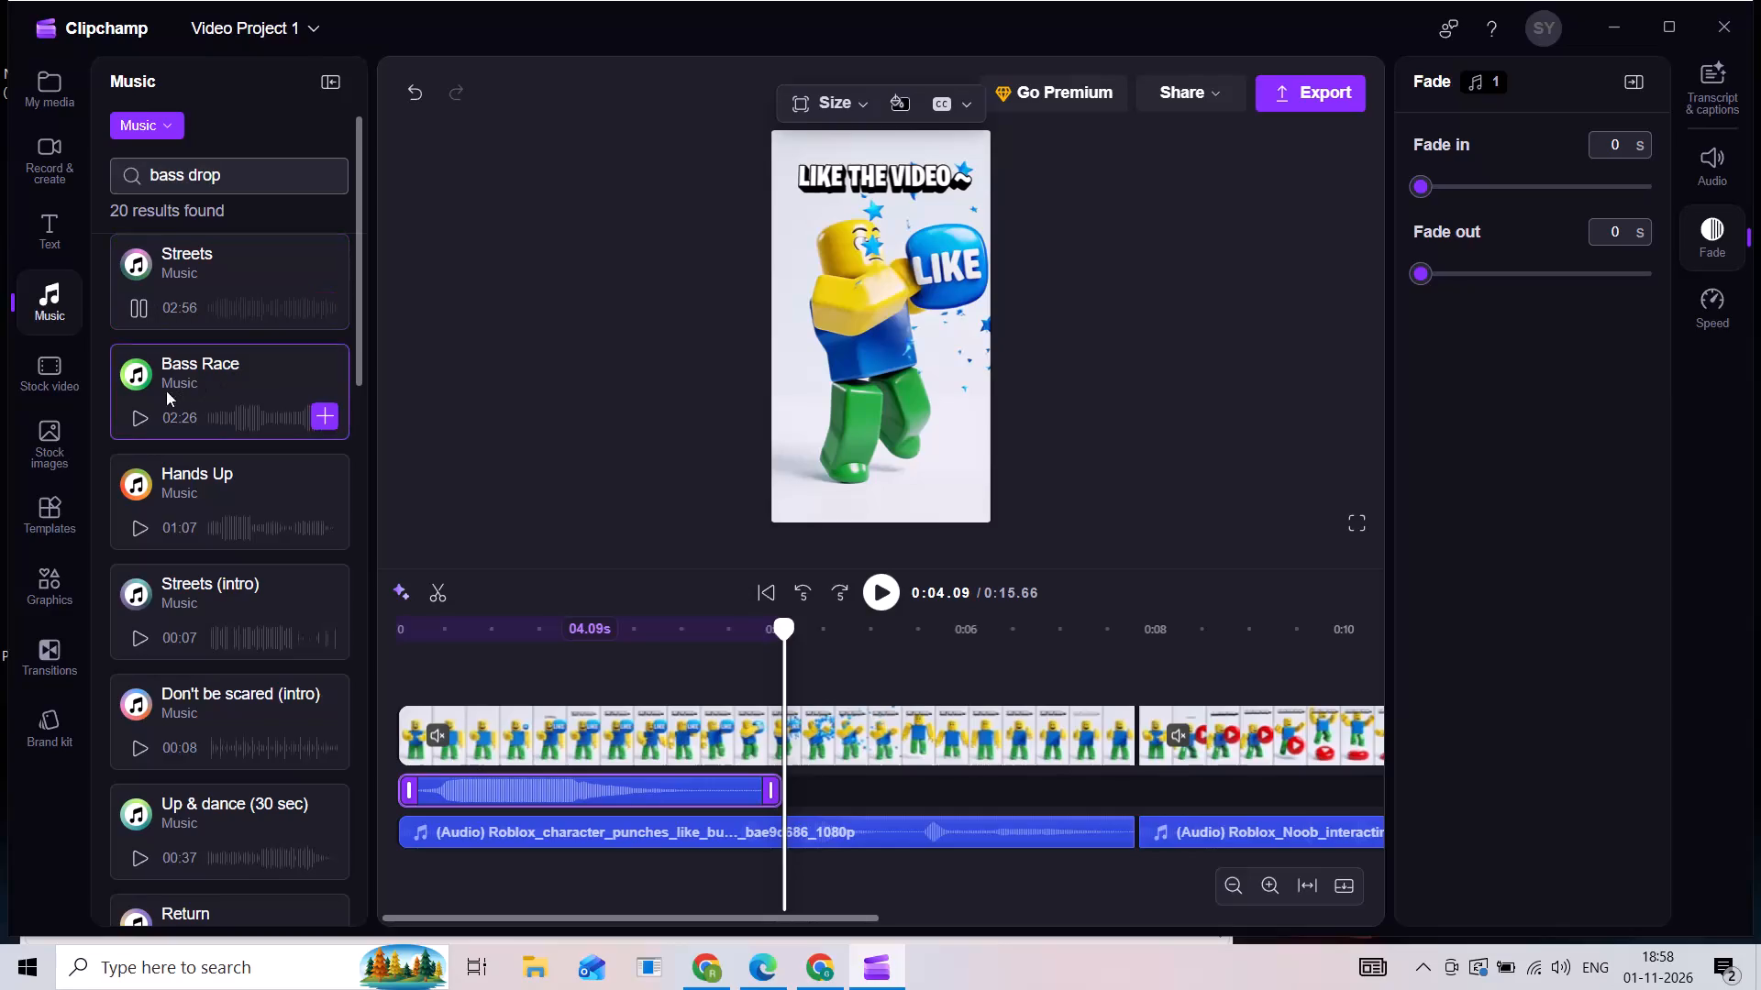
{"action": "left_click", "coordinate": [330, 308]}
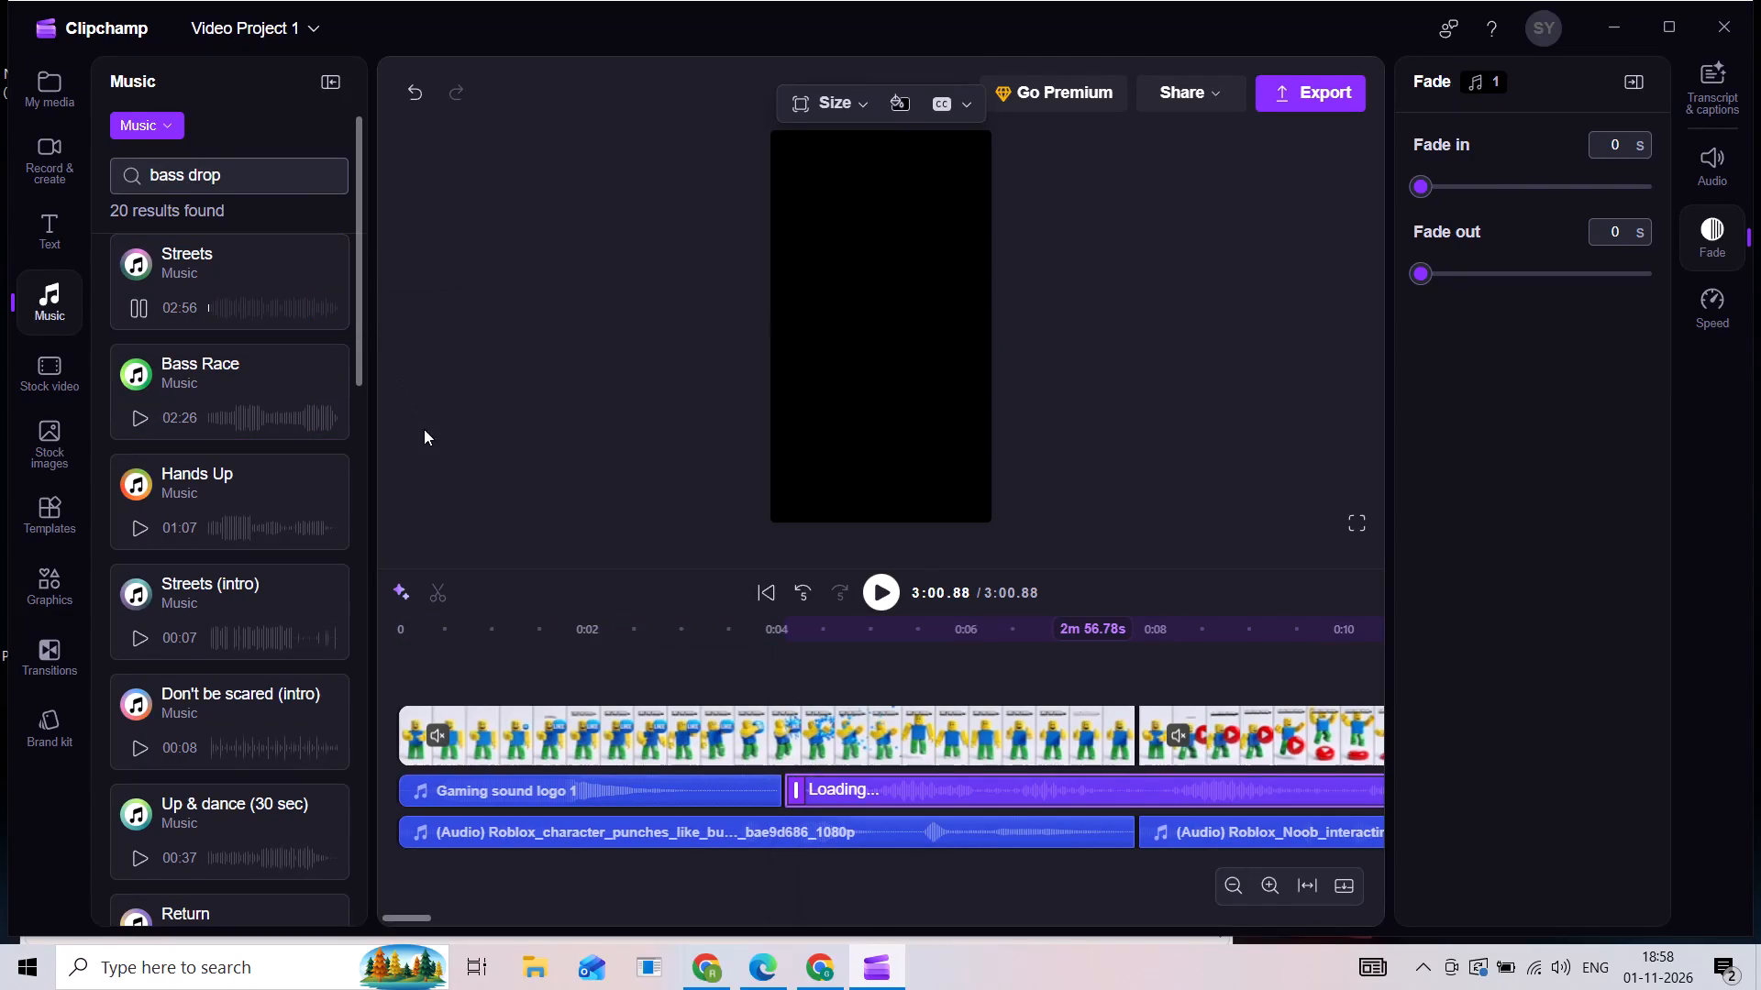
Add a second copy of Streets on a separate audio track and move its start to 0:00.
{"action": "left_click_drag", "start_coordinate": [896, 628], "coordinate": [909, 632]}
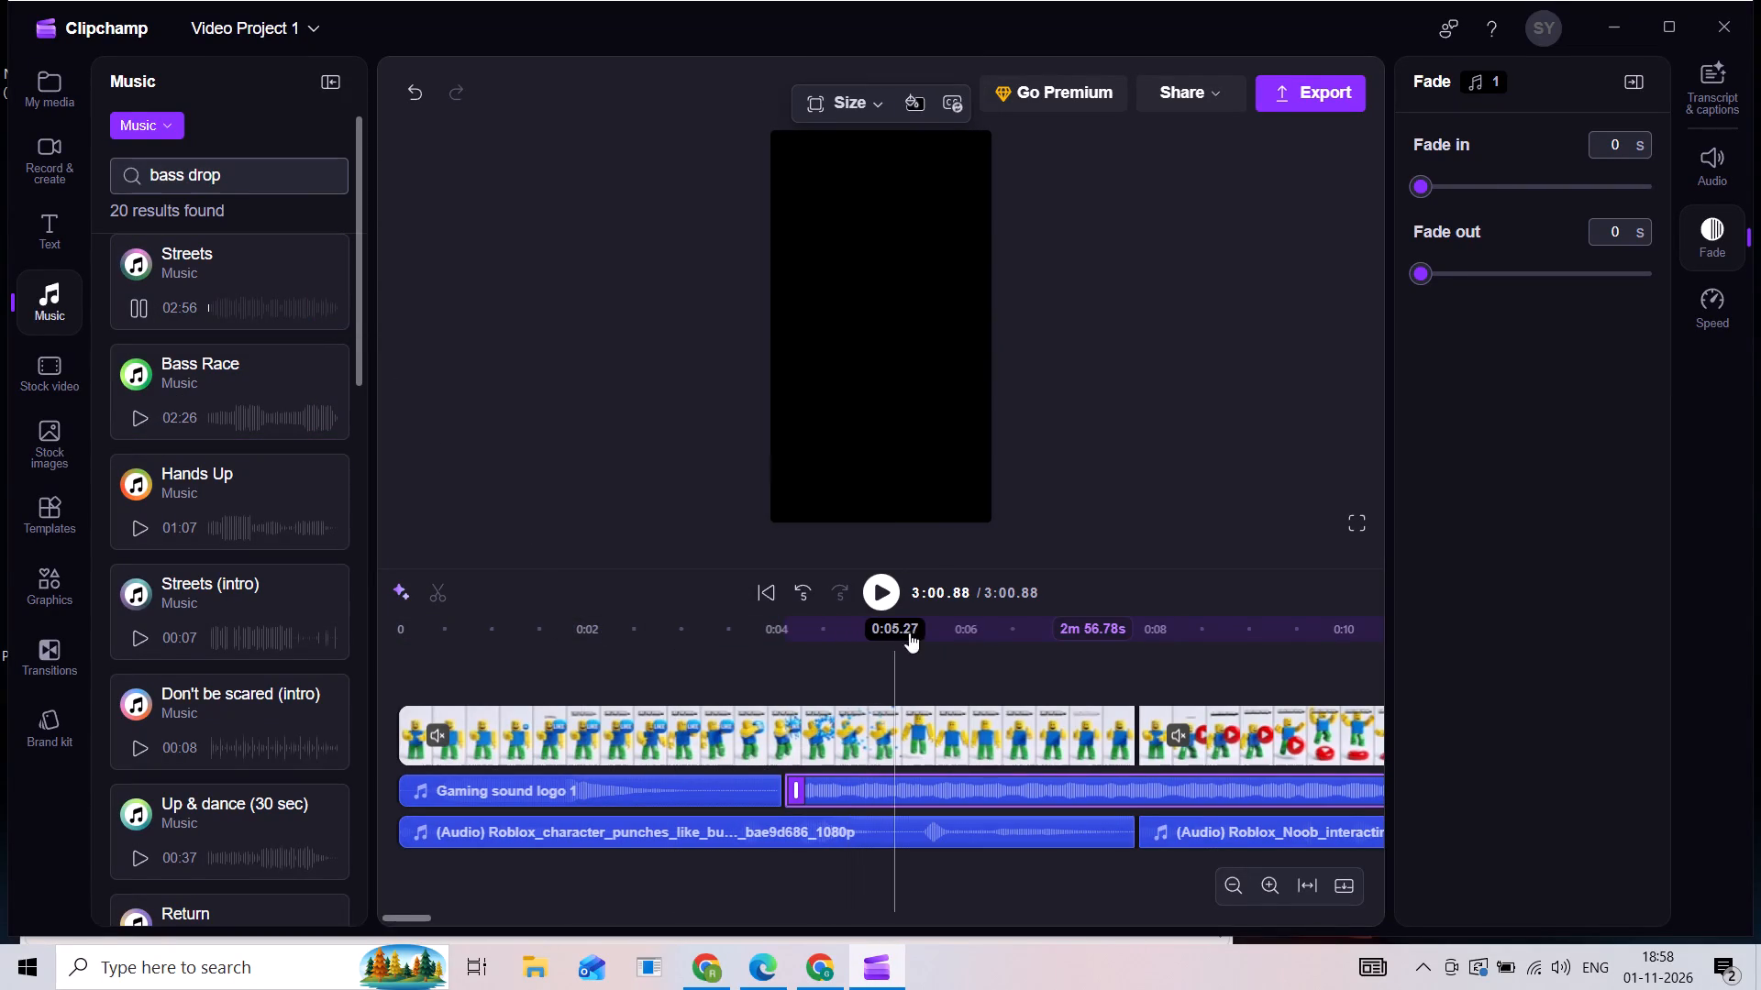
{"action": "left_click_drag", "start_coordinate": [909, 632], "coordinate": [1121, 646]}
{"action": "left_click_drag", "start_coordinate": [1105, 665], "coordinate": [1042, 669]}
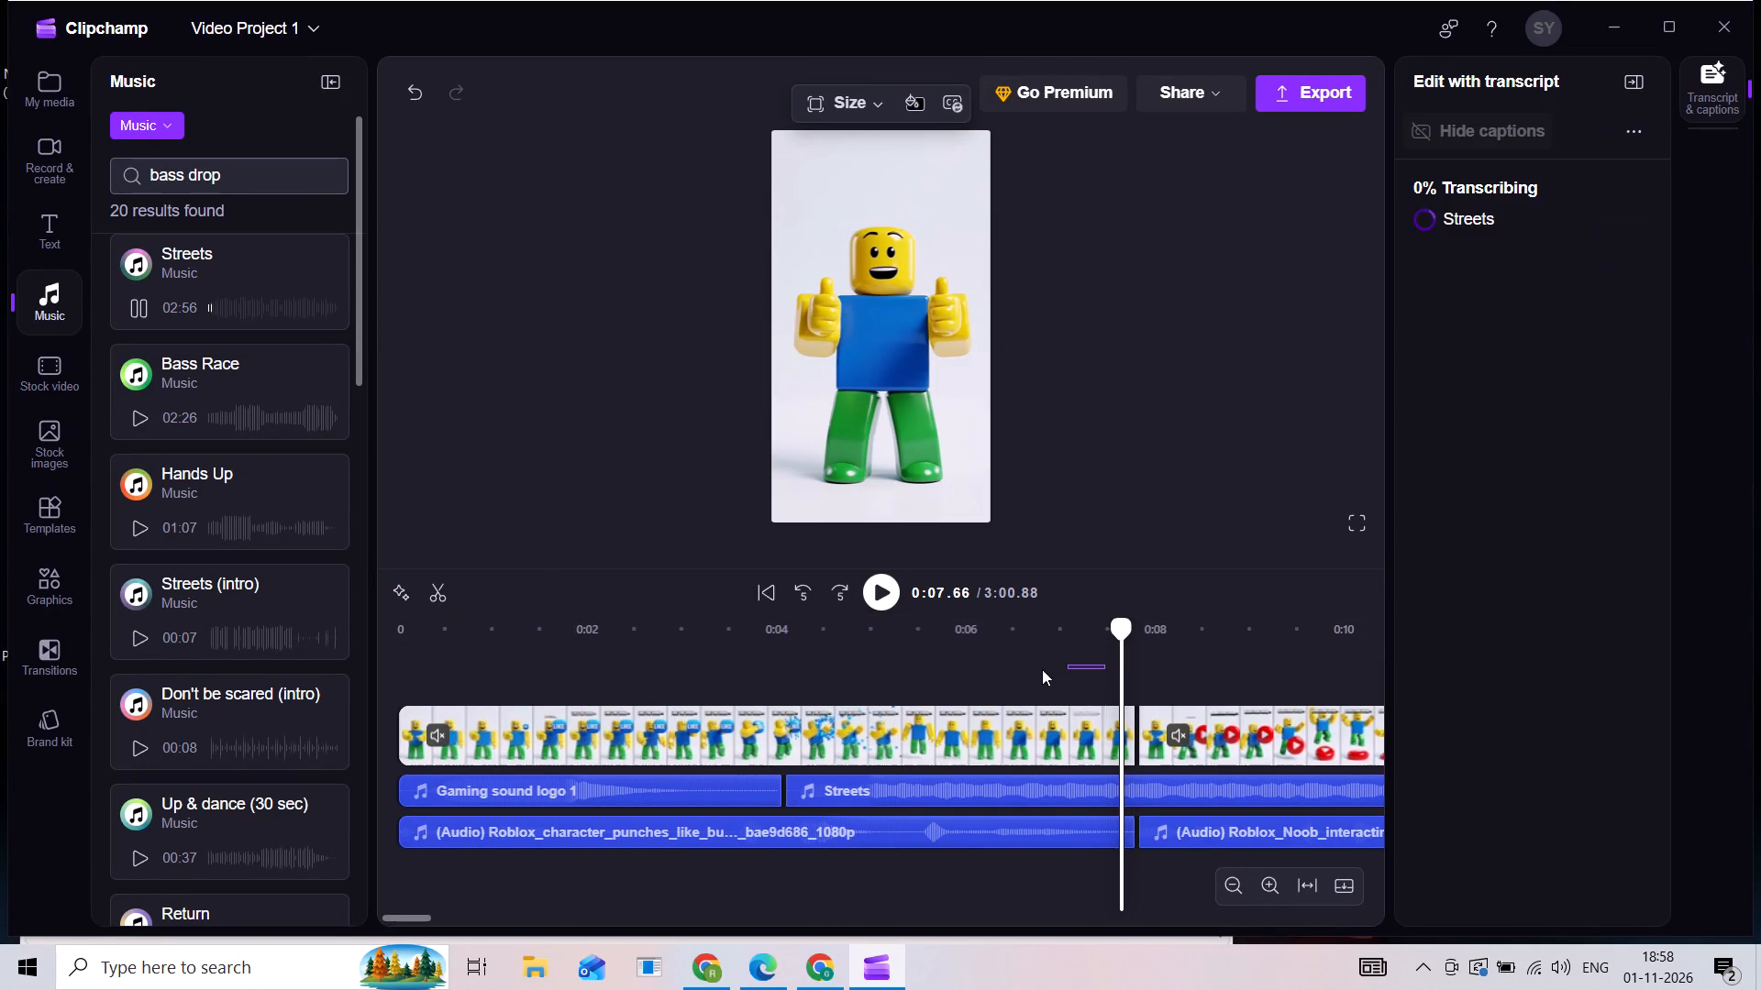
{"action": "left_click_drag", "start_coordinate": [1042, 669], "coordinate": [920, 672]}
{"action": "left_click_drag", "start_coordinate": [1126, 639], "coordinate": [1139, 633]}
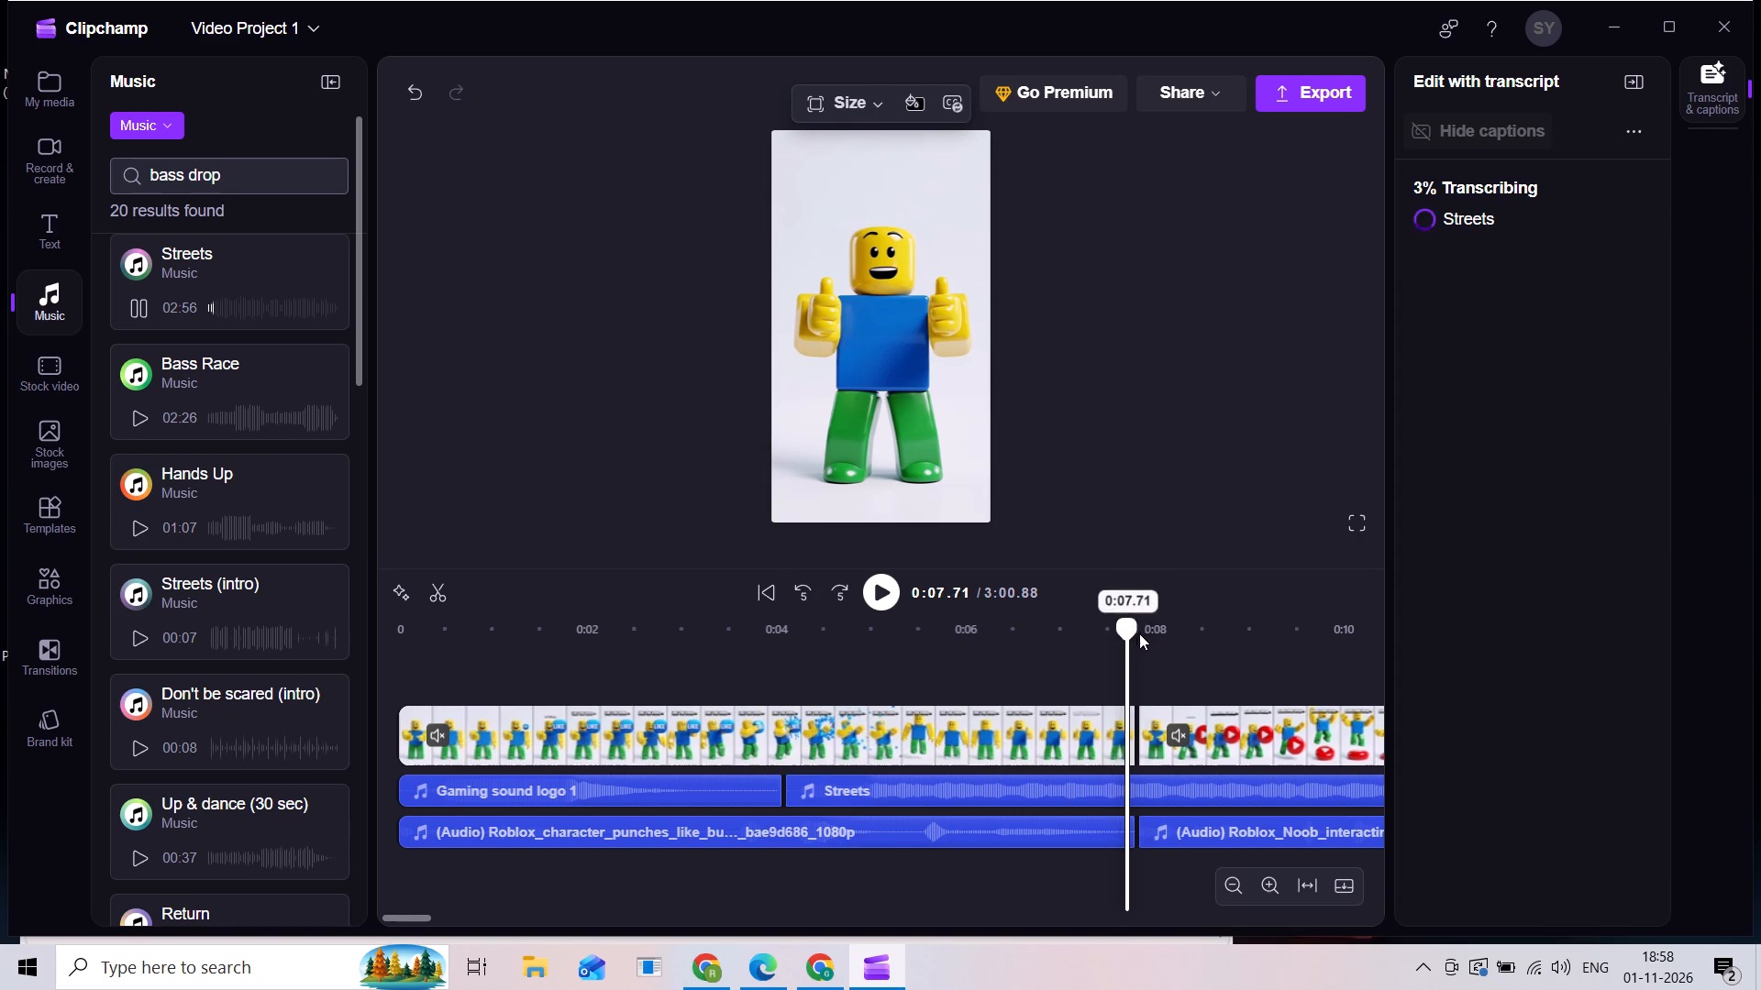
{"action": "left_click_drag", "start_coordinate": [1139, 633], "coordinate": [471, 649]}
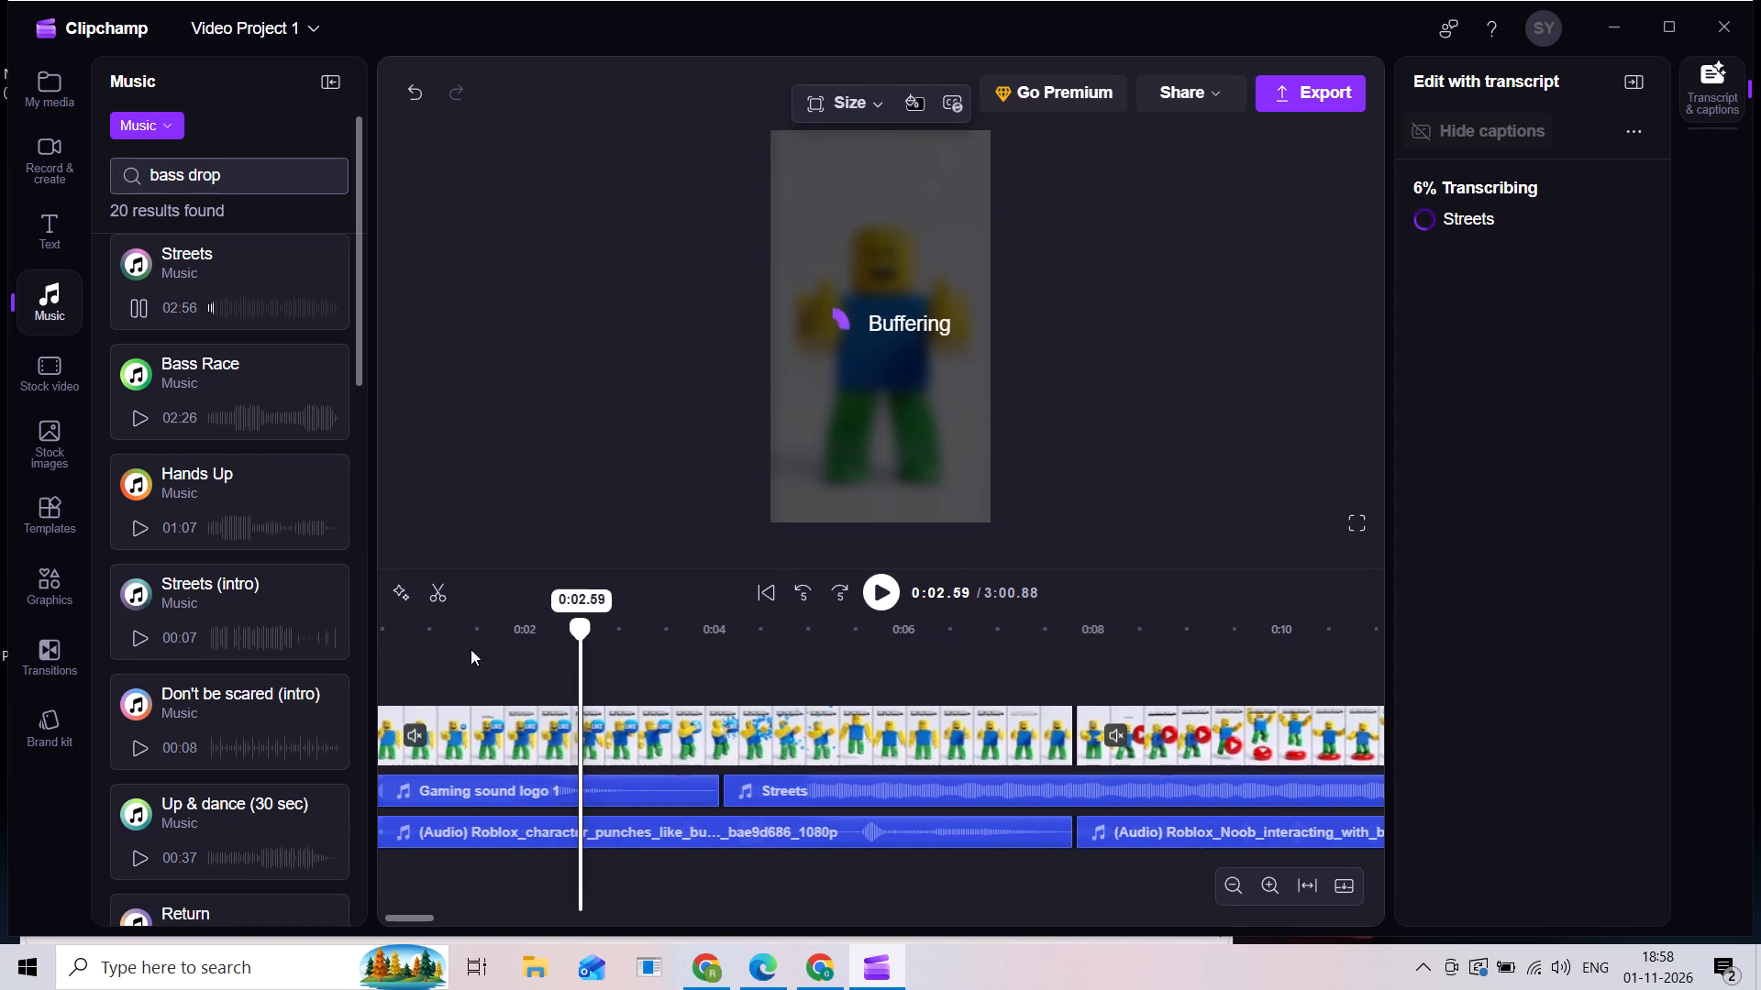
{"action": "left_click_drag", "start_coordinate": [471, 649], "coordinate": [446, 618]}
{"action": "left_click", "coordinate": [134, 307]}
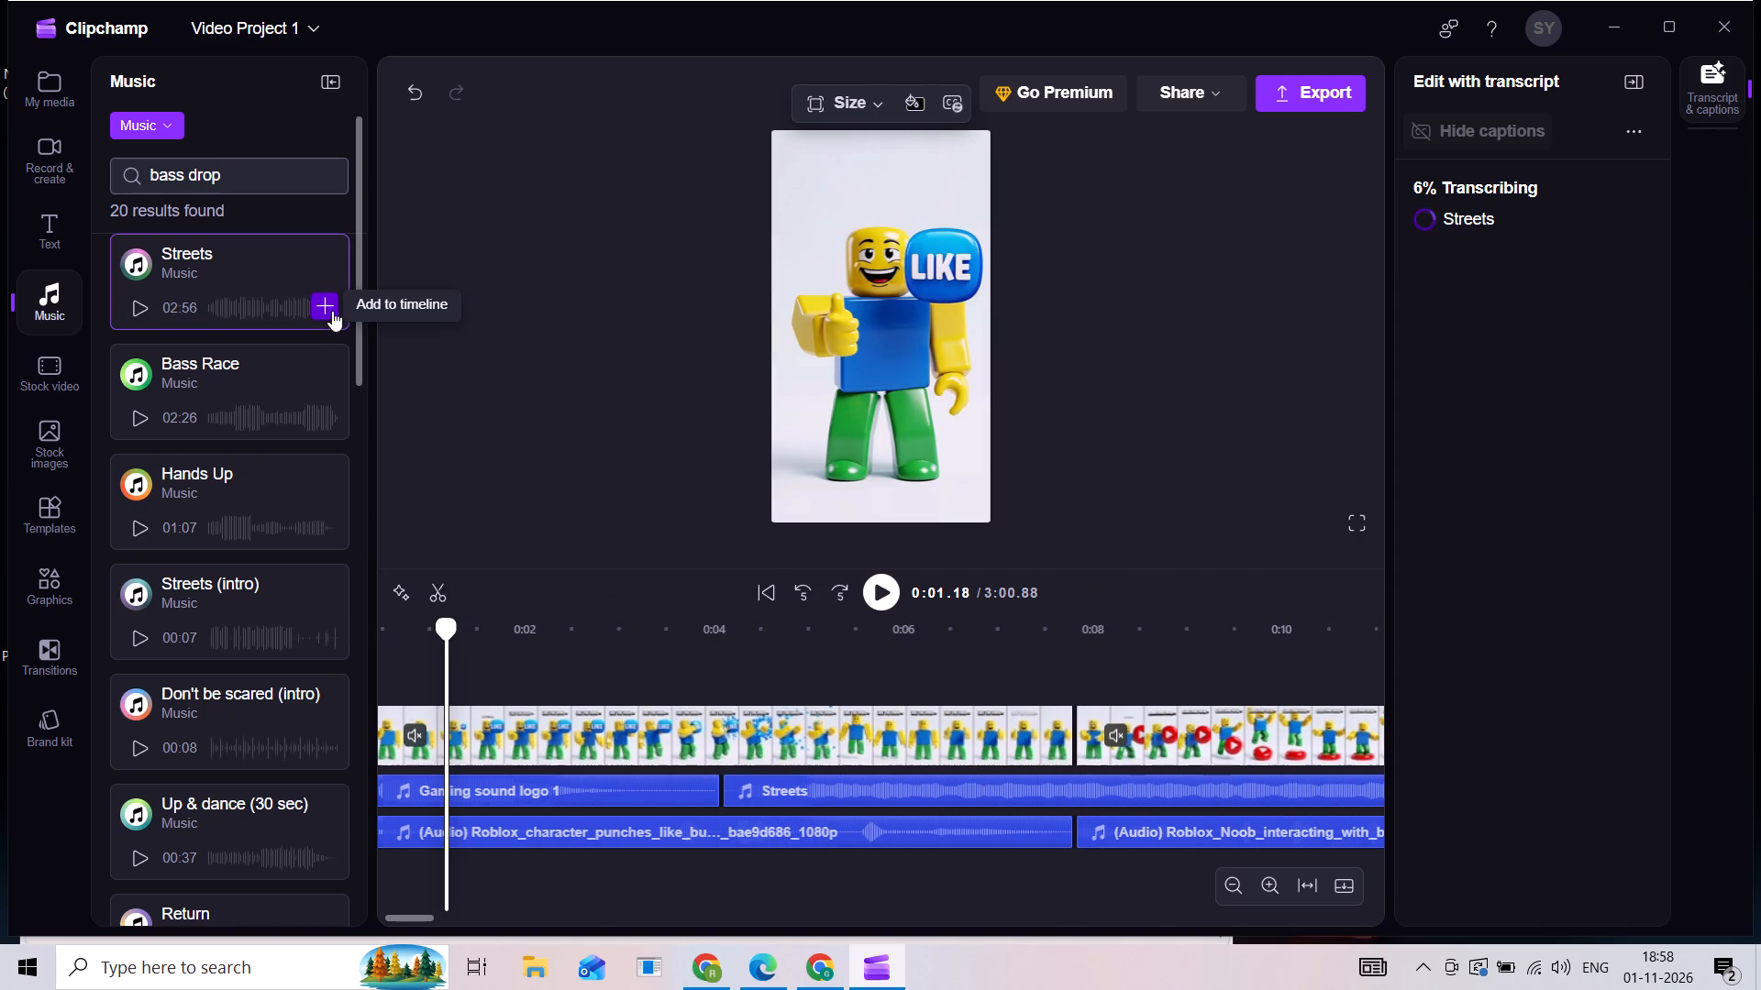
{"action": "left_click", "coordinate": [332, 311]}
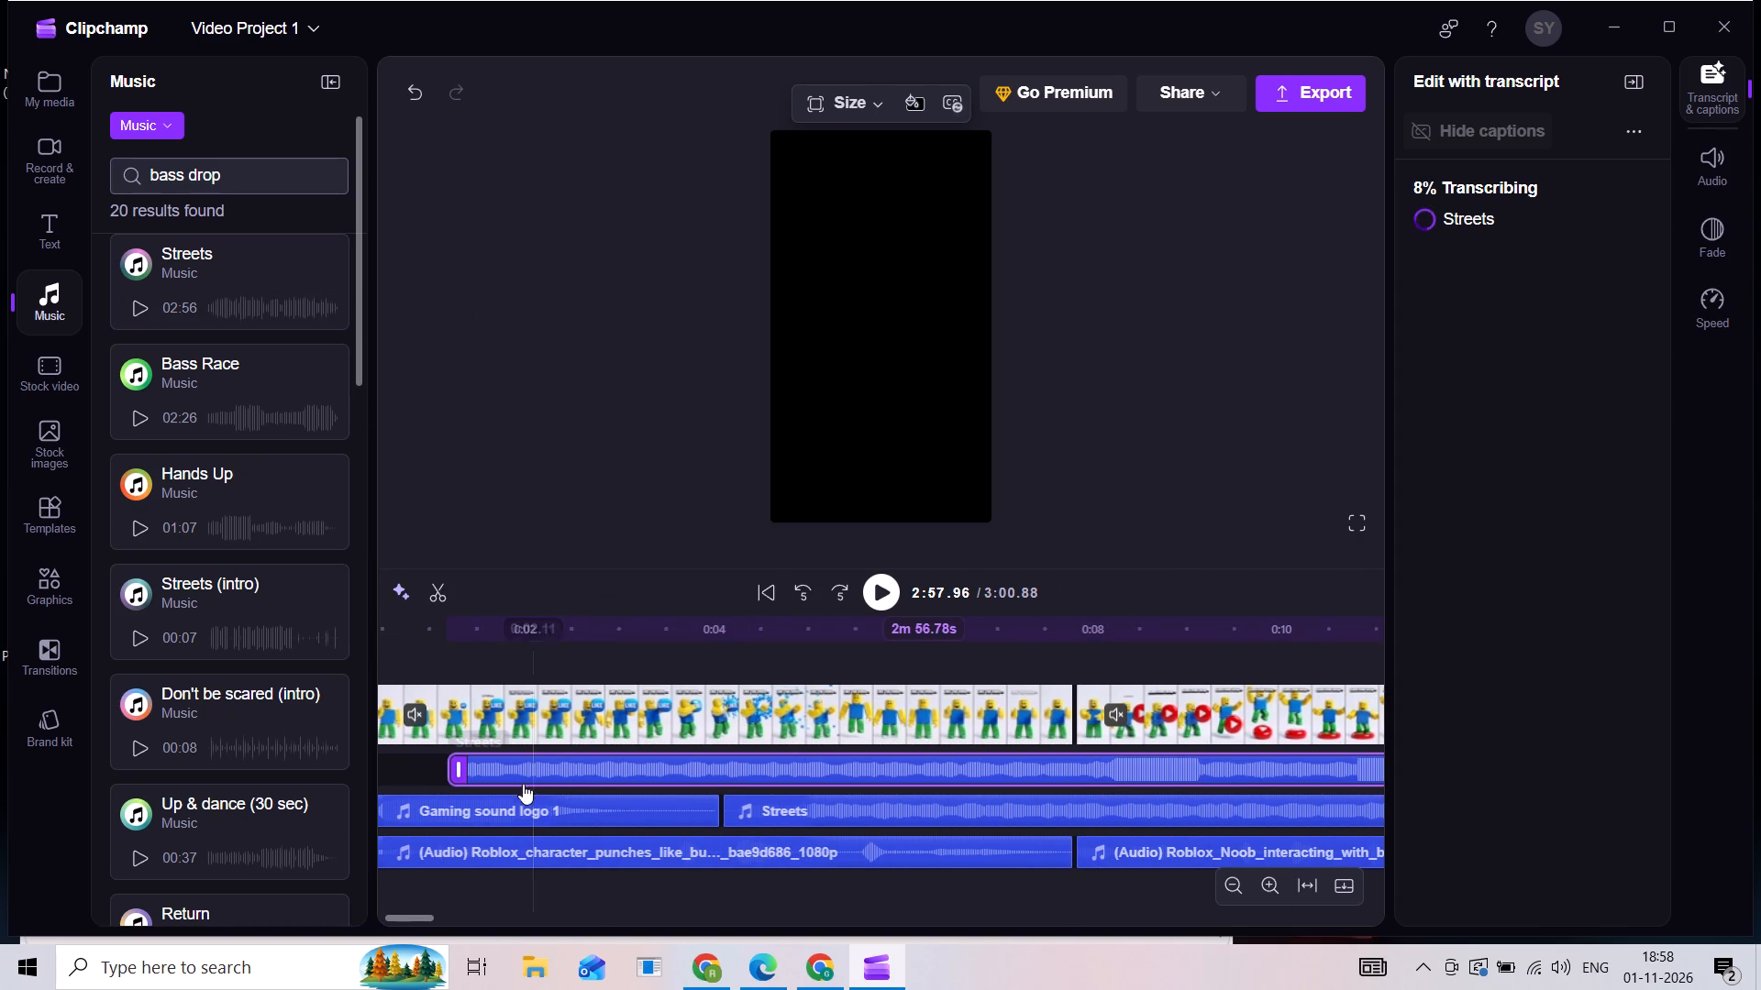
{"action": "left_click_drag", "start_coordinate": [537, 769], "coordinate": [471, 768]}
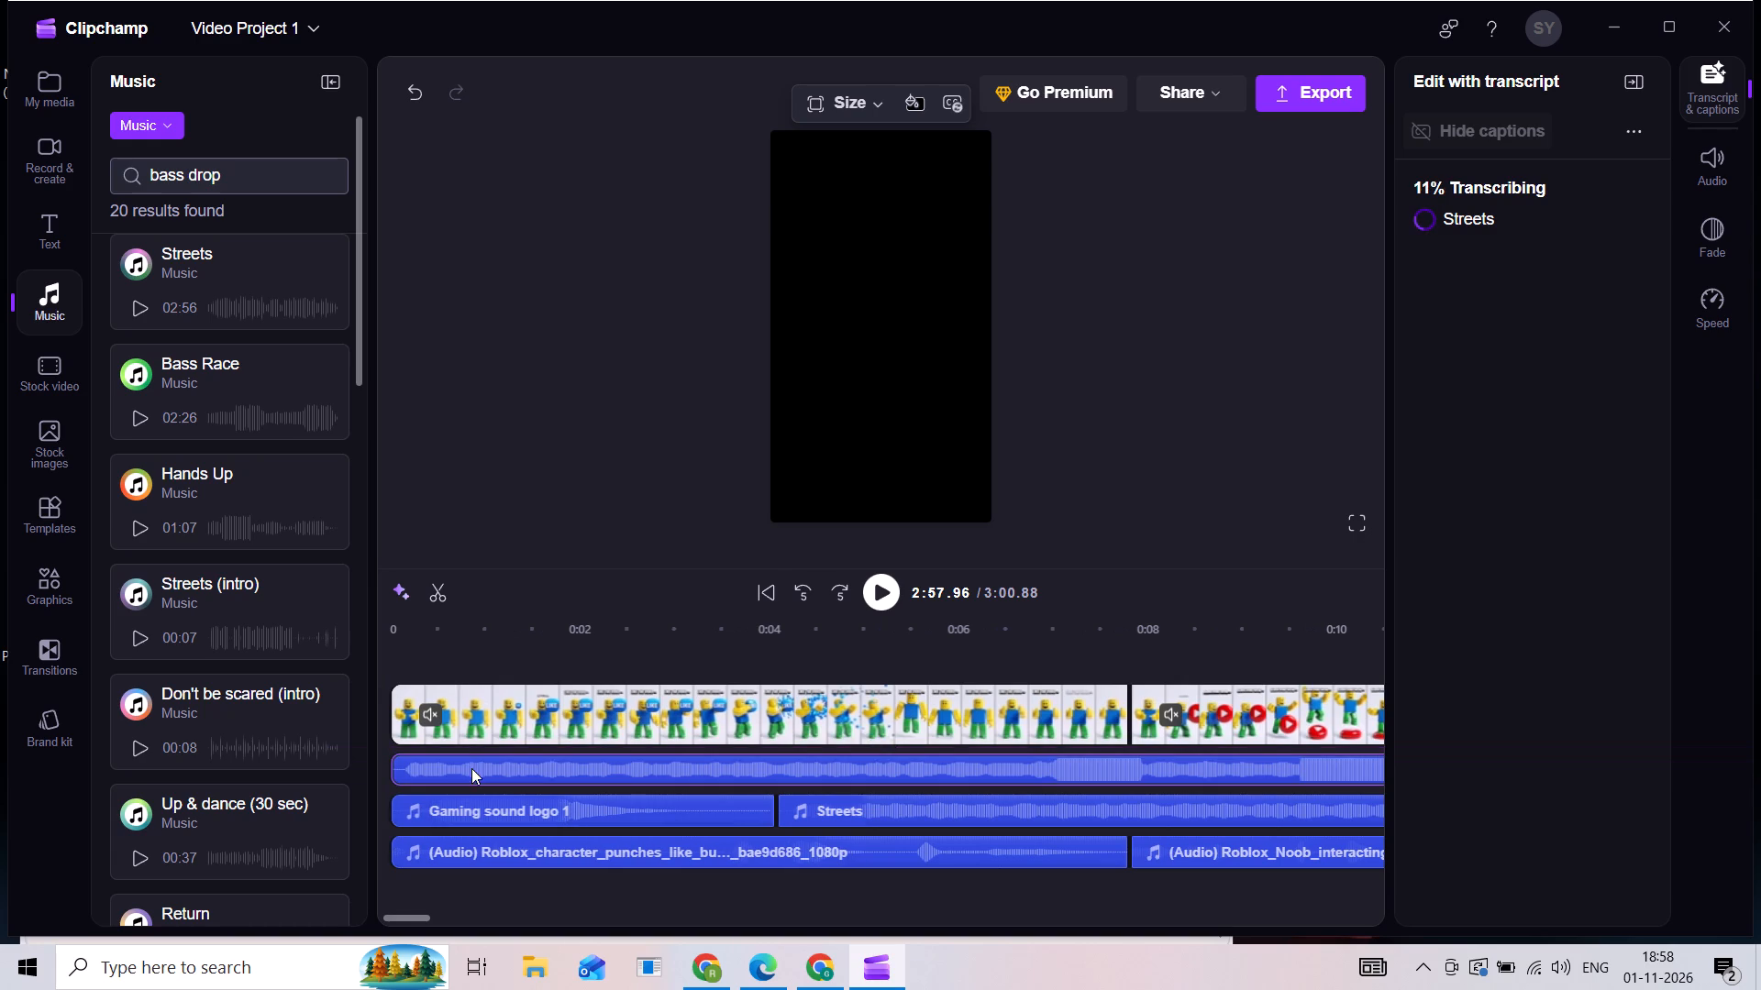
{"action": "left_click_drag", "start_coordinate": [471, 768], "coordinate": [451, 768]}
Scrub through the timeline to examine the video frames up to and past the end of the last clip.
{"action": "left_click_drag", "start_coordinate": [511, 653], "coordinate": [516, 653]}
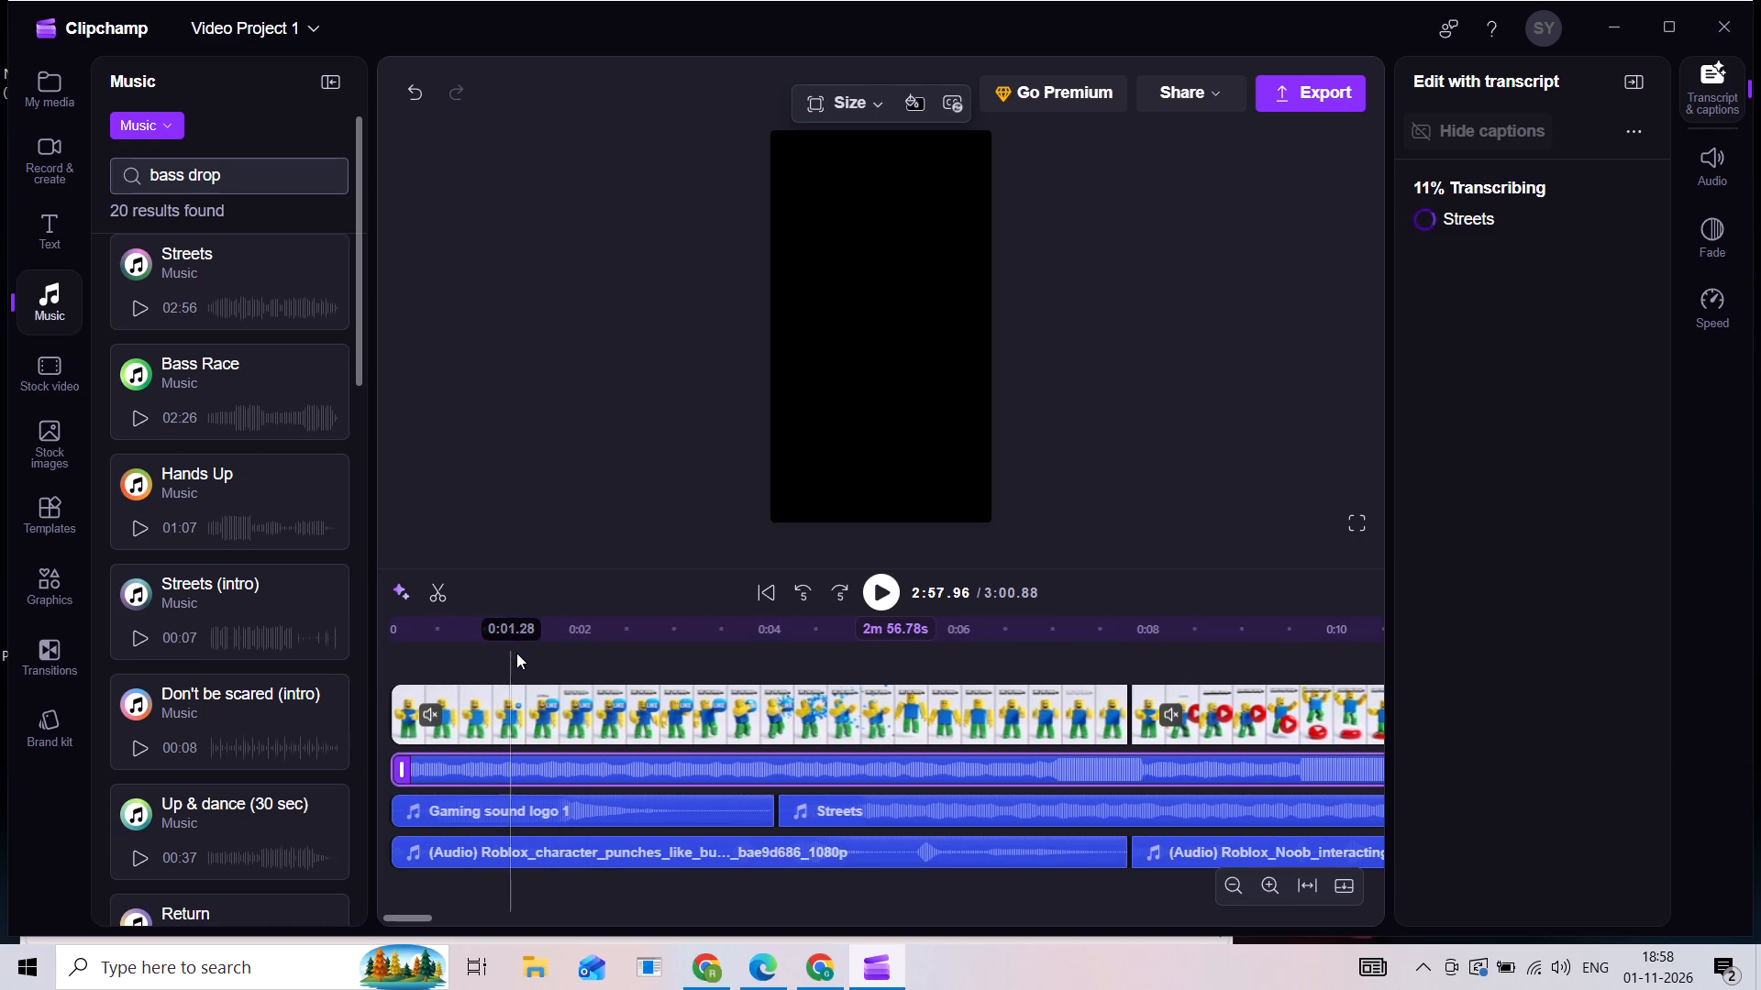
{"action": "left_click_drag", "start_coordinate": [516, 653], "coordinate": [862, 667]}
{"action": "left_click", "coordinate": [968, 662]}
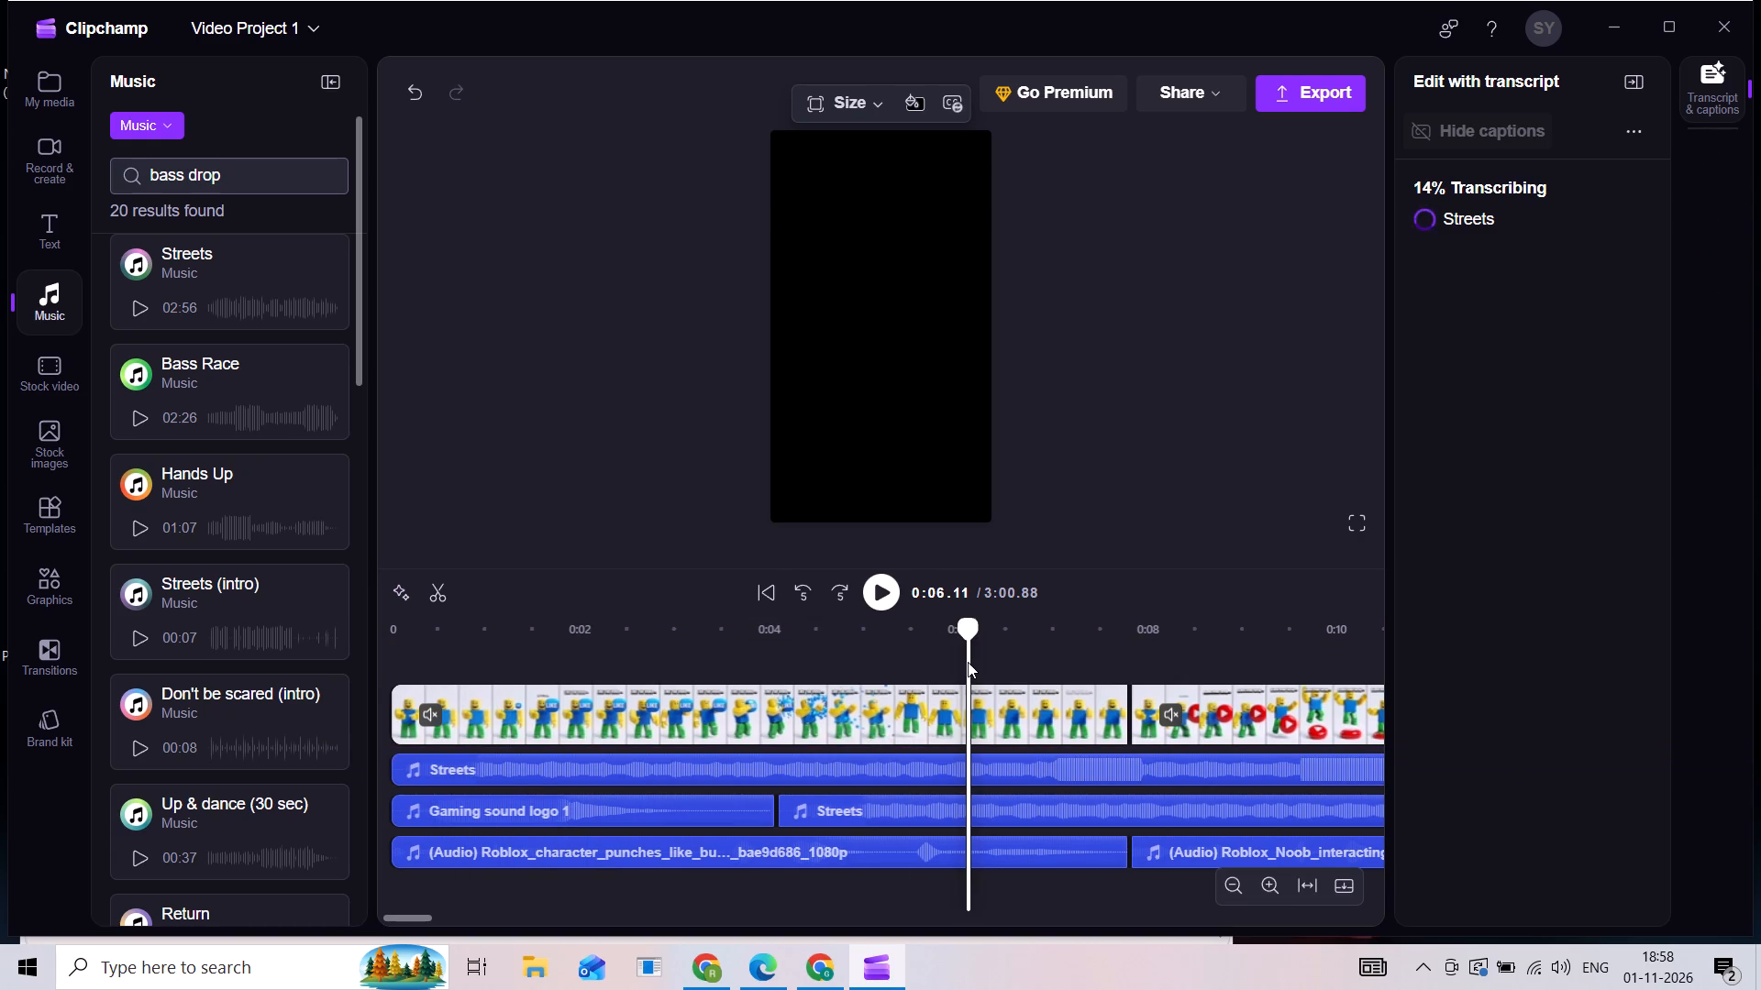
{"action": "key", "text": "Right"}
{"action": "key", "text": "Right"}
{"action": "key", "text": "Right"}
{"action": "key", "text": "Right"}
{"action": "key", "text": "Right"}
{"action": "key", "text": "Right"}
{"action": "key", "text": "Right"}
{"action": "key", "text": "Right"}
{"action": "key", "text": "Right"}
{"action": "key", "text": "Right"}
{"action": "key", "text": "Right"}
{"action": "key", "text": "Right"}
{"action": "key", "text": "Right"}
{"action": "key", "text": "Right"}
{"action": "key", "text": "Right"}
{"action": "key", "text": "Right"}
{"action": "key", "text": "Right"}
{"action": "key", "text": "Right"}
{"action": "key", "text": "Right"}
{"action": "key", "text": "Right"}
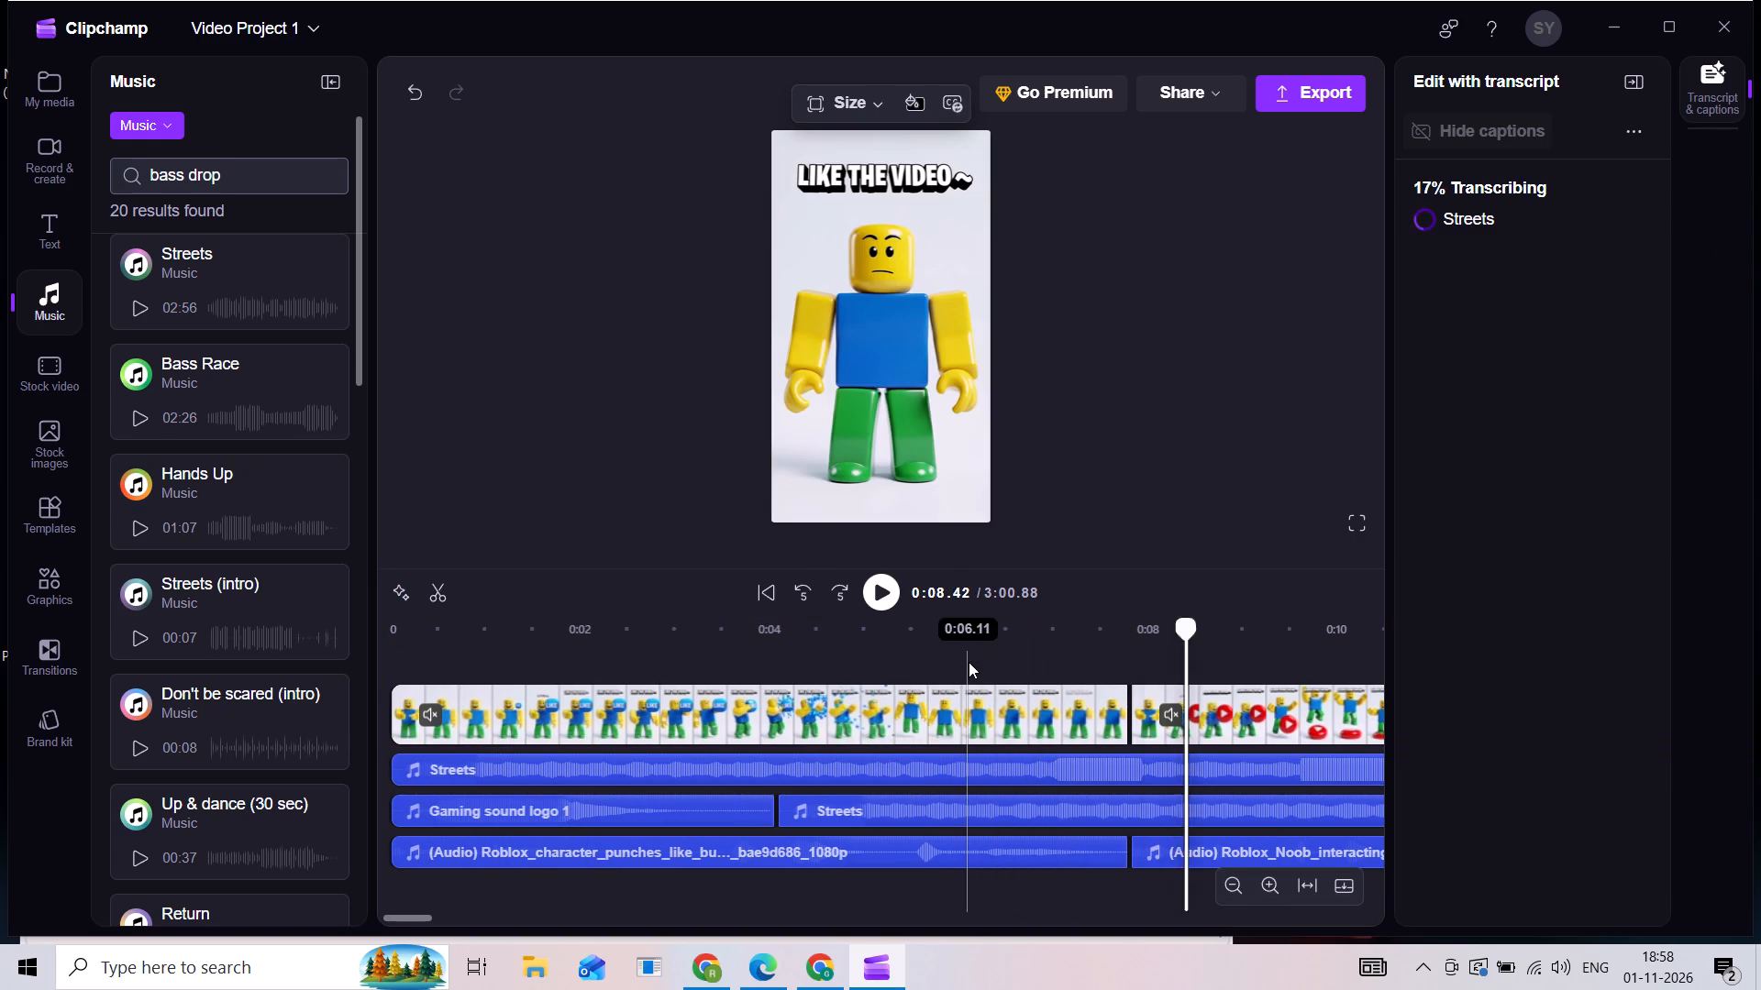
{"action": "left_click_drag", "start_coordinate": [1259, 635], "coordinate": [1276, 627]}
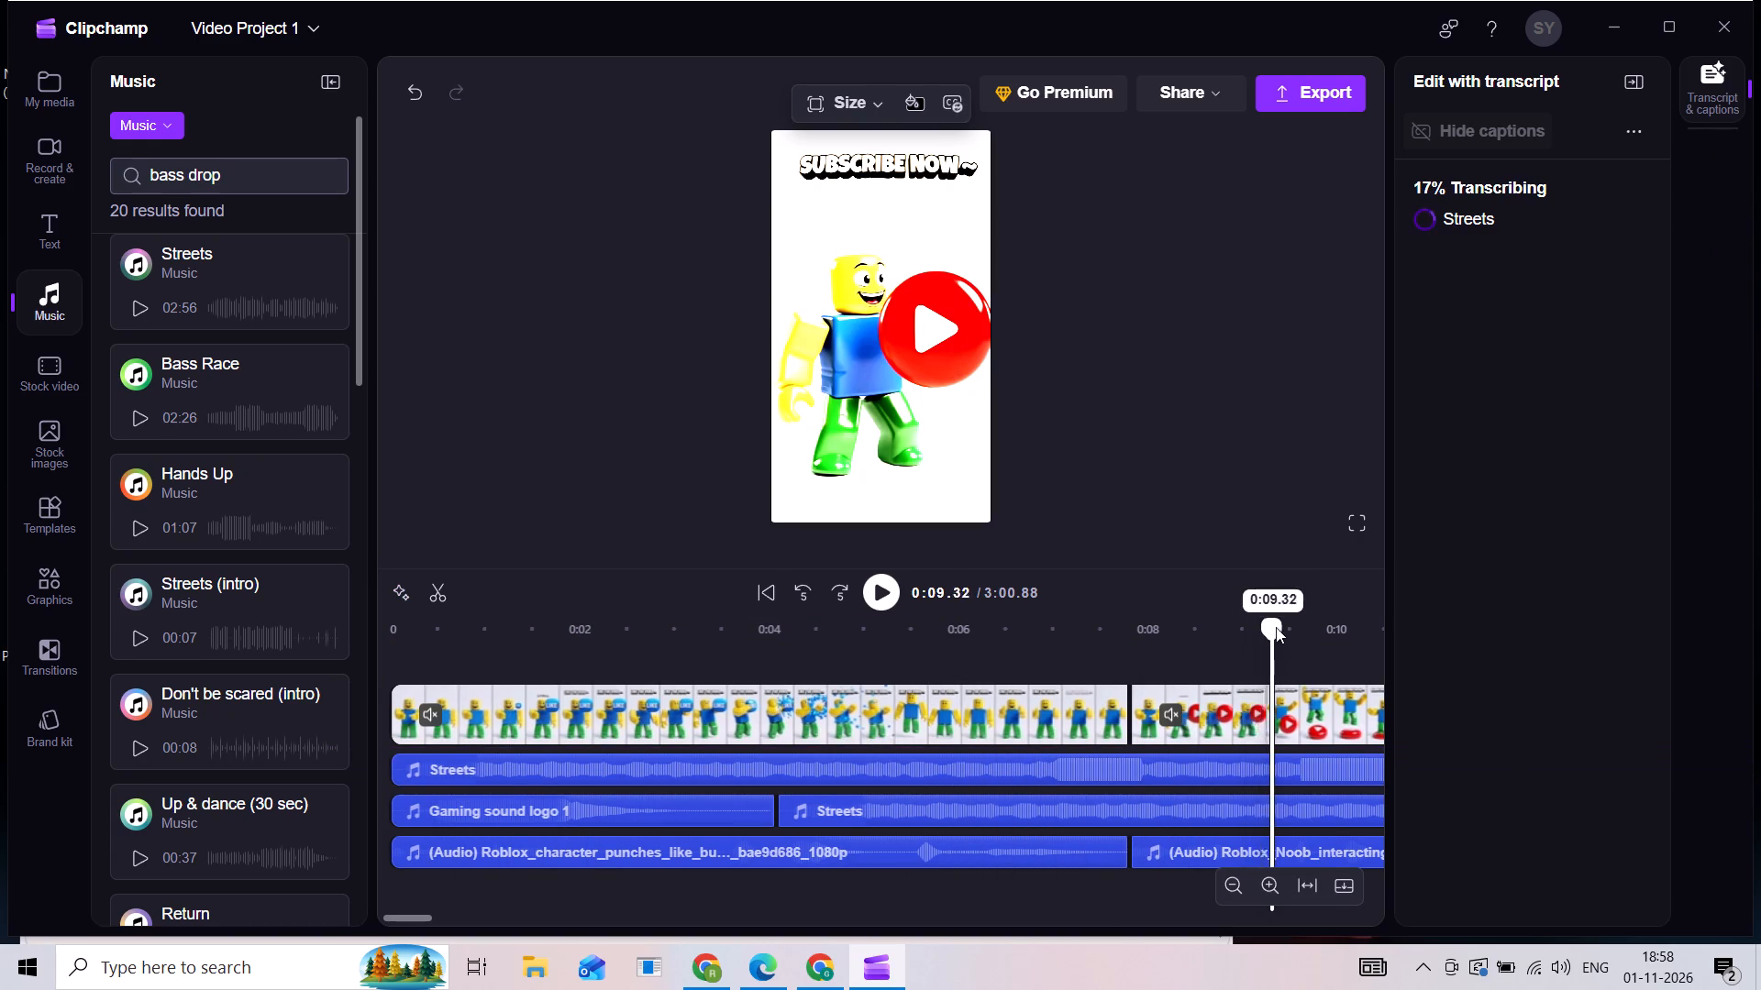
{"action": "left_click_drag", "start_coordinate": [1276, 627], "coordinate": [1255, 680]}
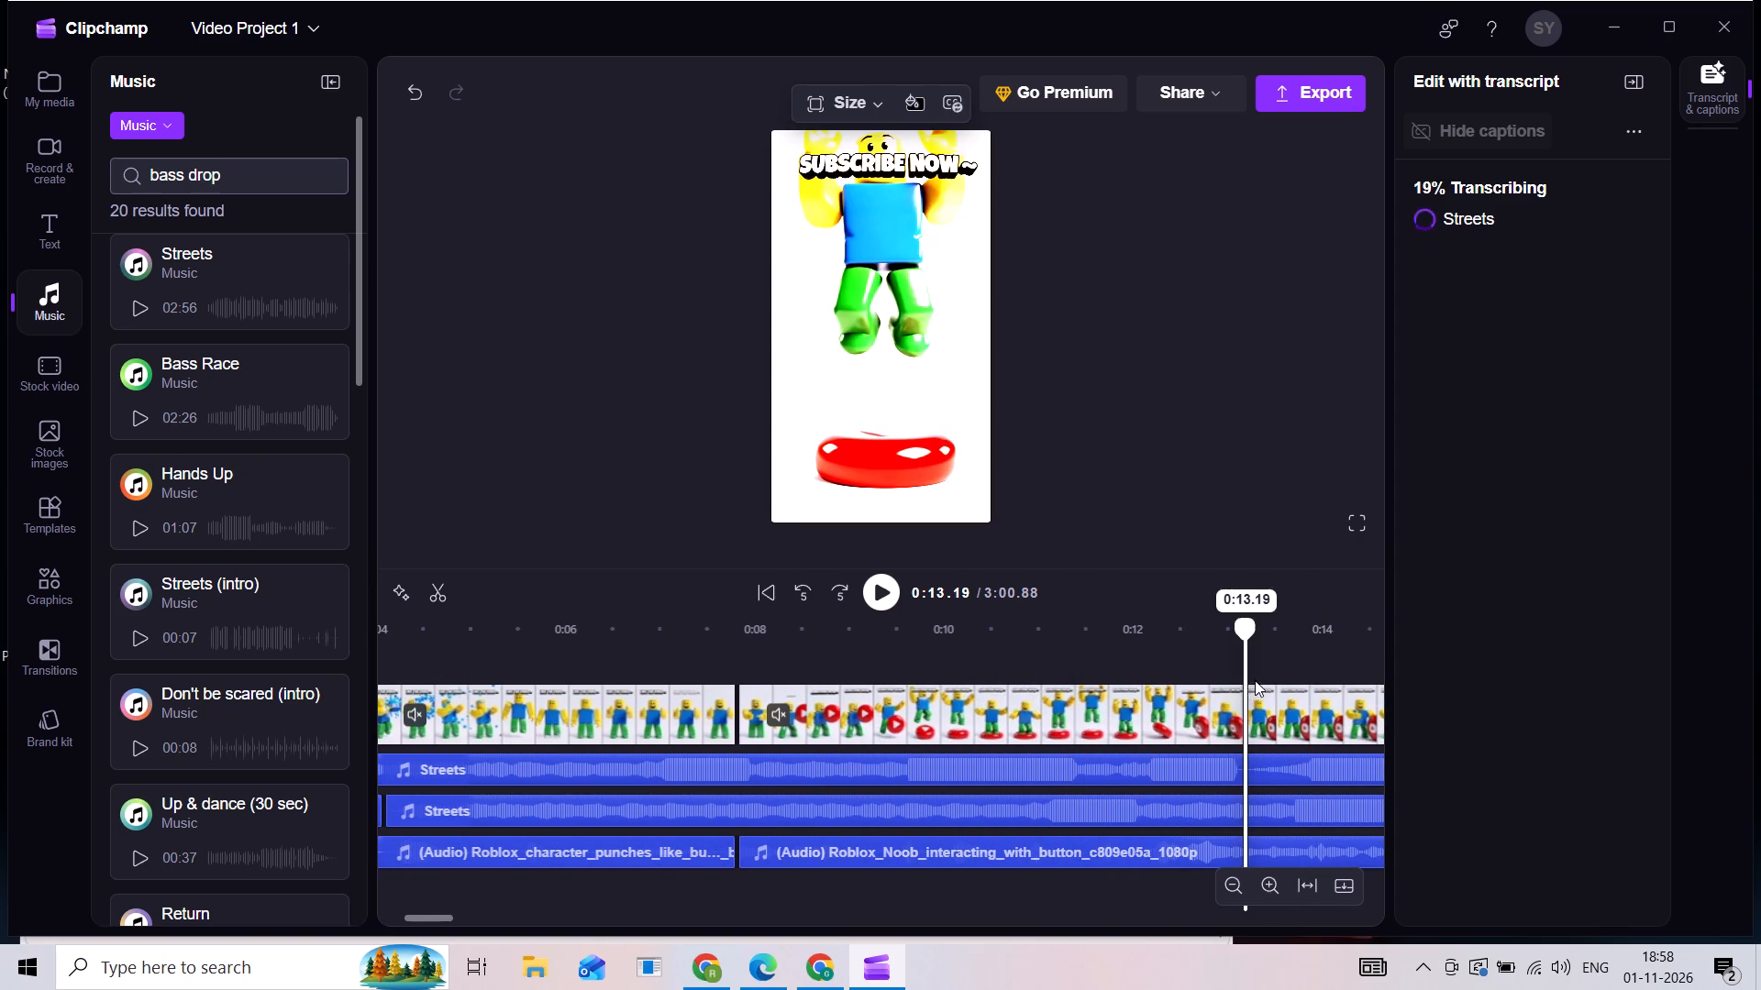
{"action": "left_click_drag", "start_coordinate": [1255, 680], "coordinate": [1428, 686]}
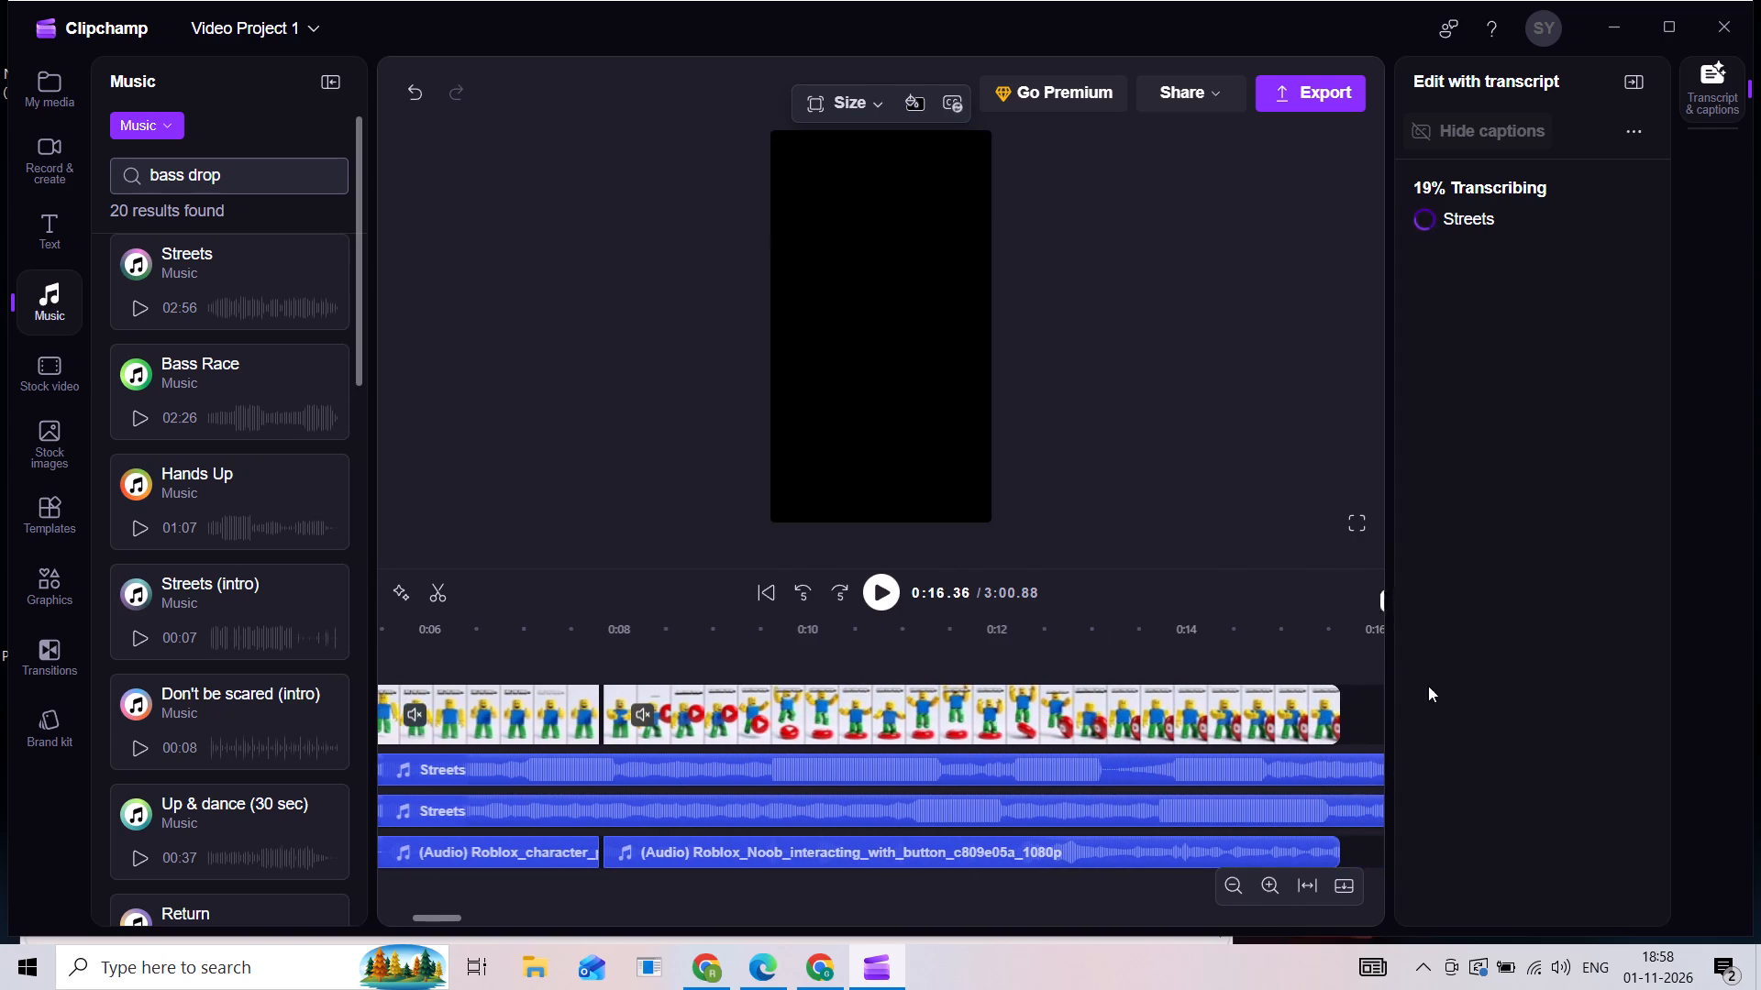
Split both Streets audio clips at 0:15.65, where the last video clip ends.
{"action": "left_click_drag", "start_coordinate": [1428, 686], "coordinate": [1285, 706]}
{"action": "left_click", "coordinate": [1269, 762]}
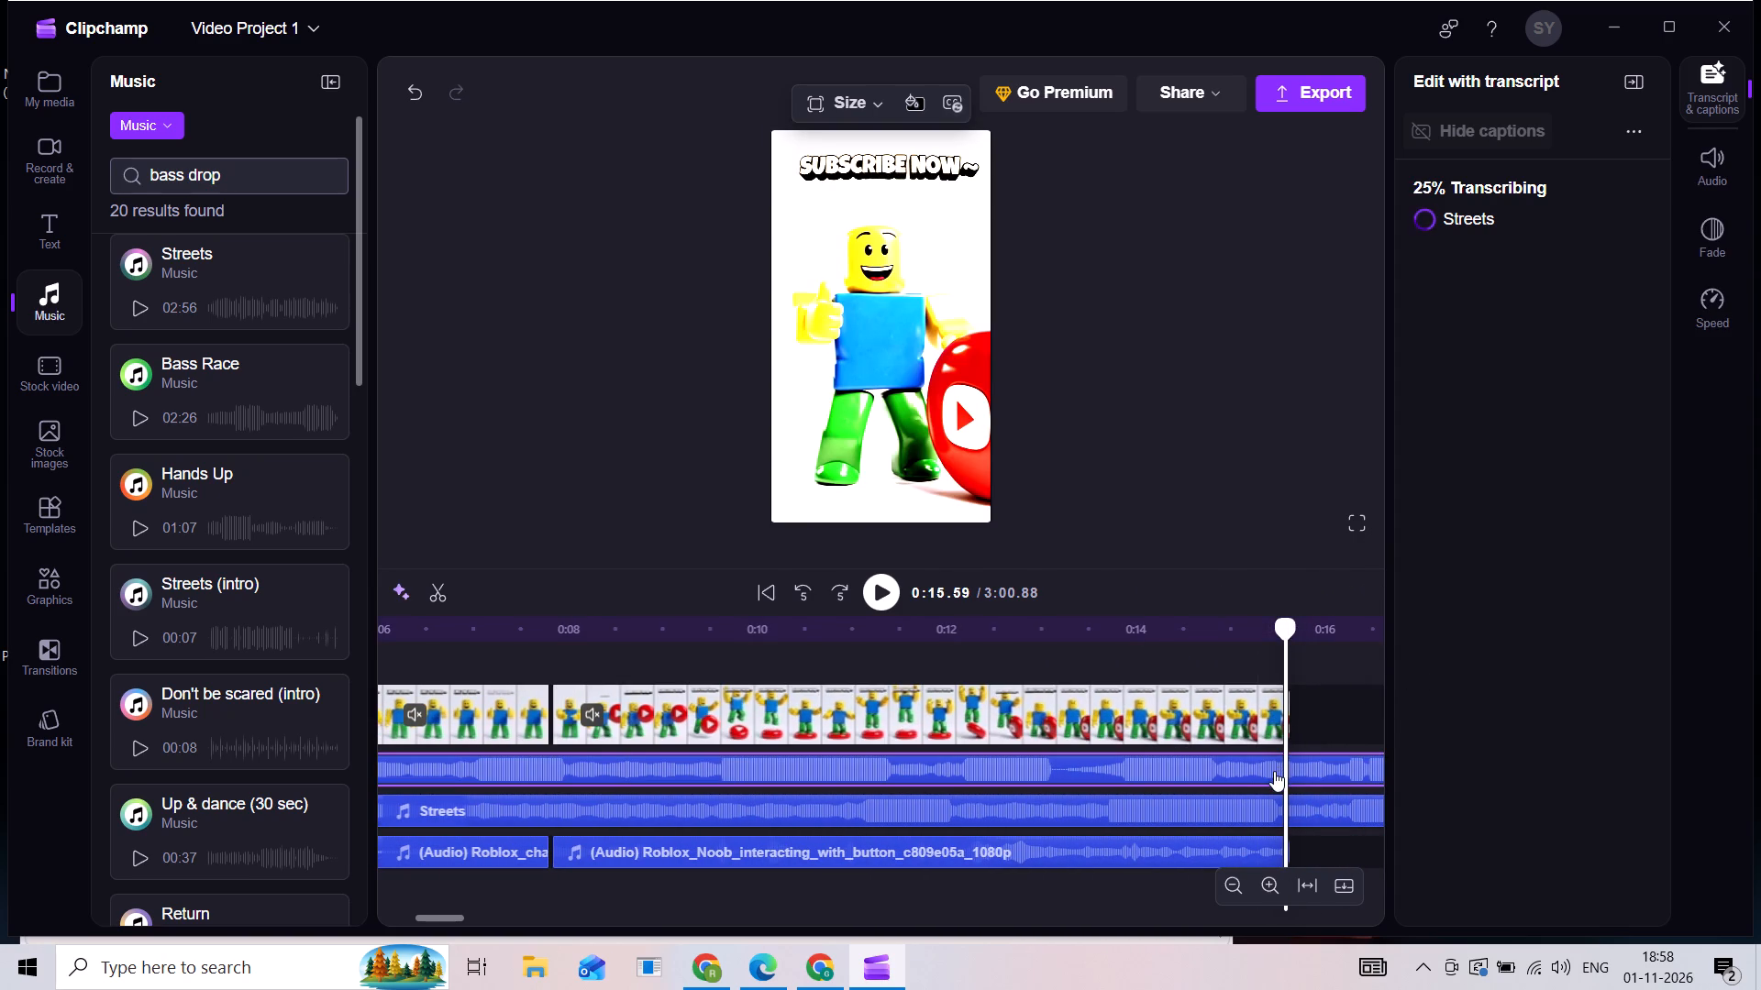
{"action": "left_click", "coordinate": [1274, 771]}
{"action": "key", "text": "space"}
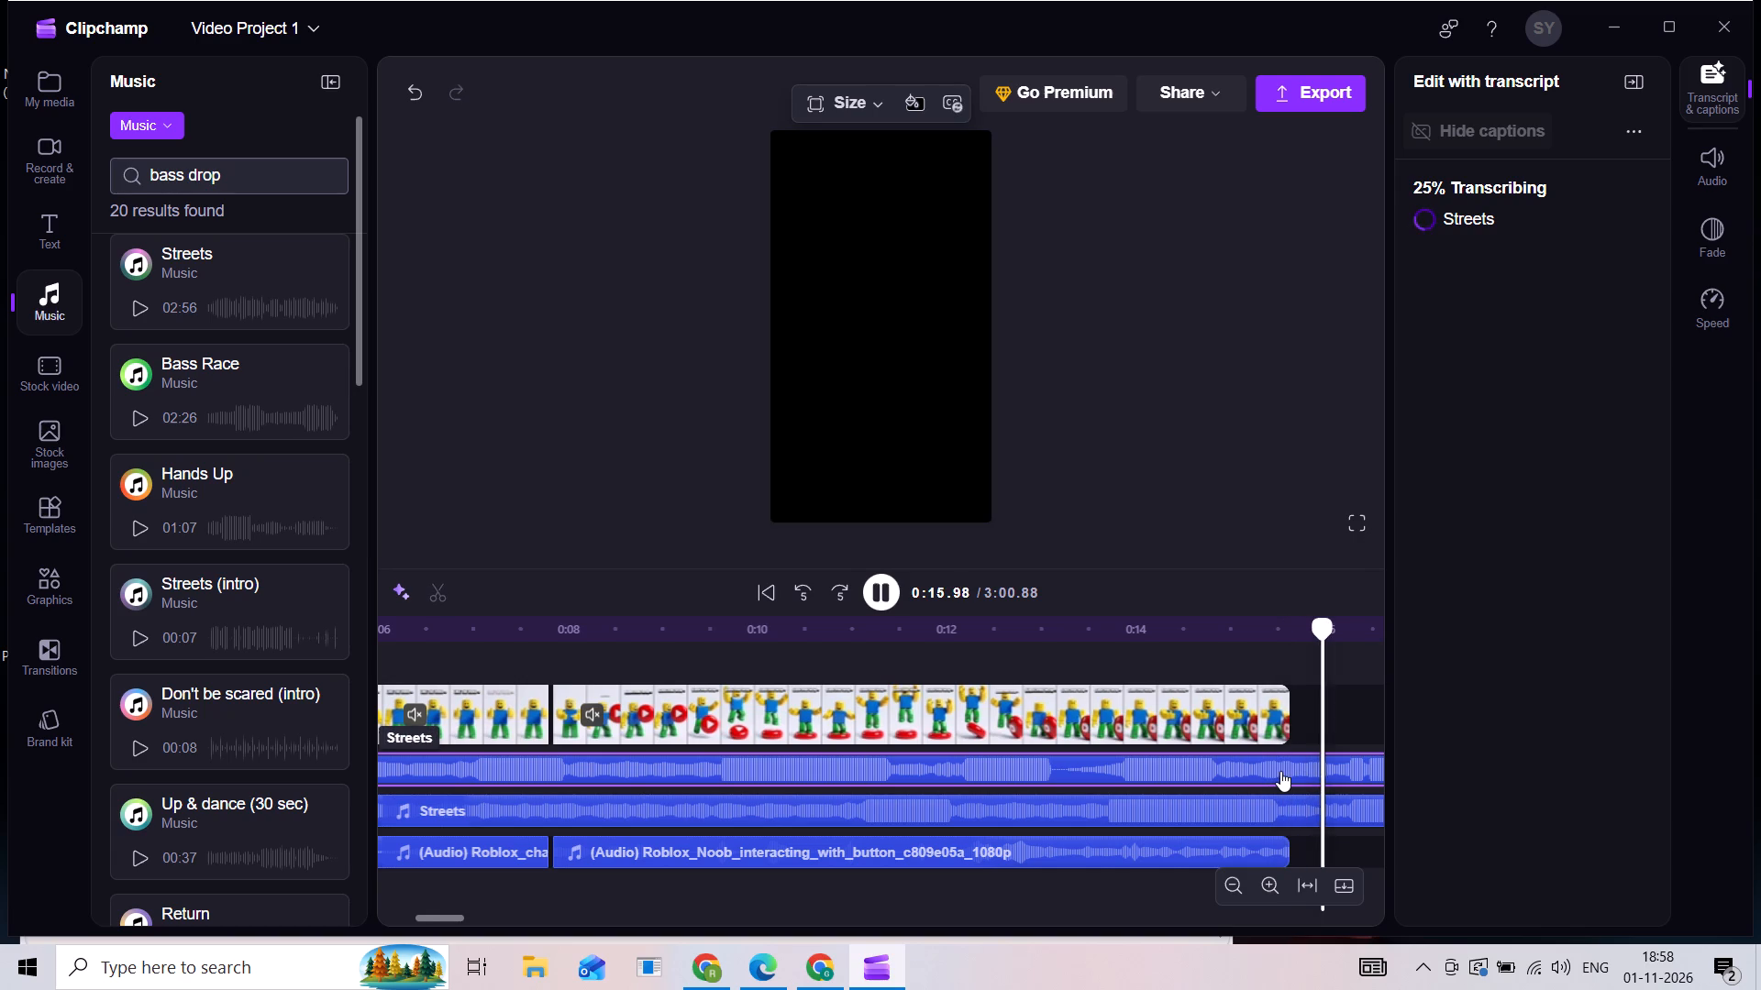
{"action": "key", "text": "space"}
{"action": "left_click_drag", "start_coordinate": [1352, 634], "coordinate": [1302, 634]}
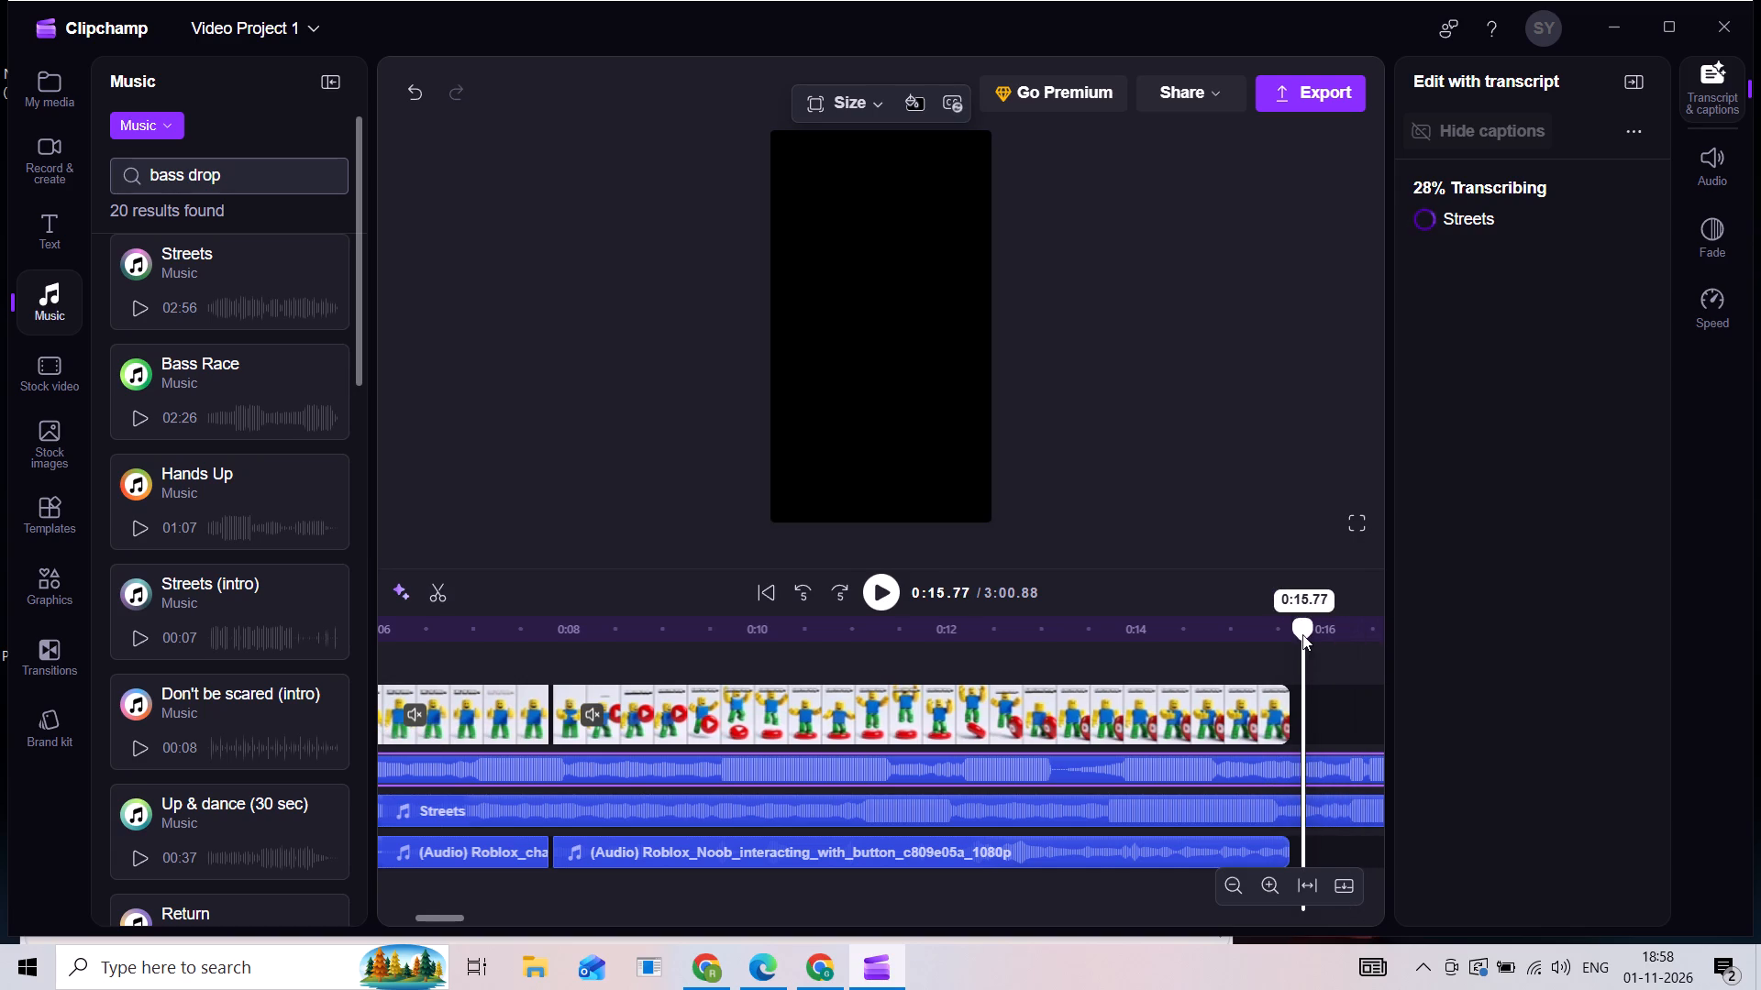
{"action": "left_click_drag", "start_coordinate": [1302, 634], "coordinate": [1290, 627]}
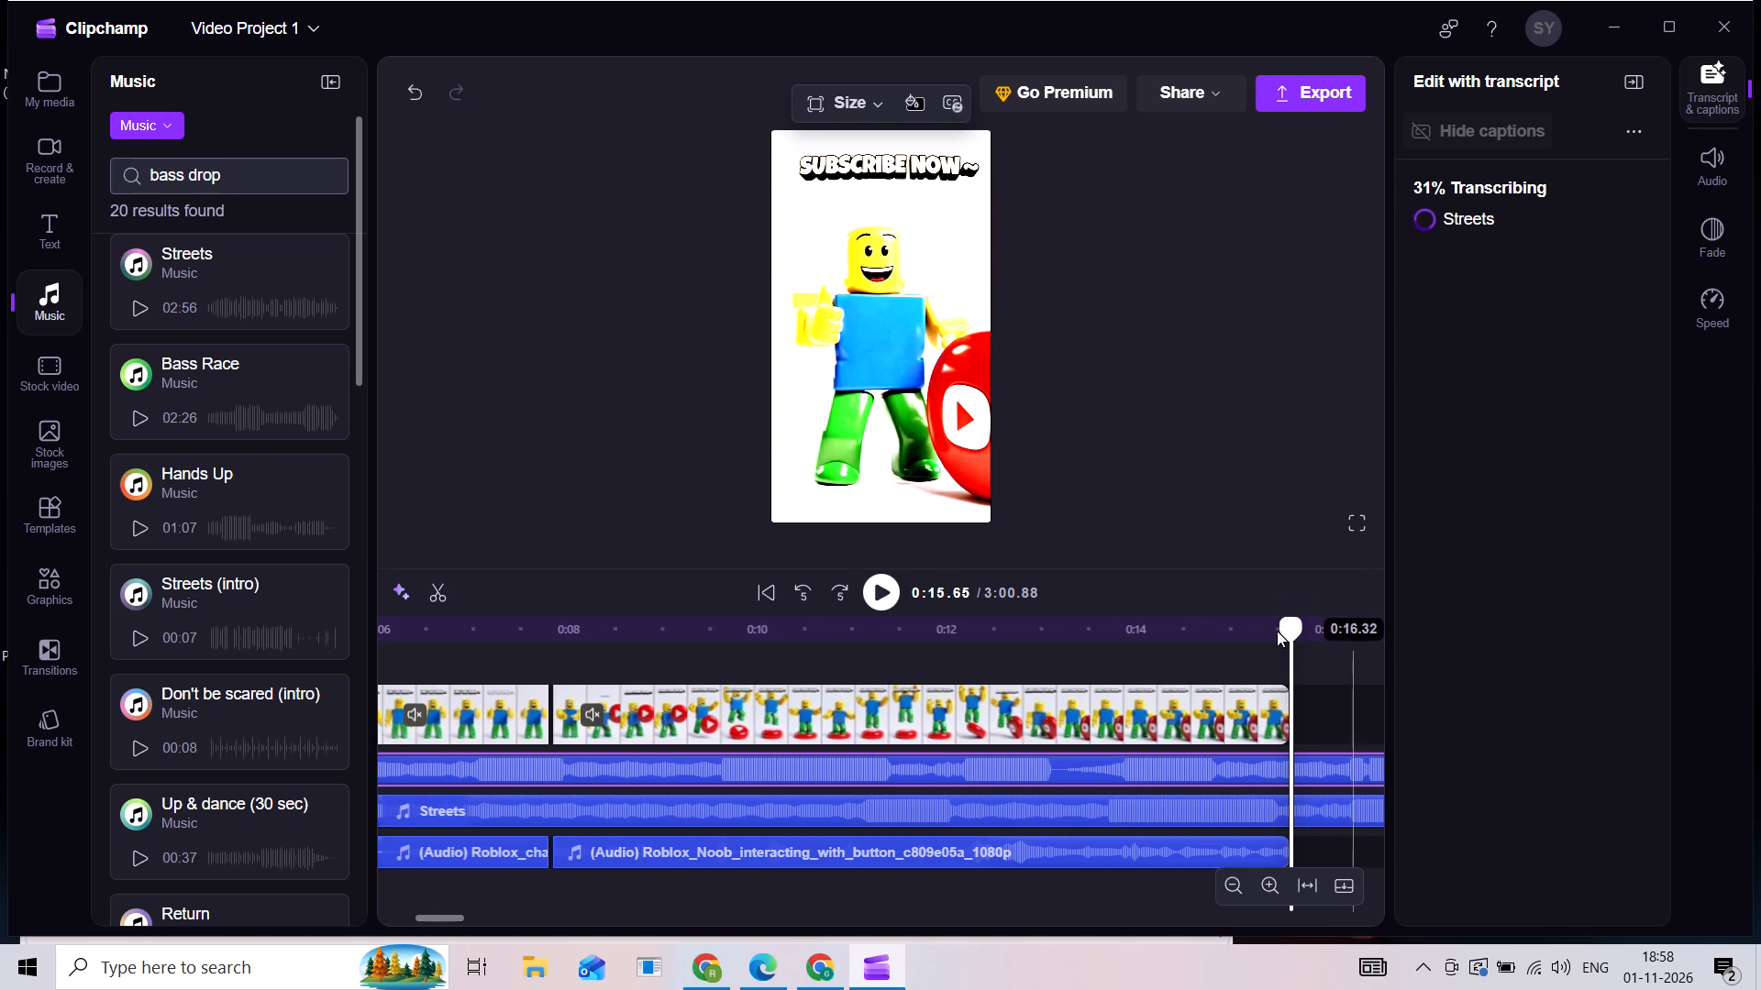
{"action": "left_click", "coordinate": [445, 588]}
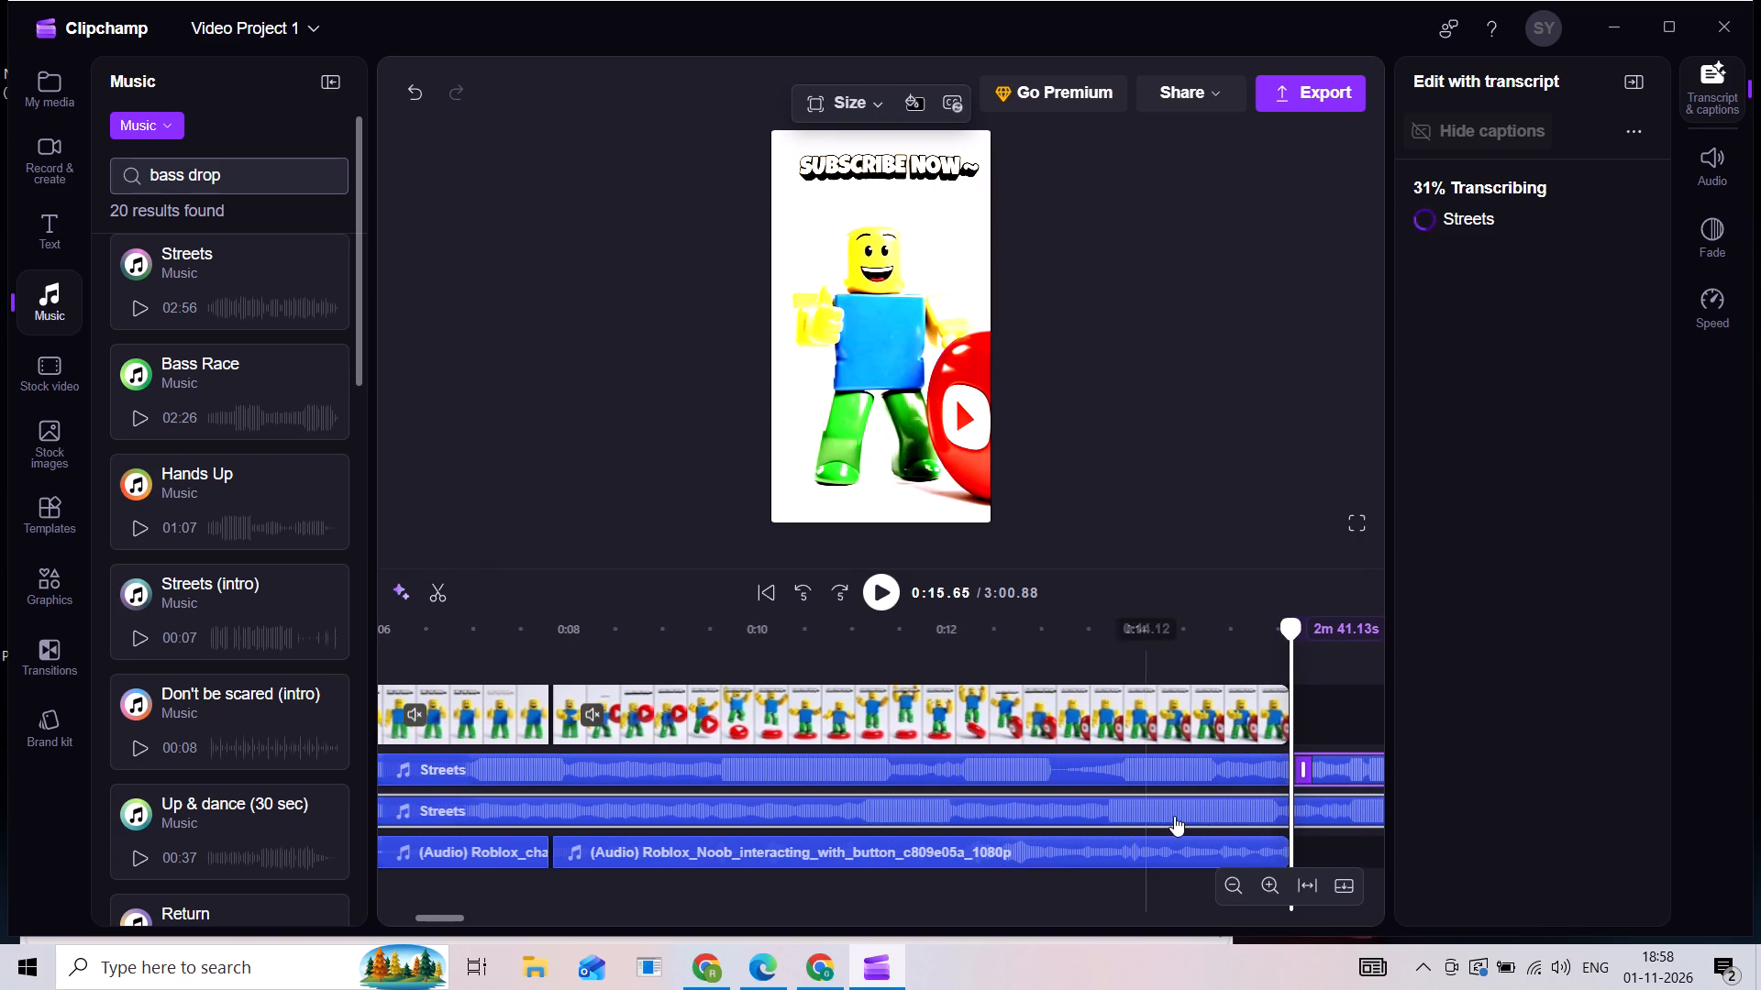
{"action": "left_click", "coordinate": [1175, 815]}
{"action": "left_click", "coordinate": [1175, 815]}
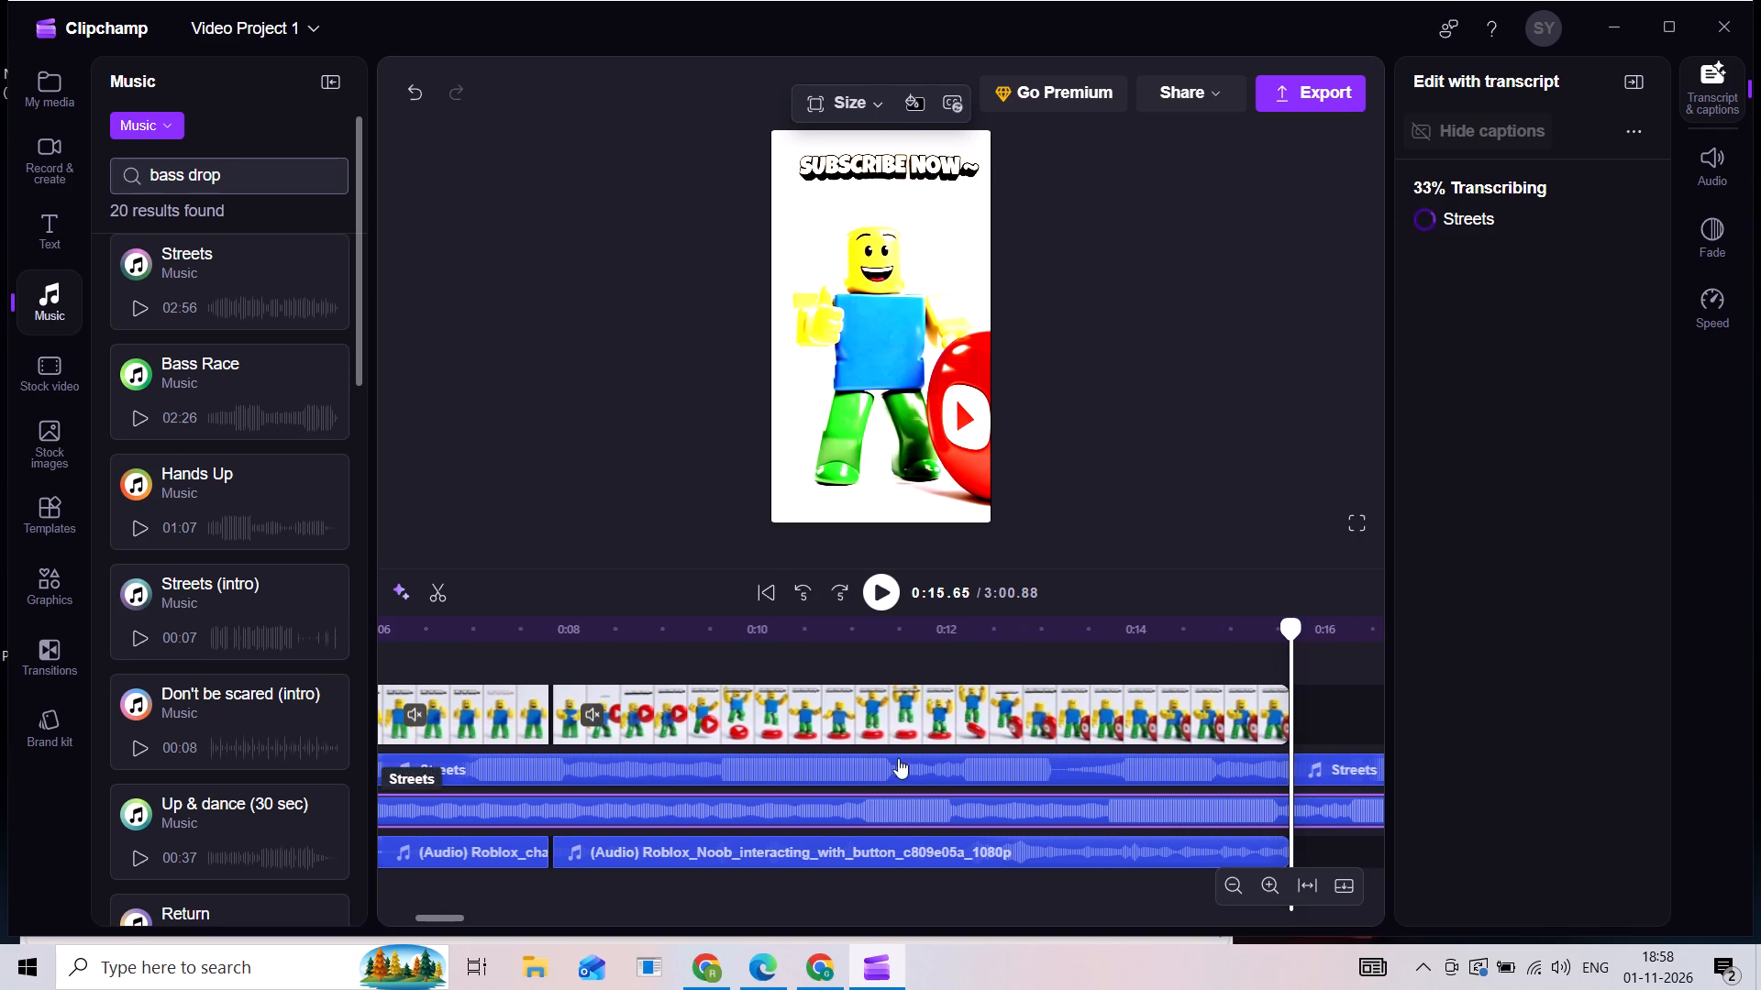
{"action": "left_click", "coordinate": [437, 590]}
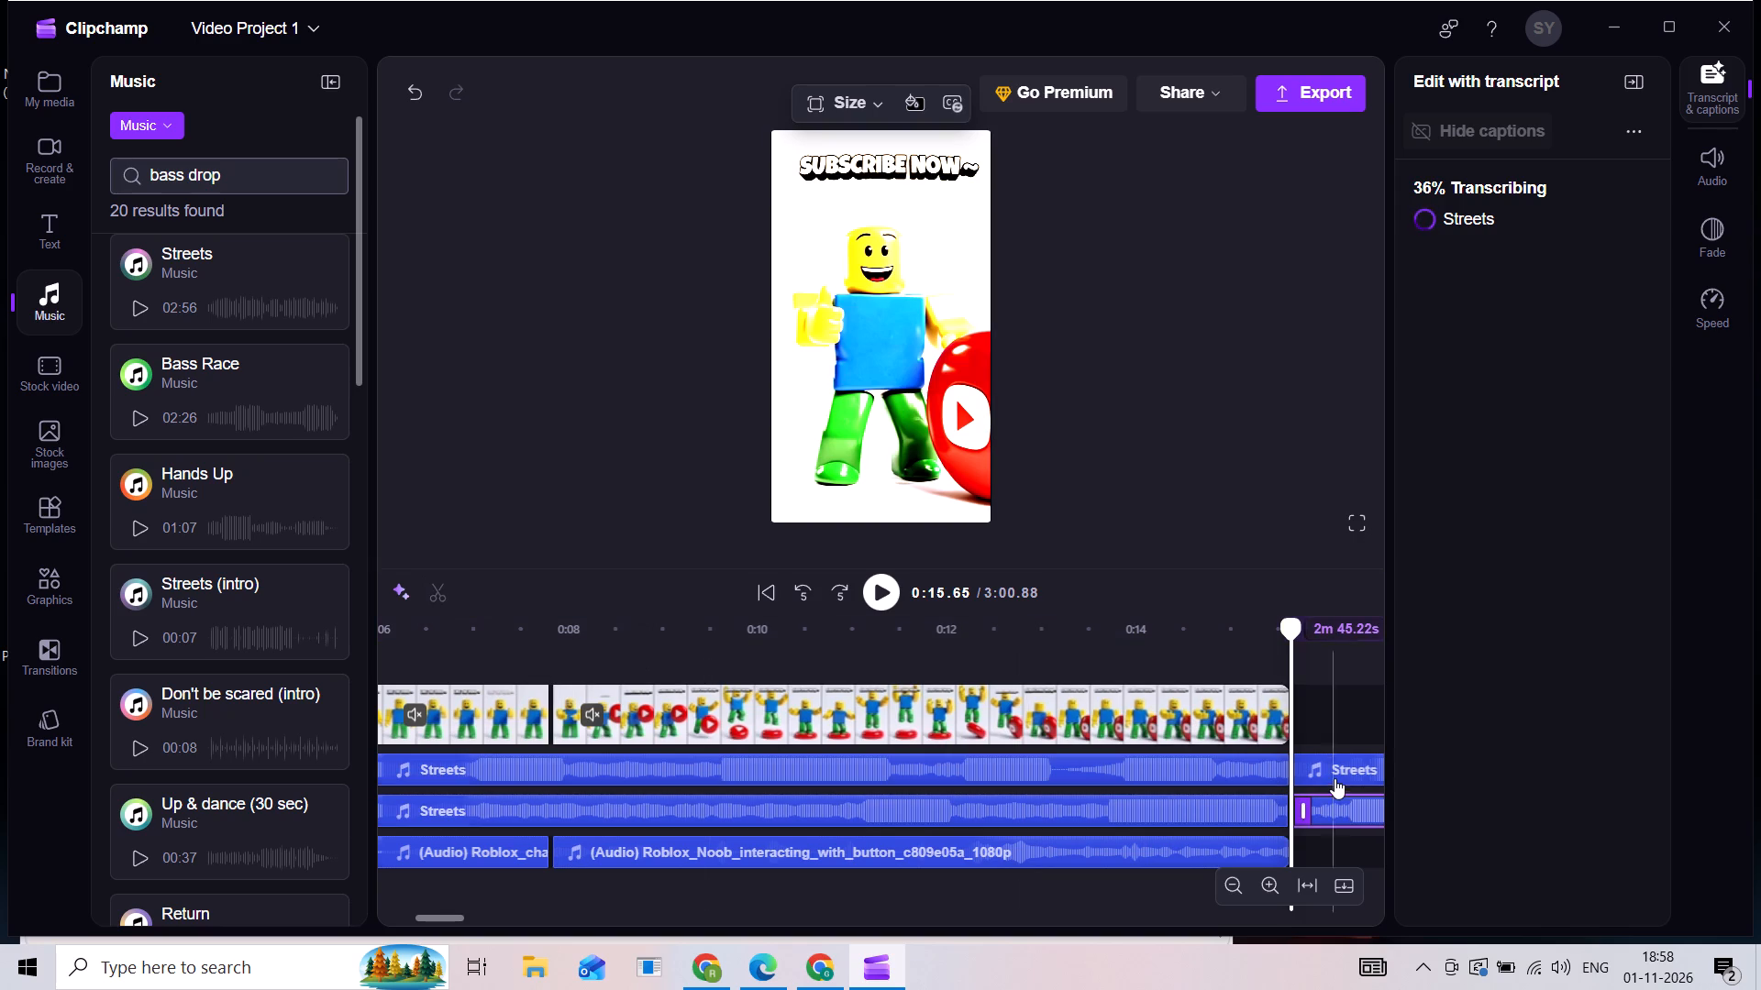
Delete the two leftover Streets pieces that extend beyond the end of the video.
{"action": "left_click", "coordinate": [1335, 777]}
{"action": "key", "text": "BackSpace"}
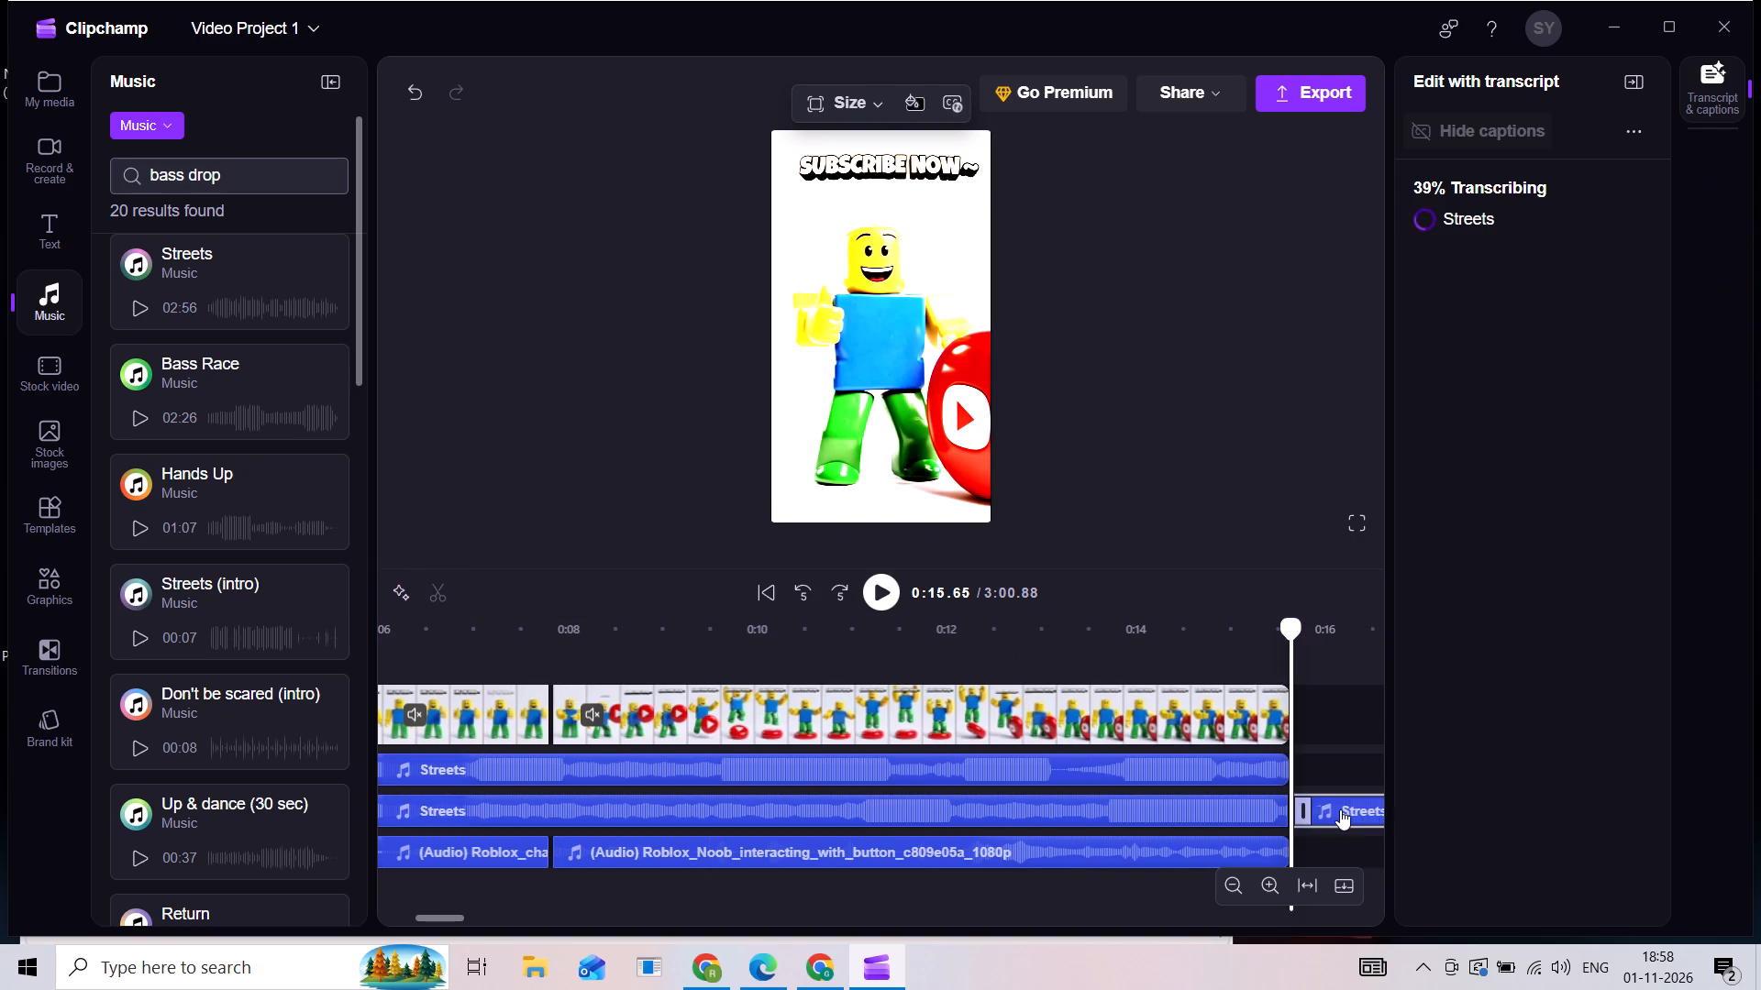
{"action": "left_click", "coordinate": [1340, 809]}
{"action": "key", "text": "BackSpace"}
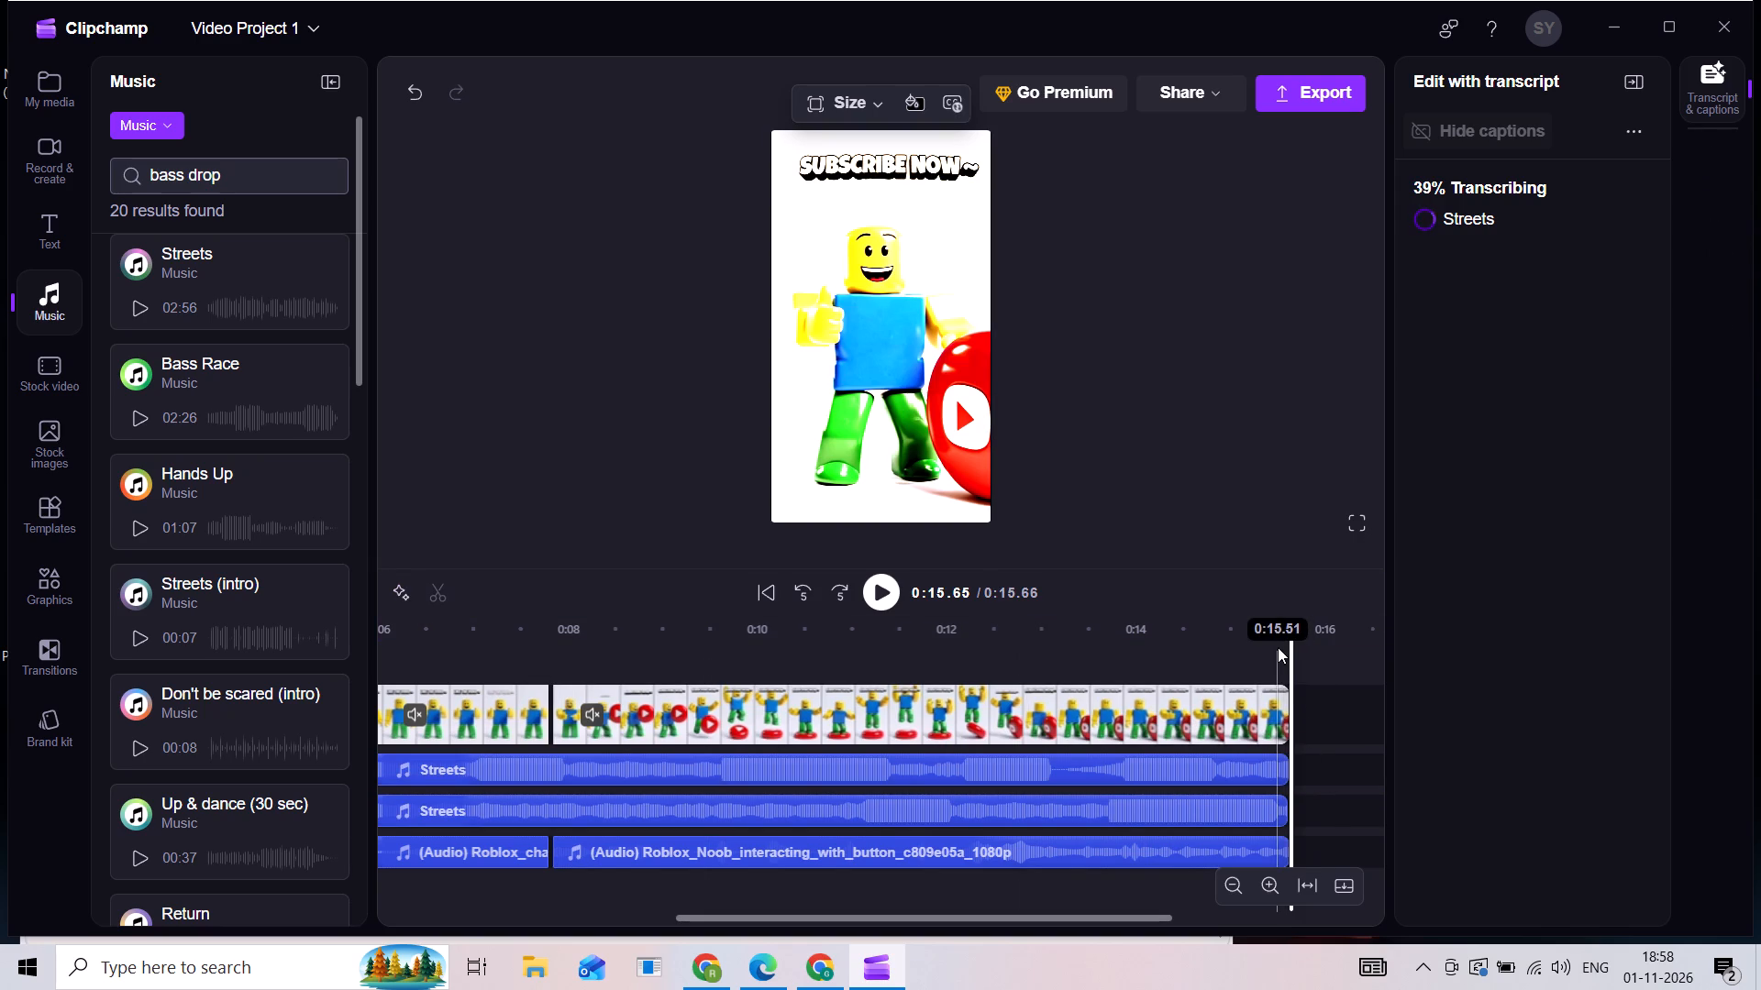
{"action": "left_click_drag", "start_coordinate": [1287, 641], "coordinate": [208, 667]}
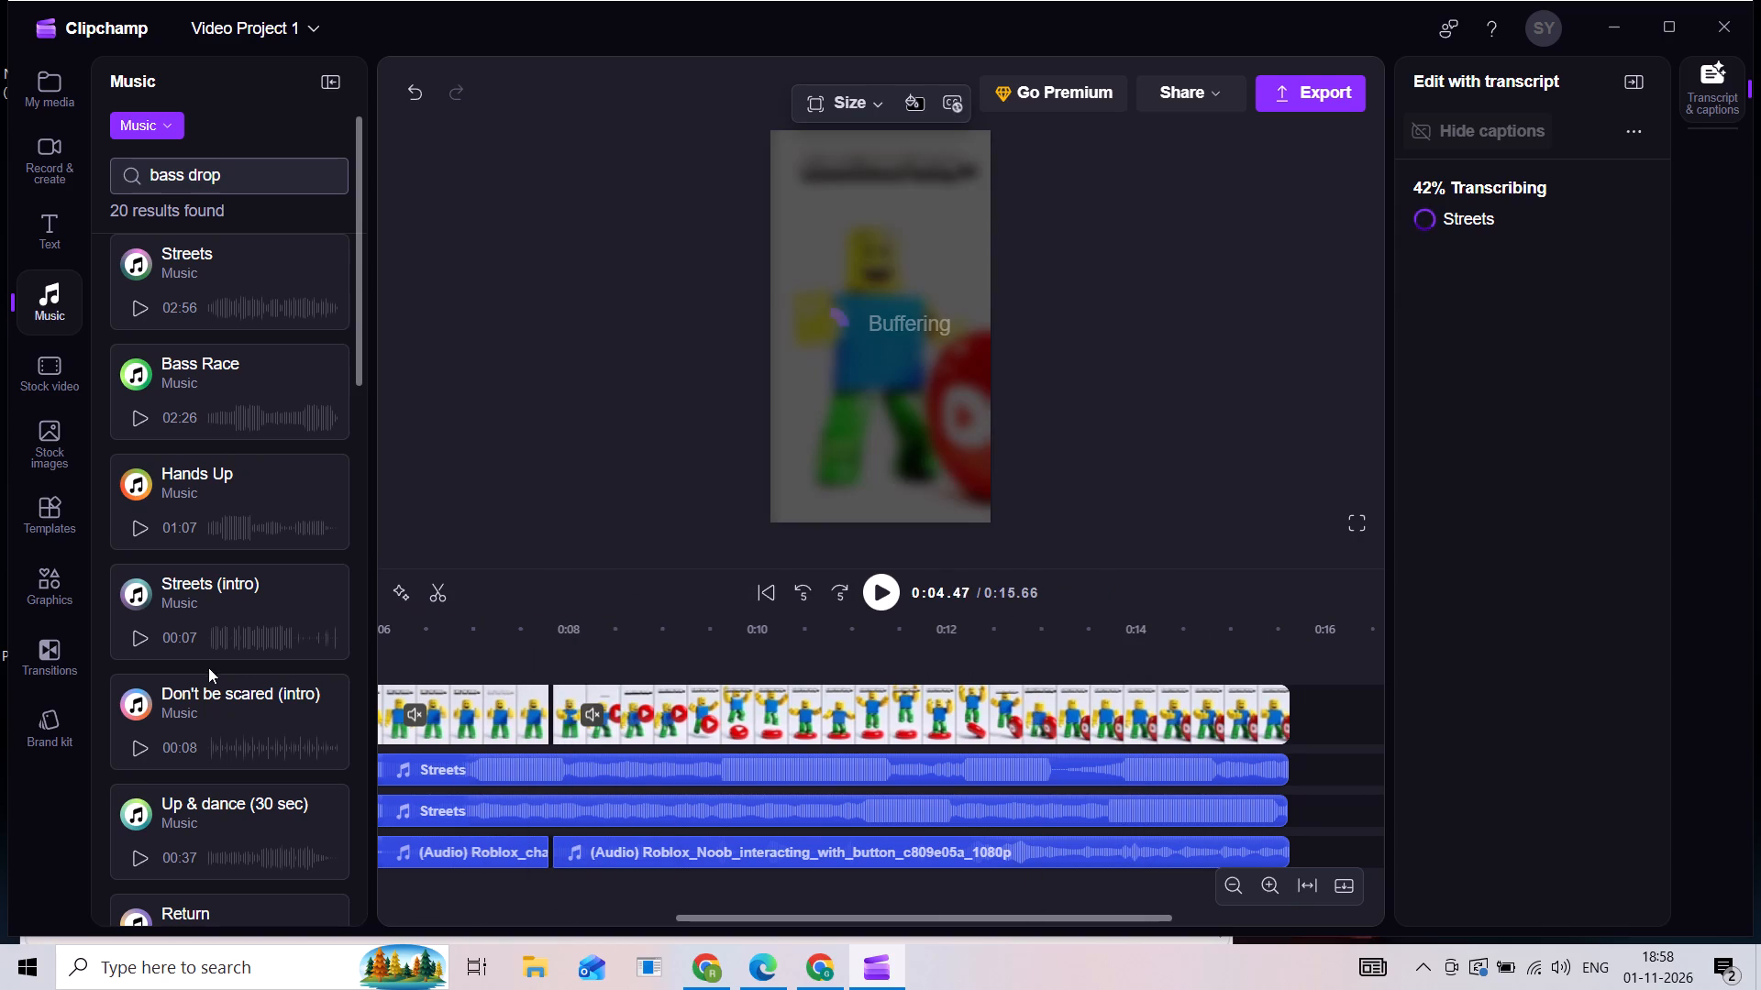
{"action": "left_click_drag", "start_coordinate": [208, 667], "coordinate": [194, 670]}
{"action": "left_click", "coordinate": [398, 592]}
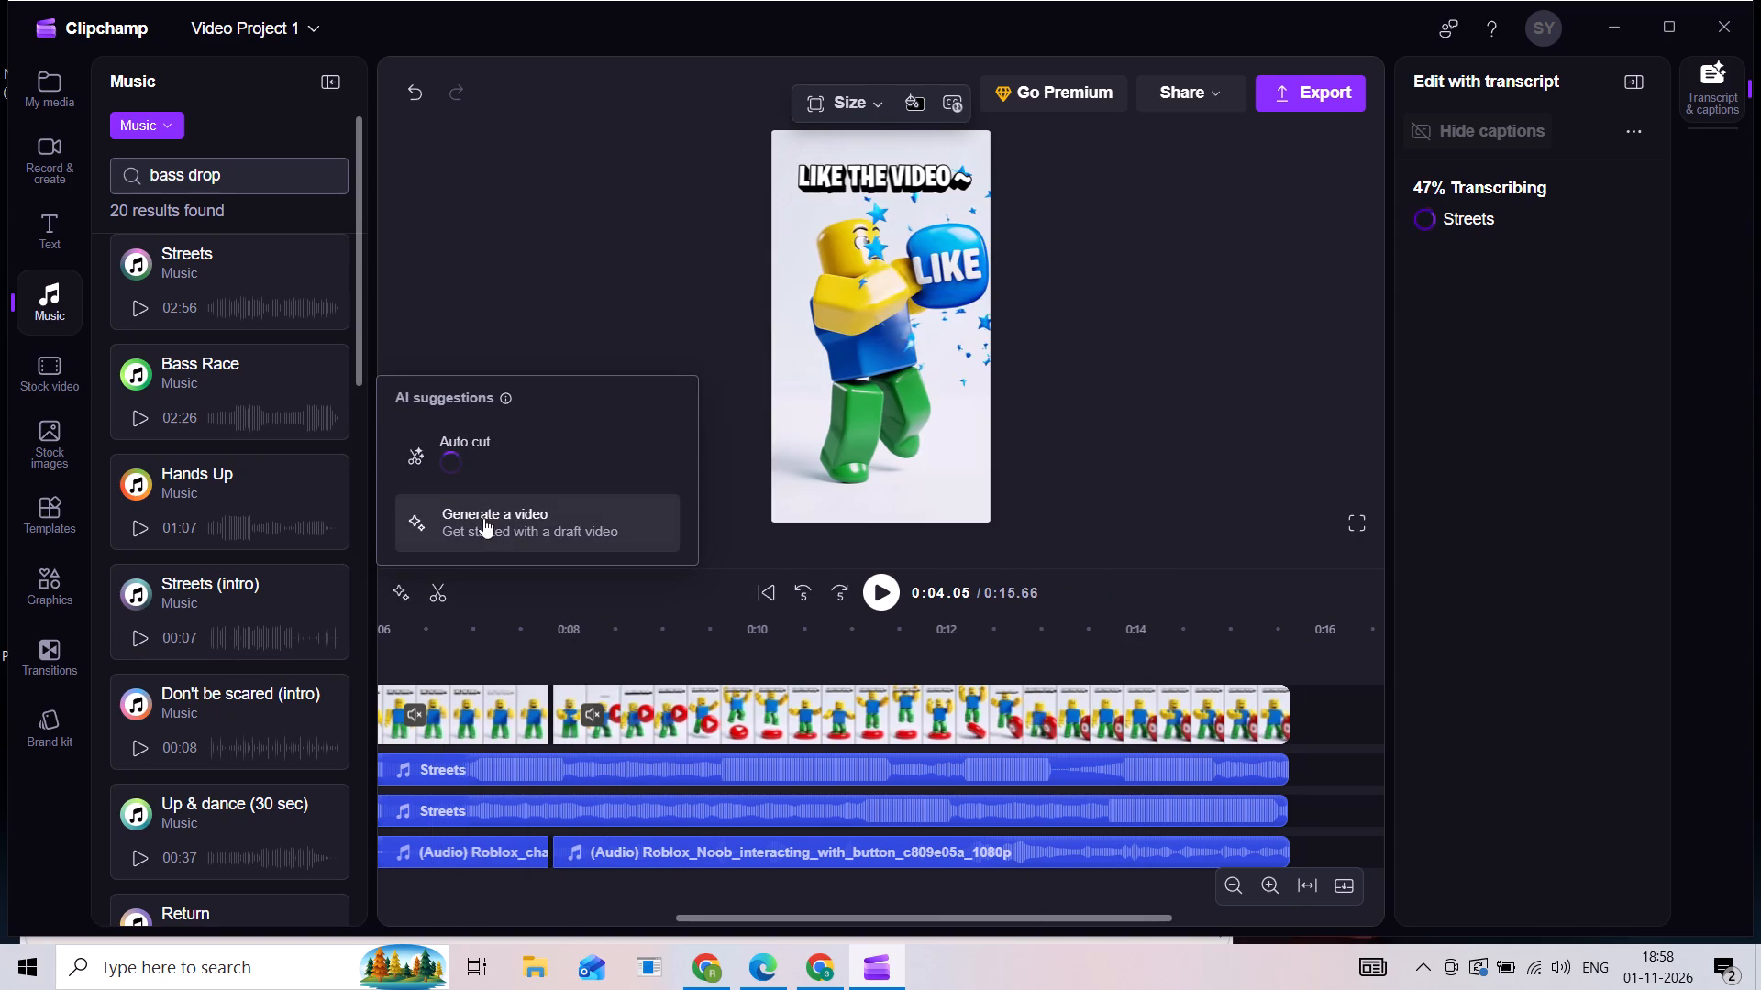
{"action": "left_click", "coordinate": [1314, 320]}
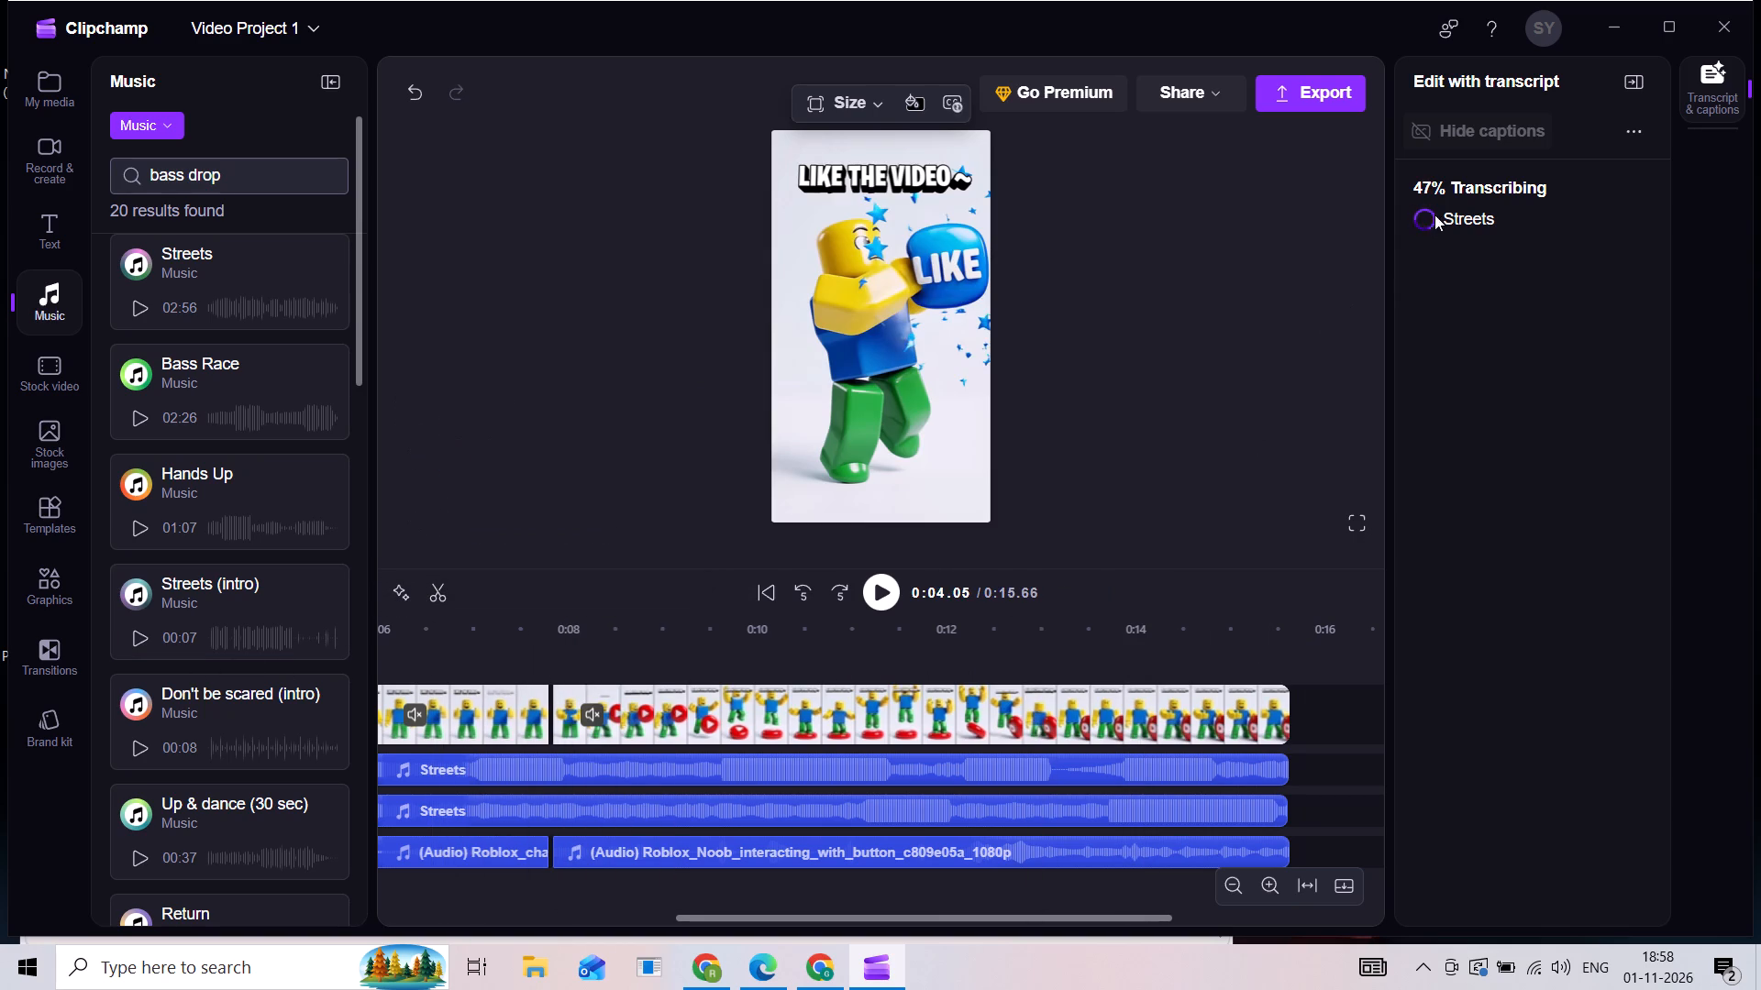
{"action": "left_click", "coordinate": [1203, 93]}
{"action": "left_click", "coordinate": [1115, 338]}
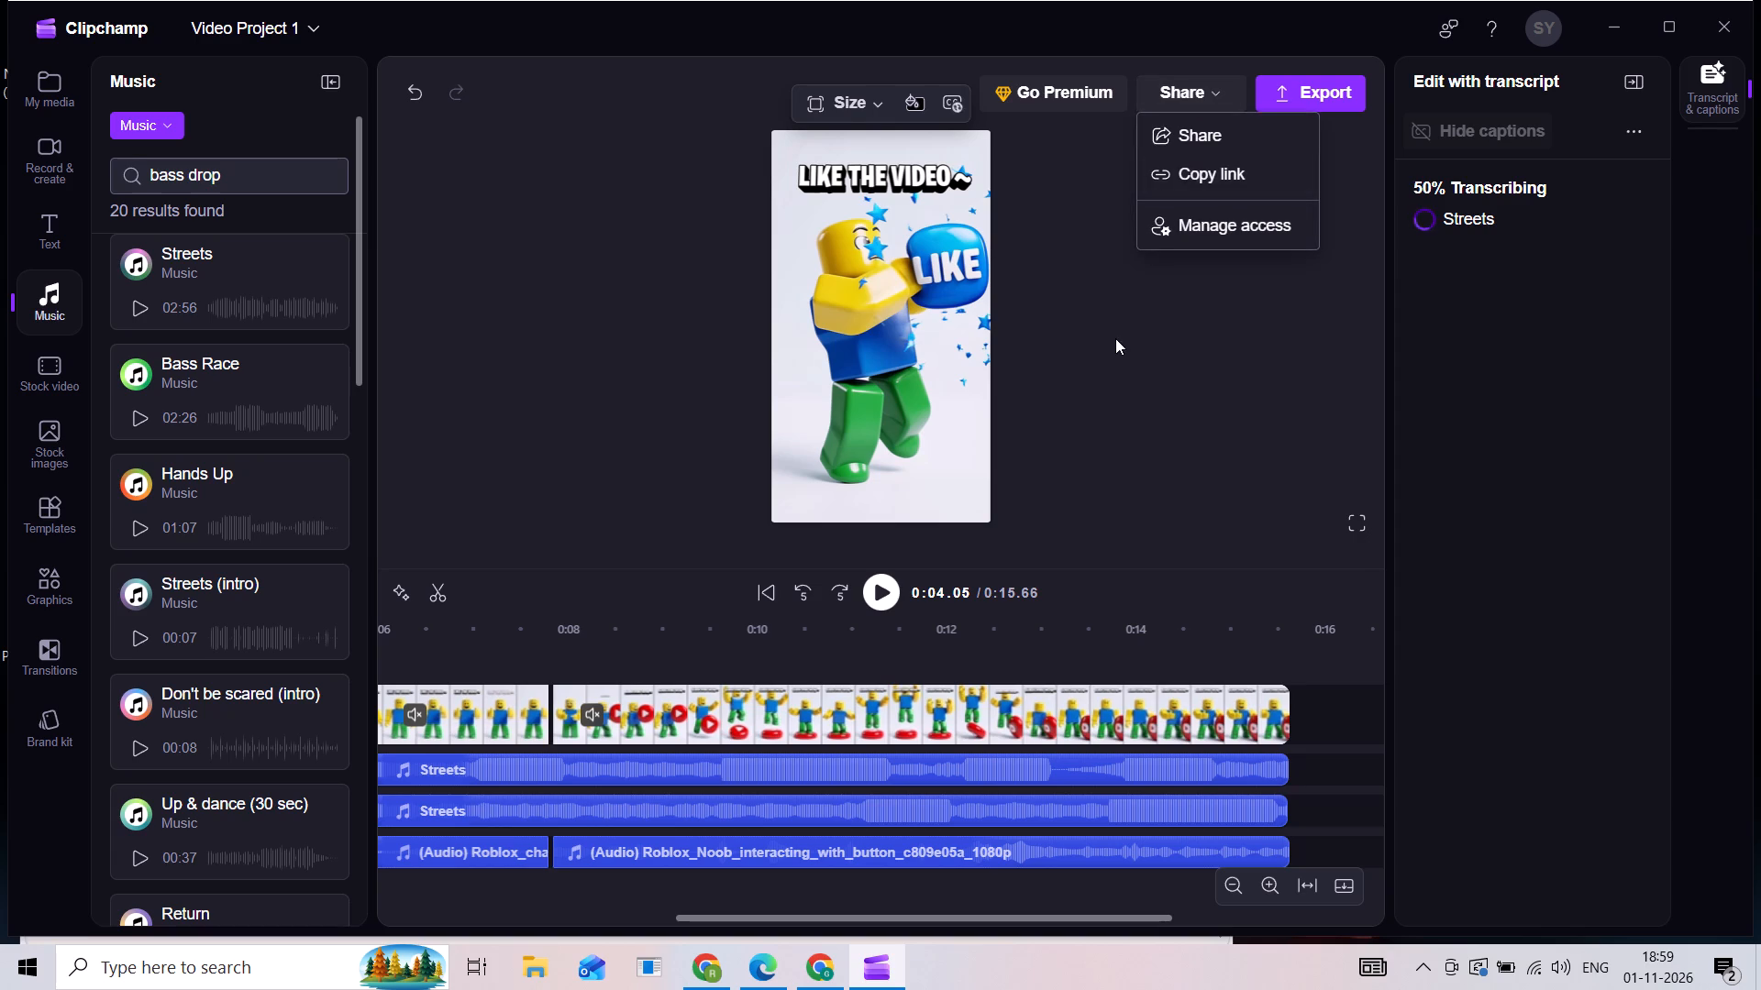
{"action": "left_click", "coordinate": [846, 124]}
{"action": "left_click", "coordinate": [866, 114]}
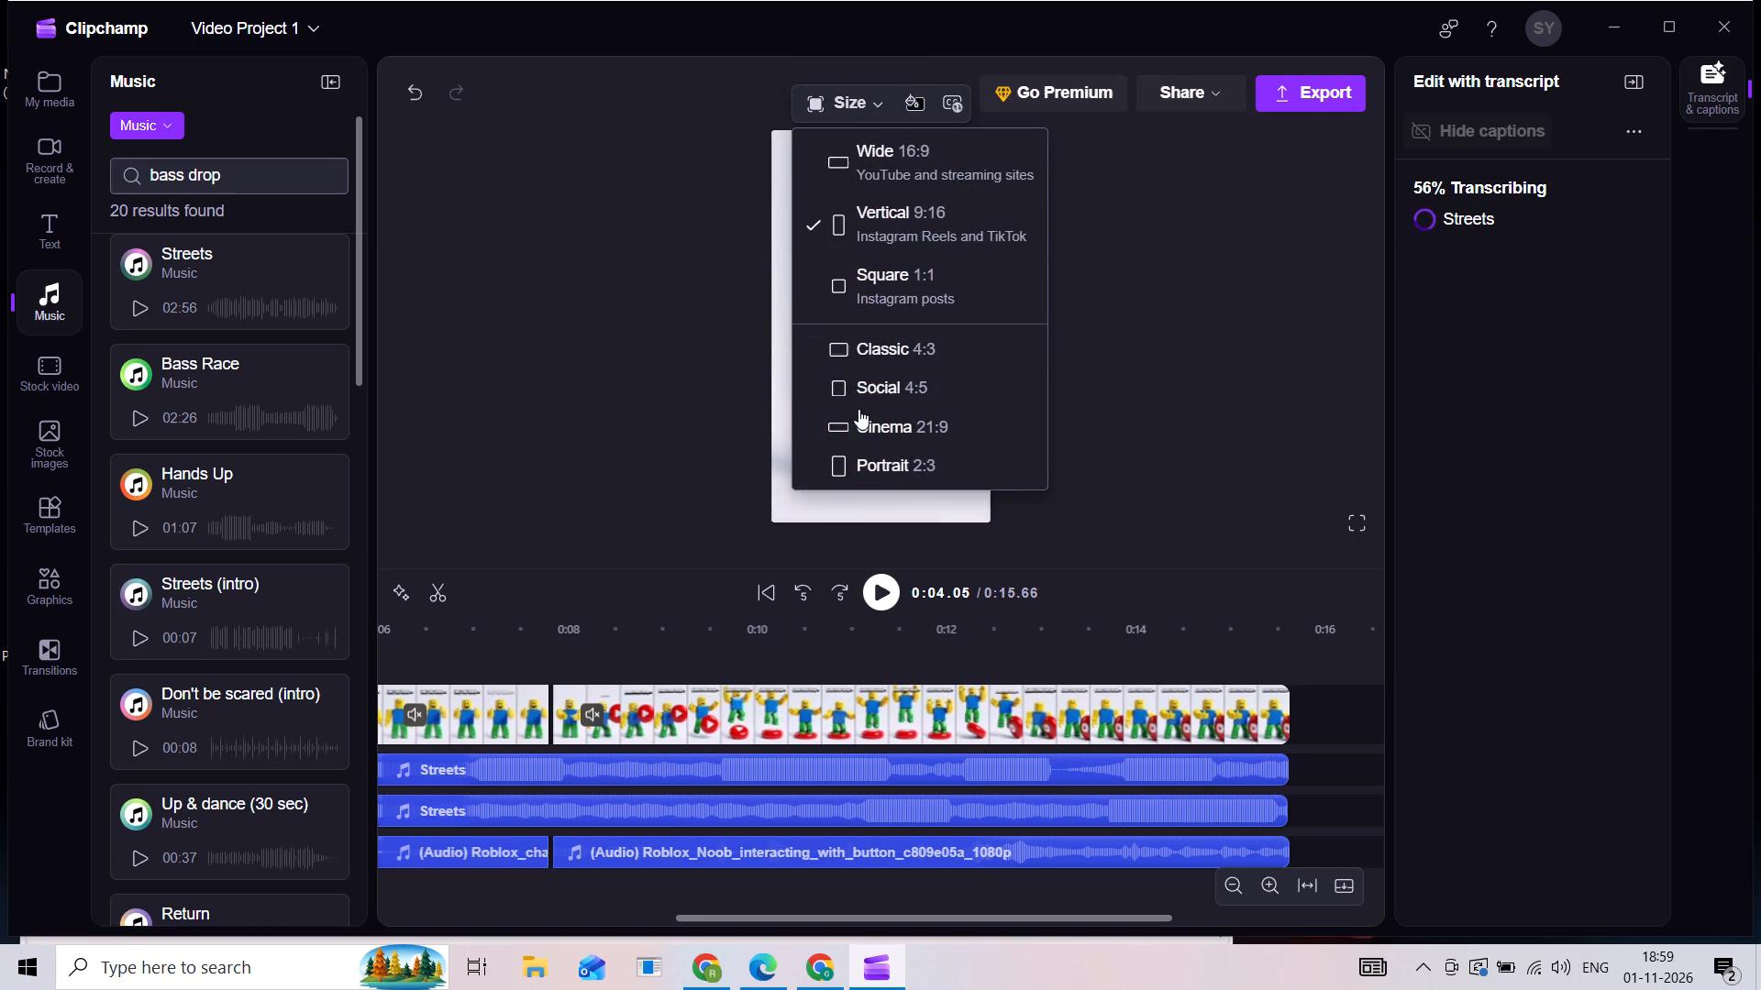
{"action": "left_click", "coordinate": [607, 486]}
Check the video export settings, including the additional quality options, and close them without exporting.
{"action": "left_click", "coordinate": [1286, 96]}
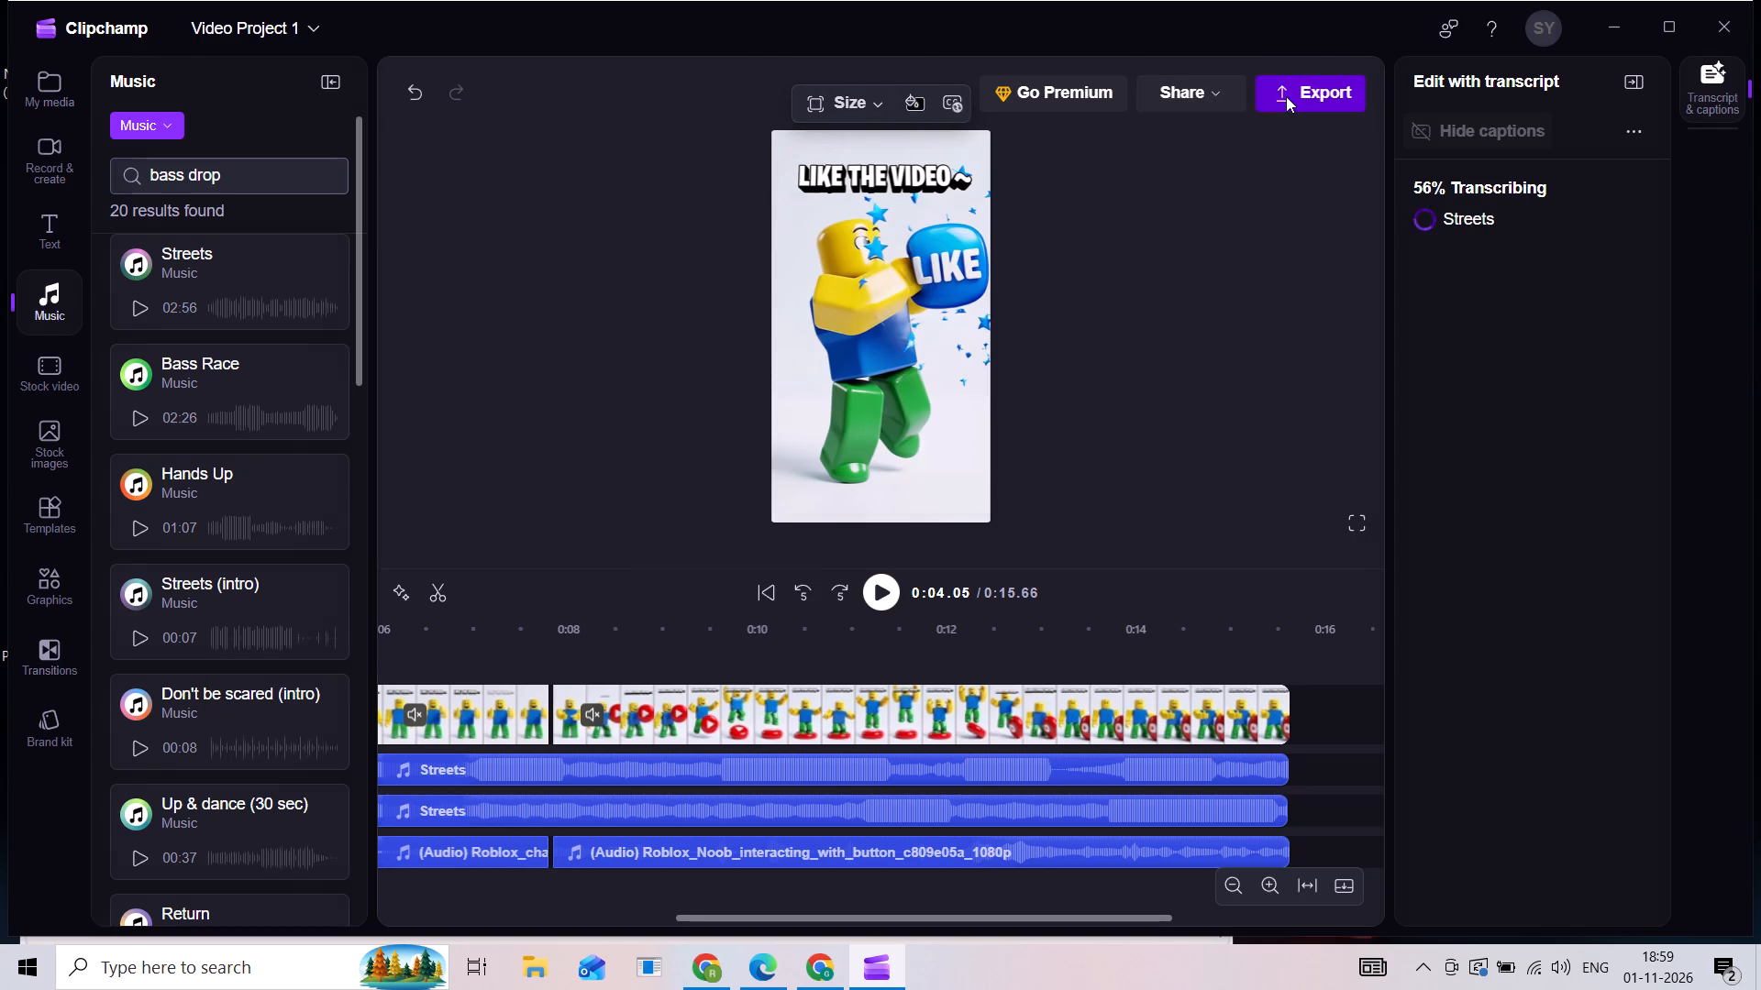
{"action": "left_click_drag", "start_coordinate": [1069, 297], "coordinate": [1069, 401]}
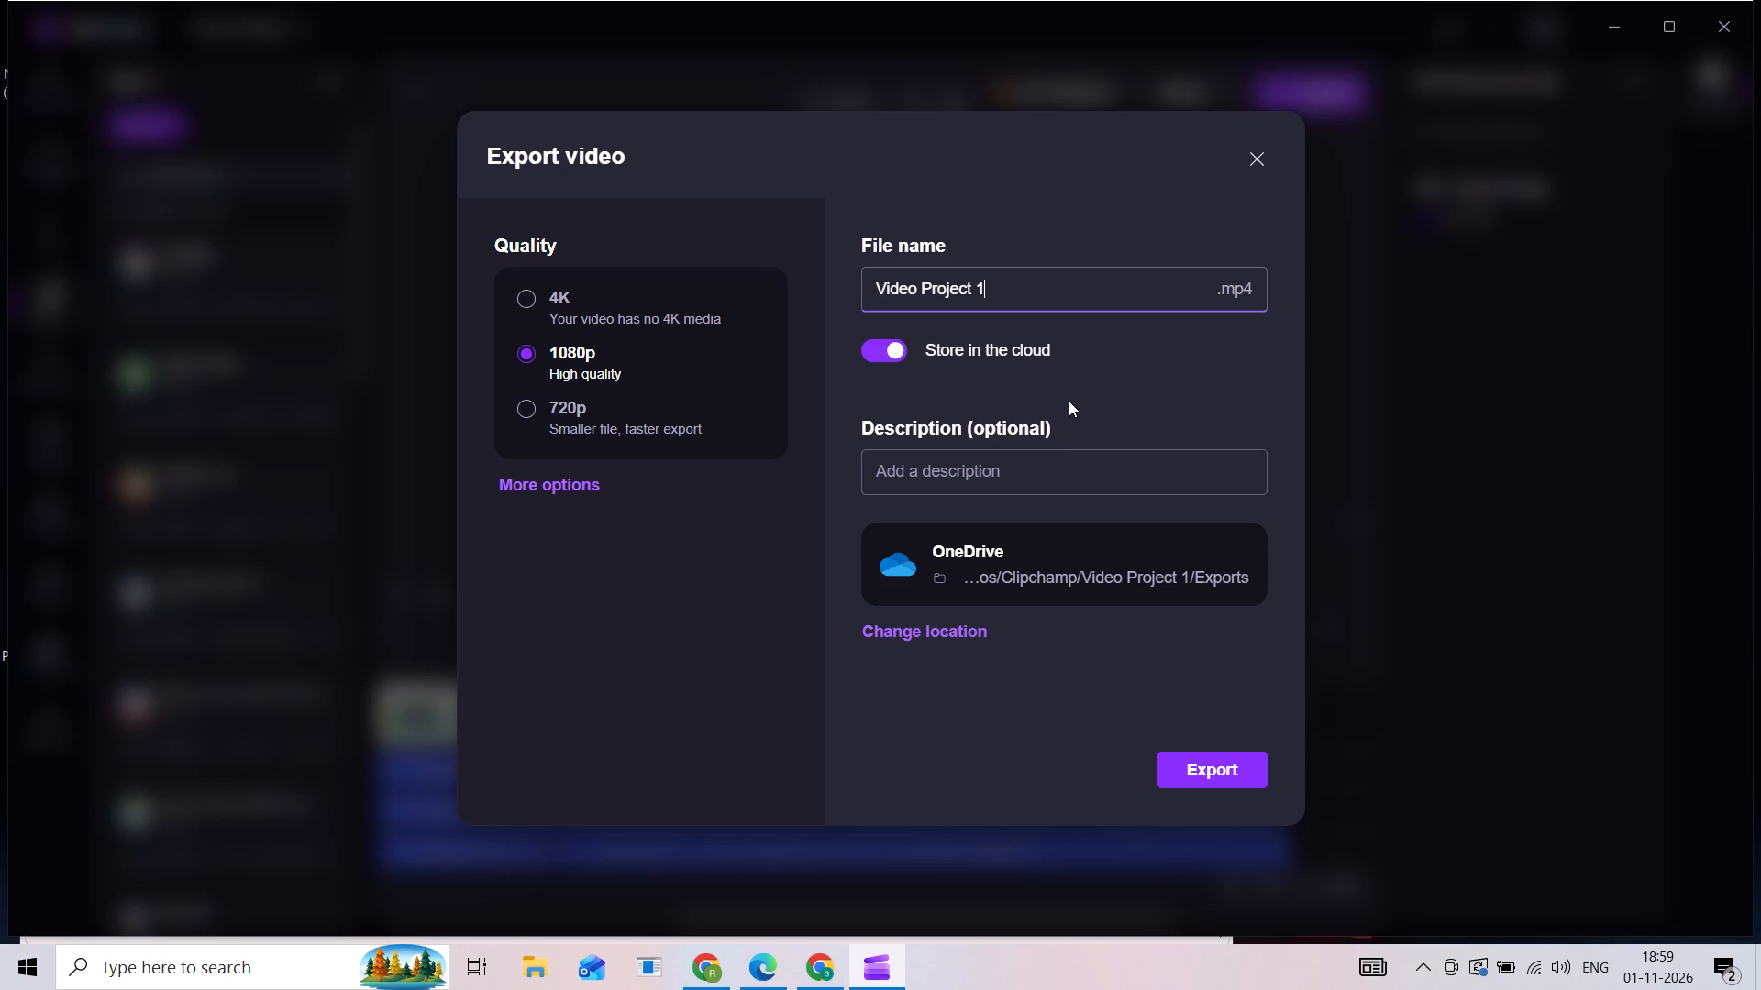
{"action": "left_click_drag", "start_coordinate": [1069, 401], "coordinate": [1009, 462]}
{"action": "left_click", "coordinate": [548, 493]}
{"action": "left_click", "coordinate": [690, 671]}
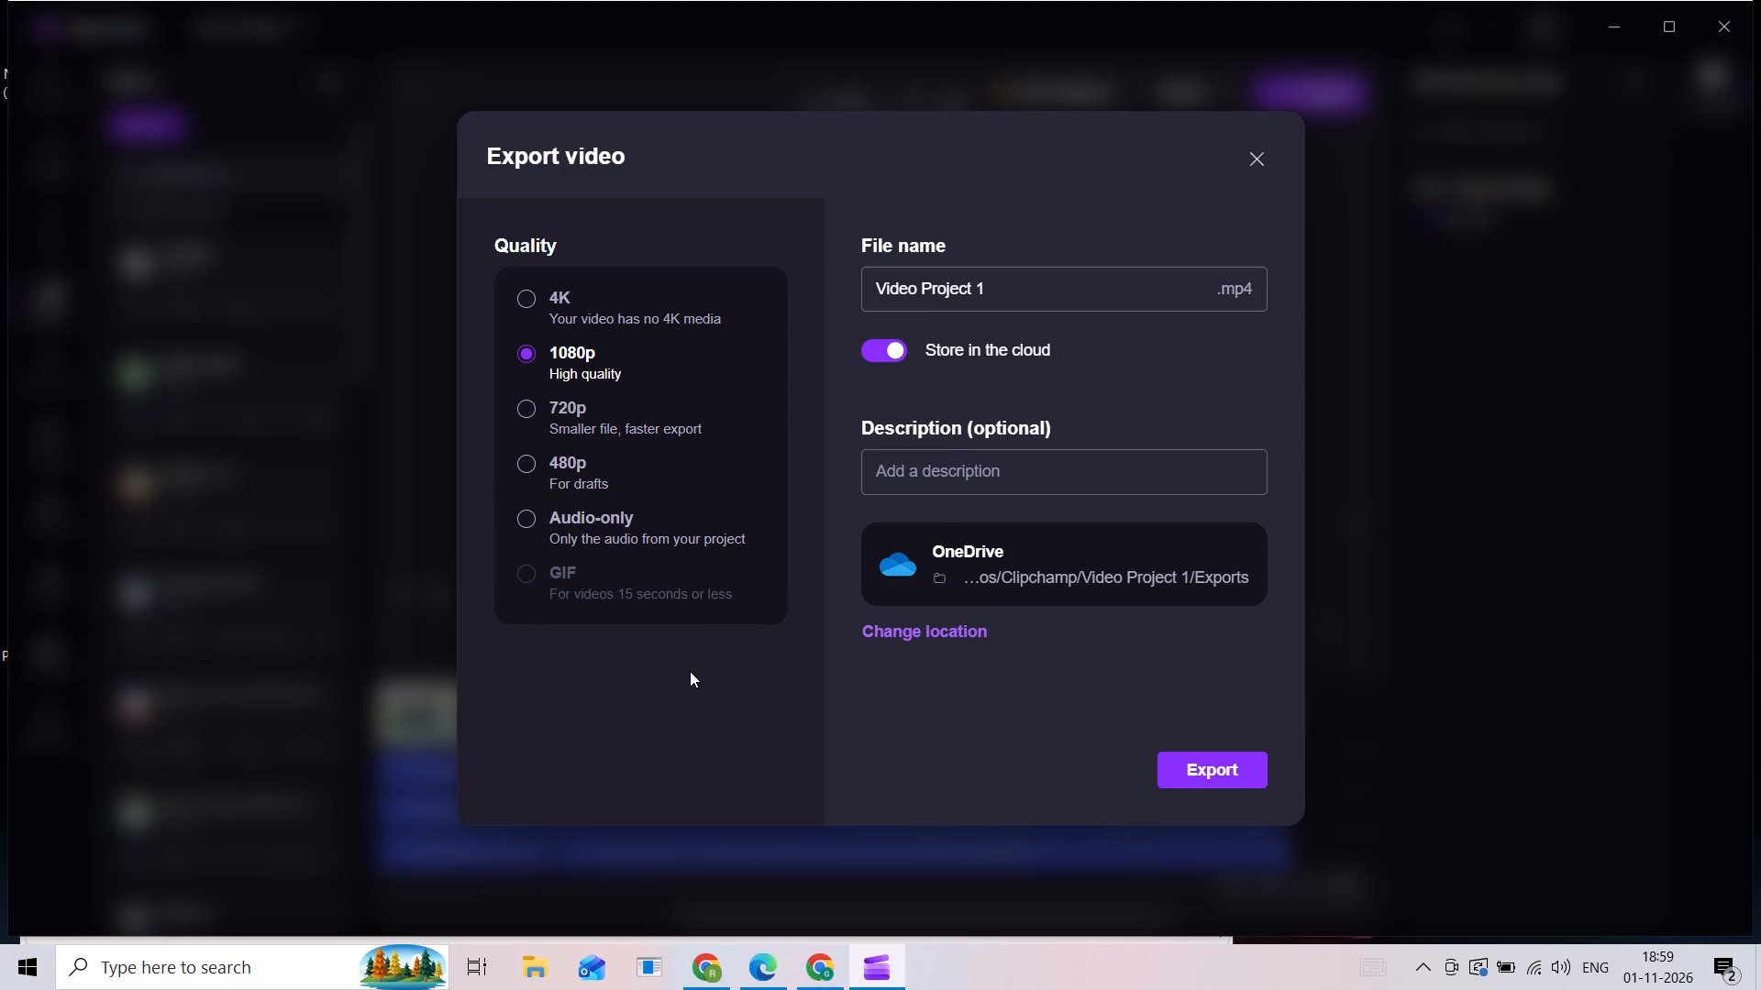
{"action": "left_click", "coordinate": [1268, 159]}
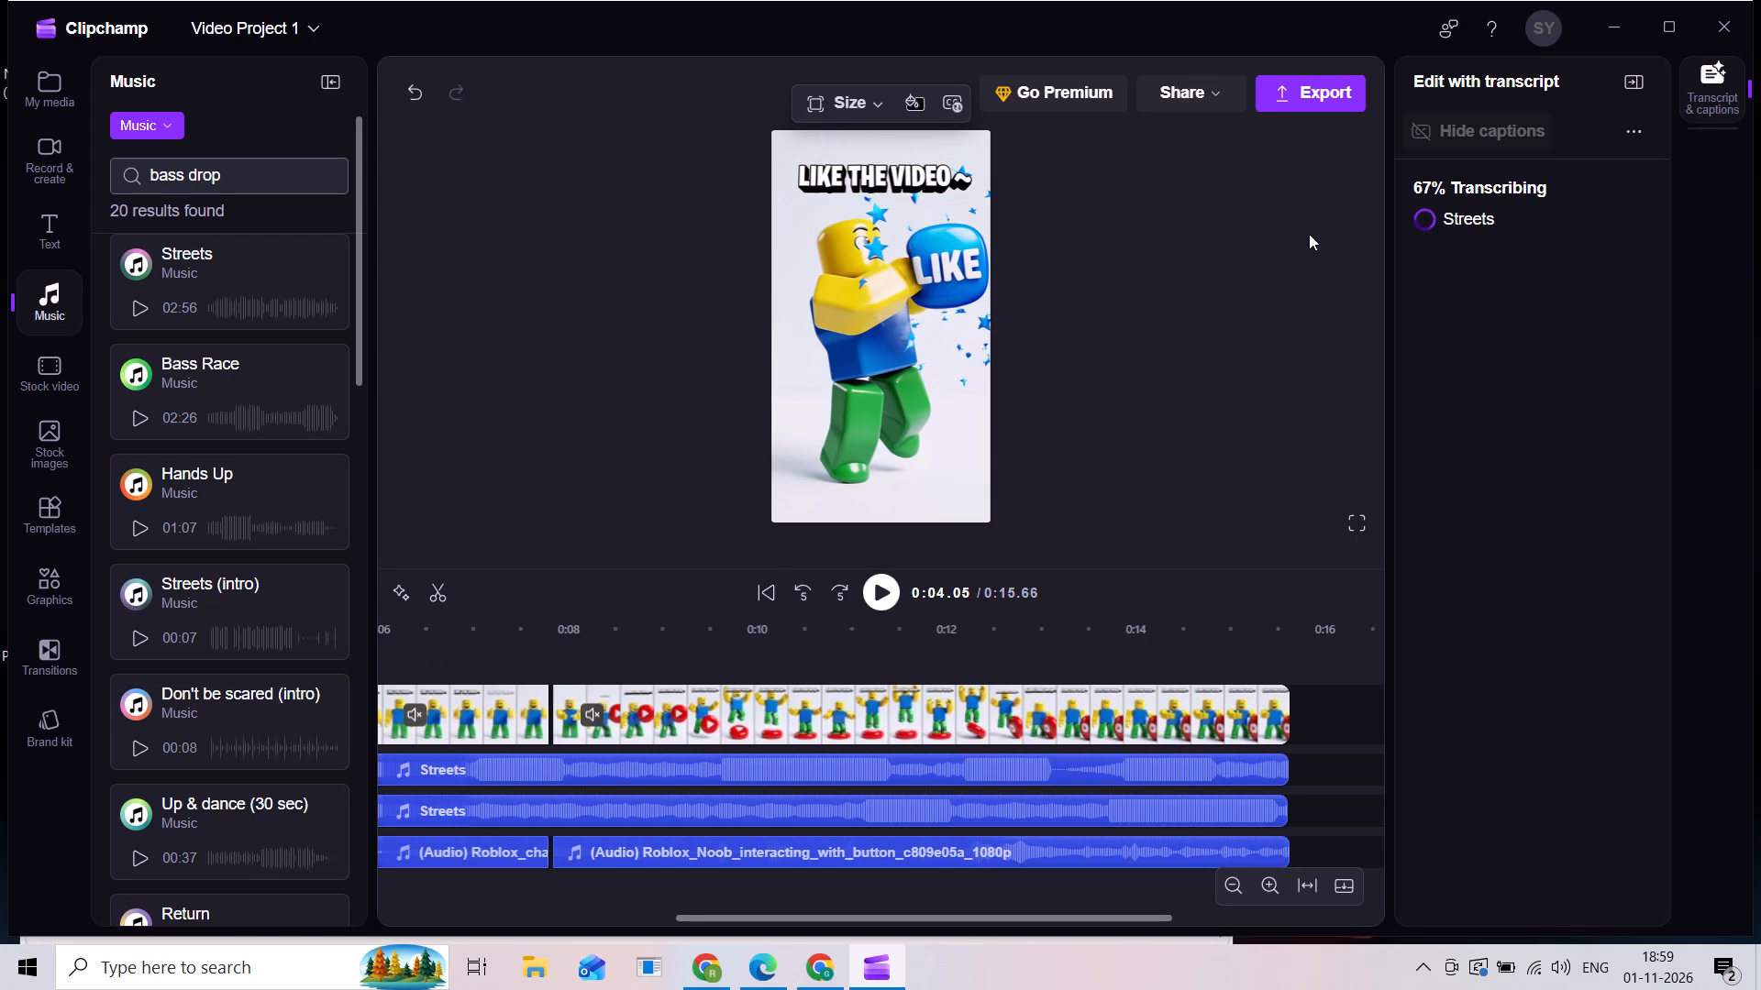
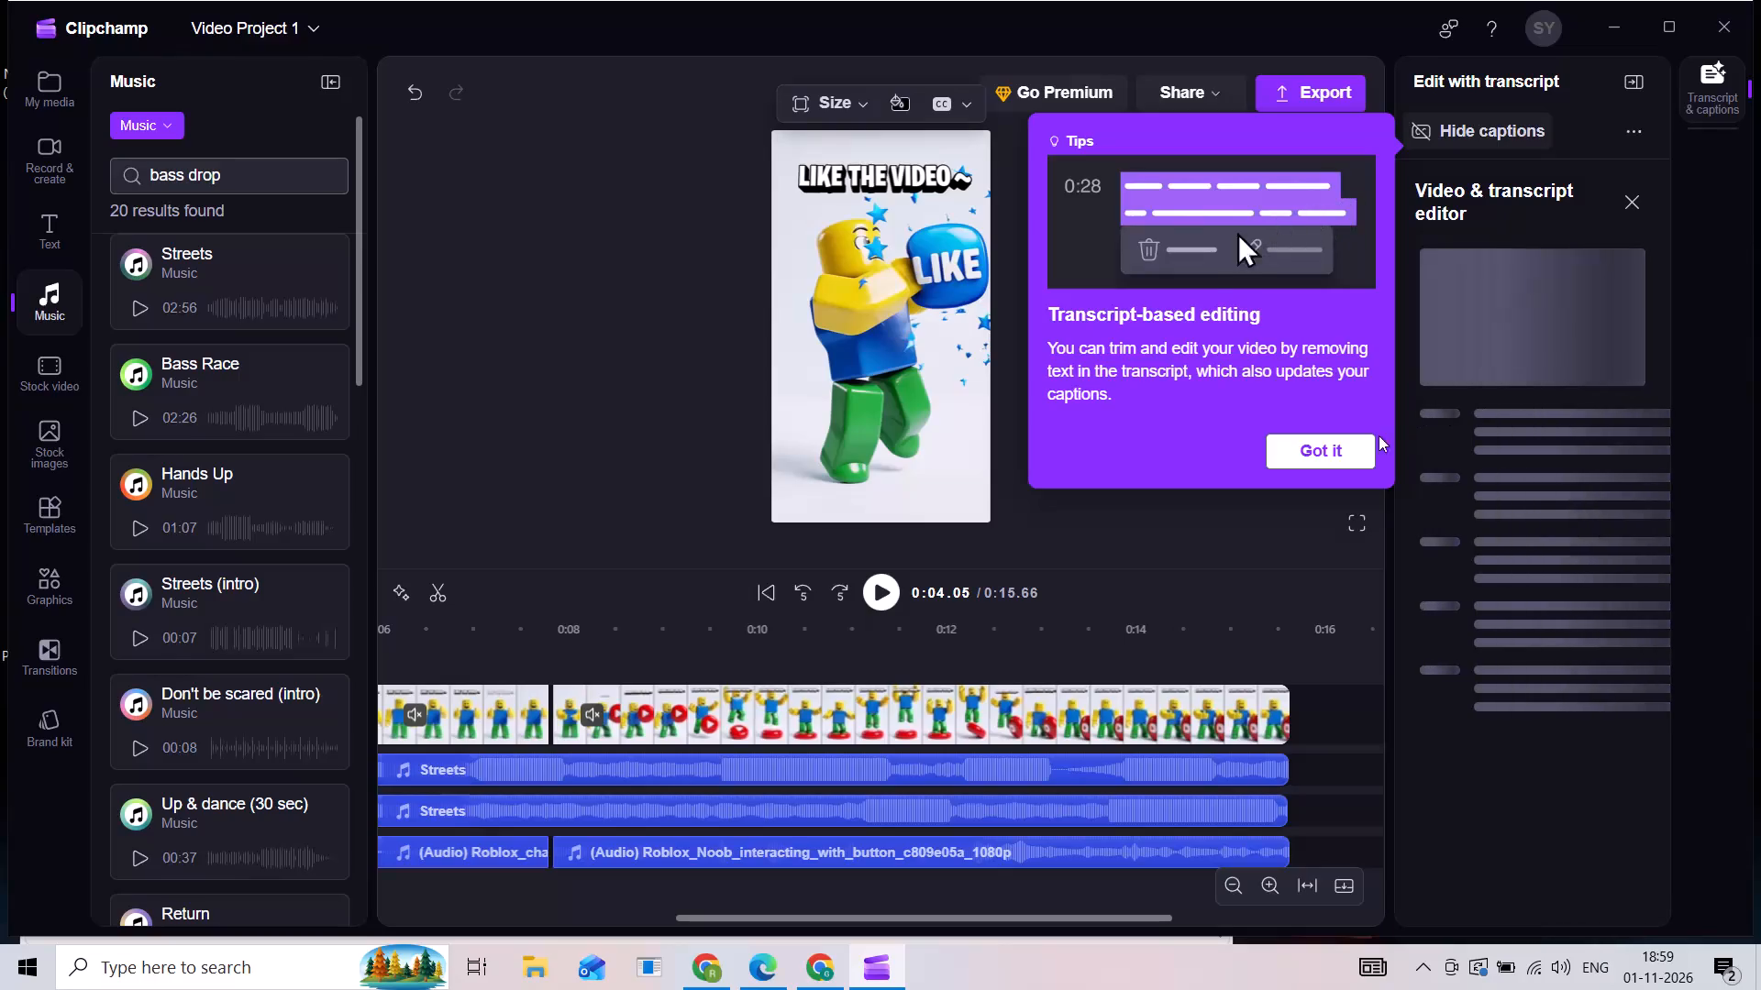
Dismiss the transcript-based editing tip and open the save location chooser for the 1080p video export, refreshing the chooser.
{"action": "left_click", "coordinate": [1344, 456]}
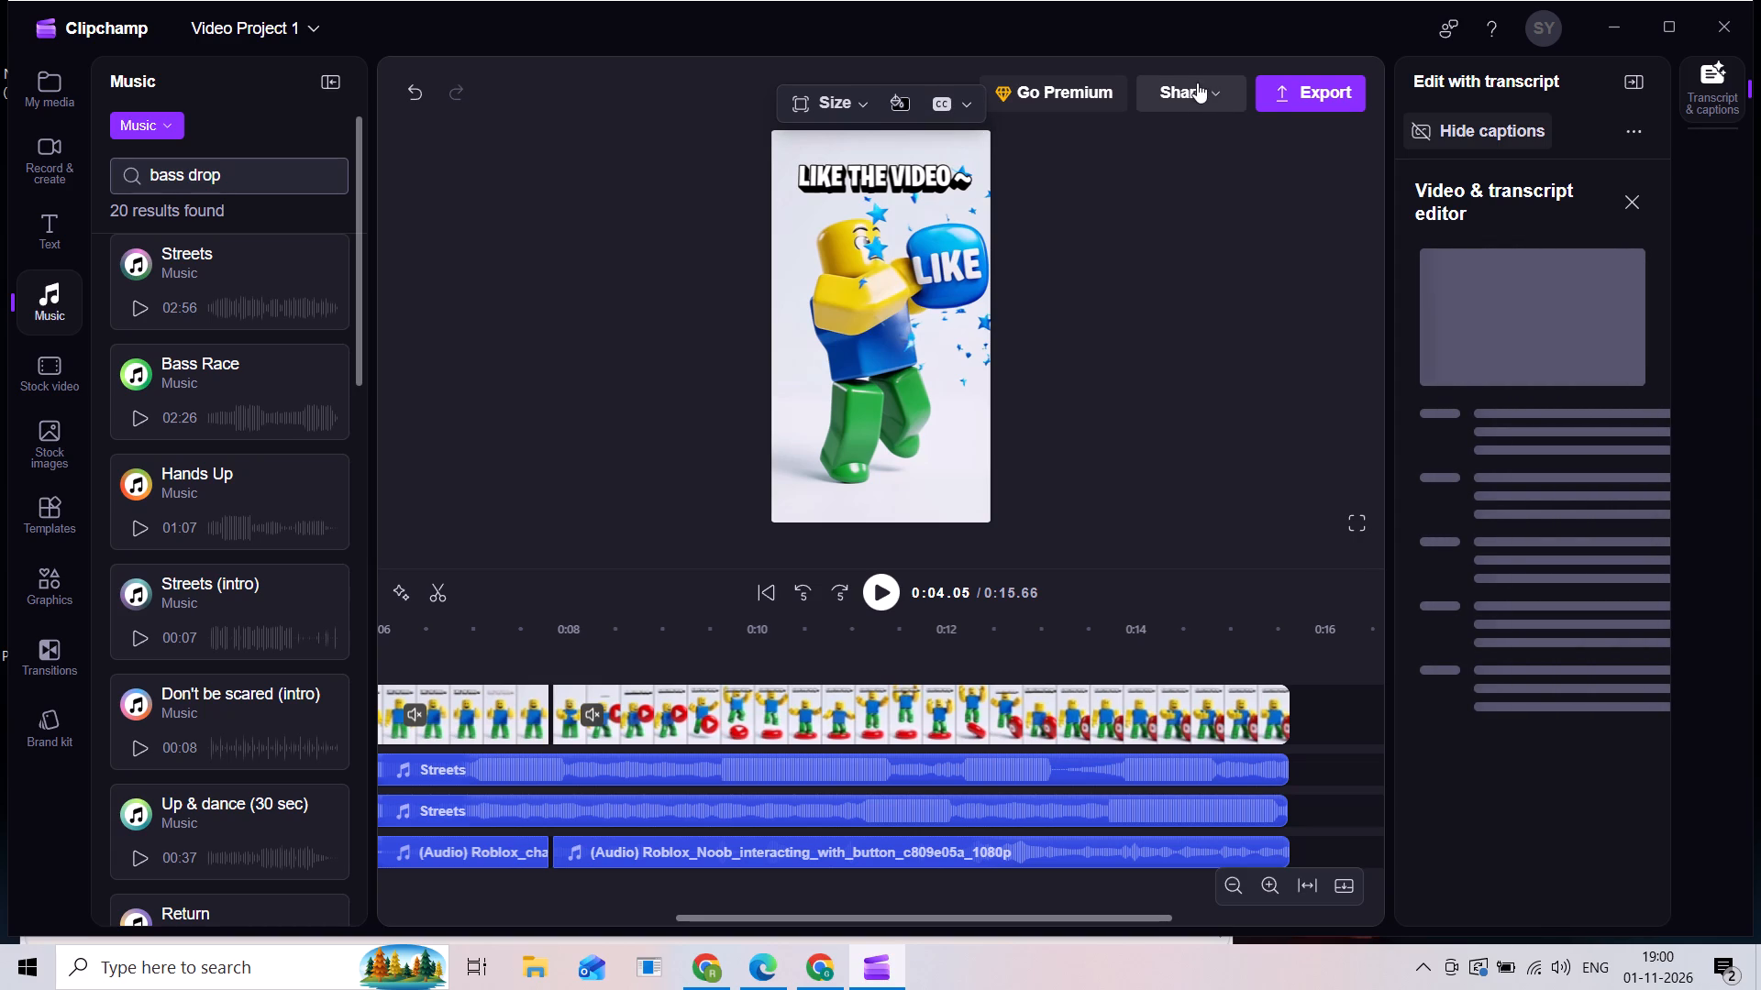
{"action": "left_click", "coordinate": [1275, 92]}
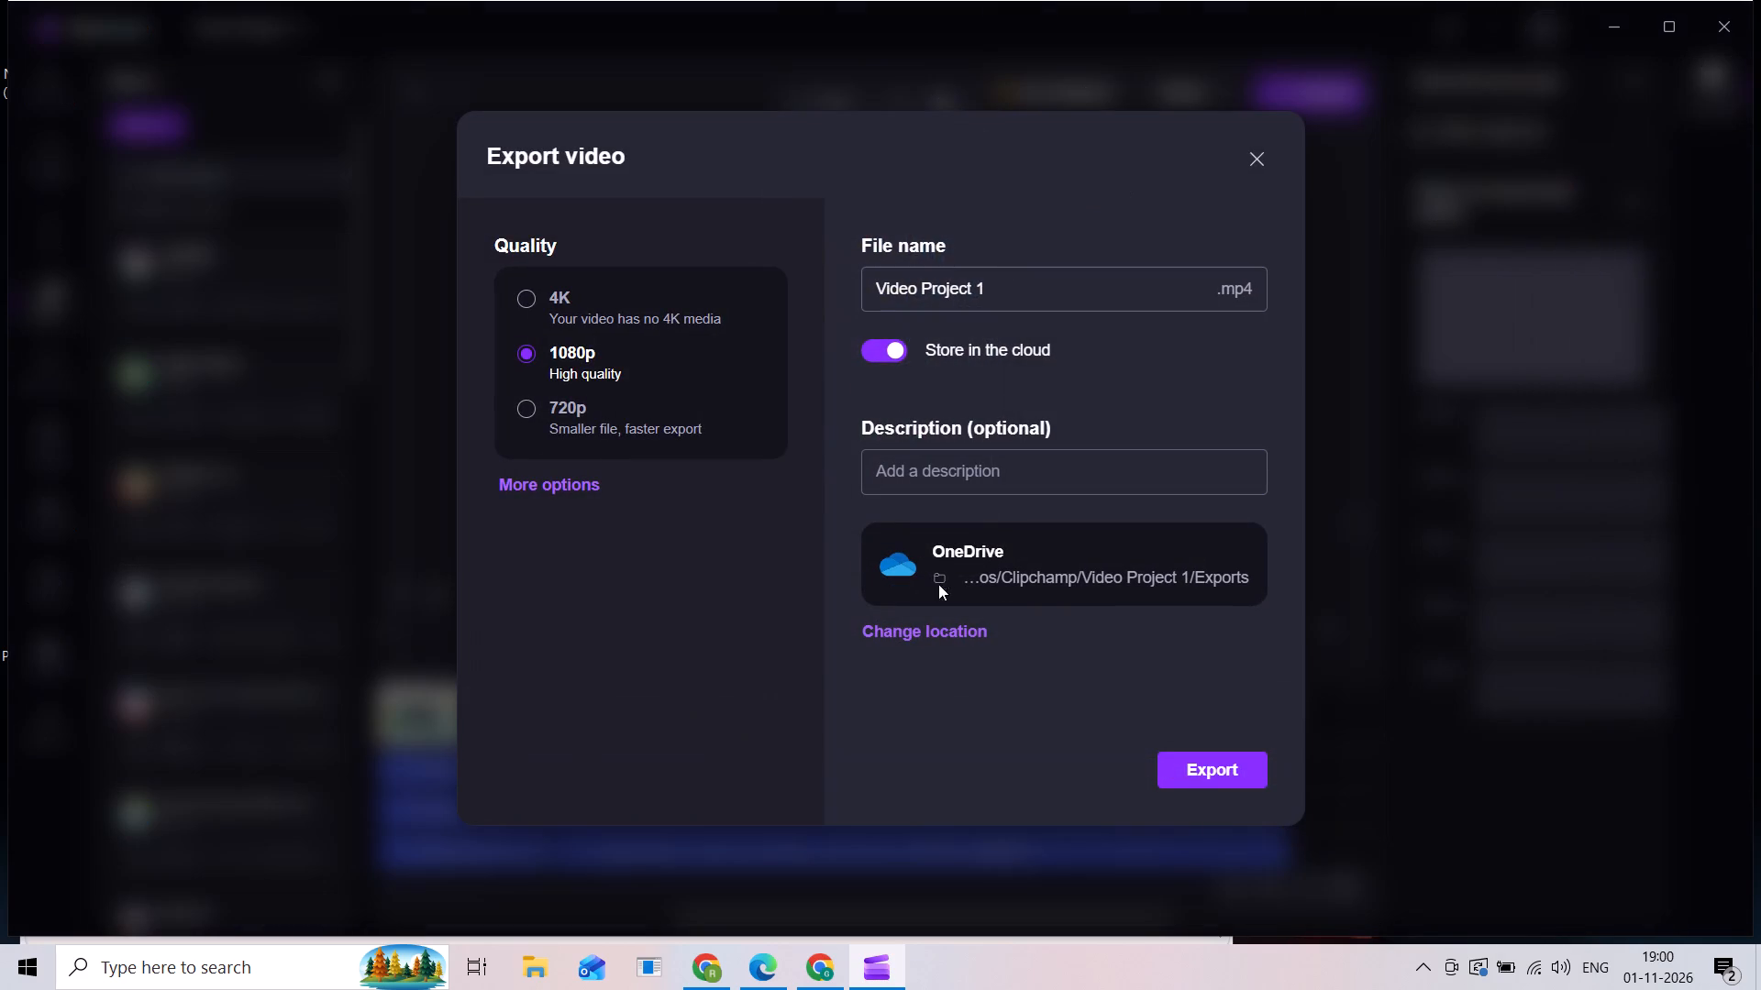
{"action": "left_click", "coordinate": [955, 632]}
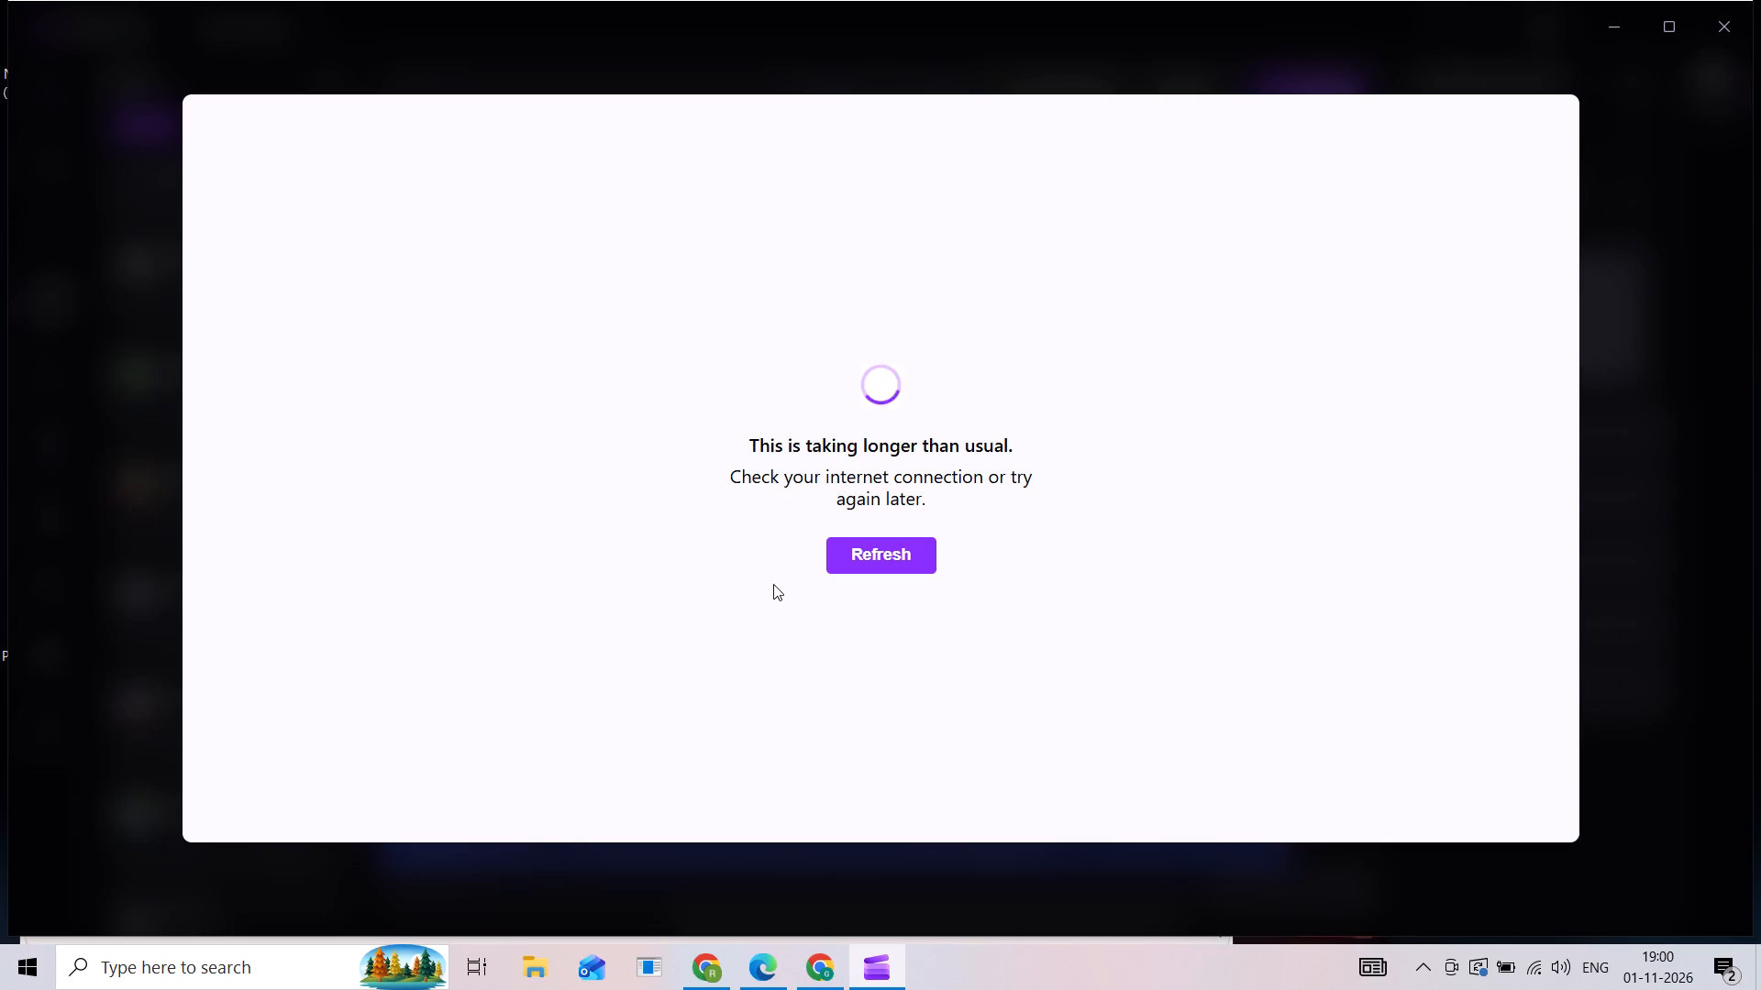
{"action": "left_click", "coordinate": [834, 560]}
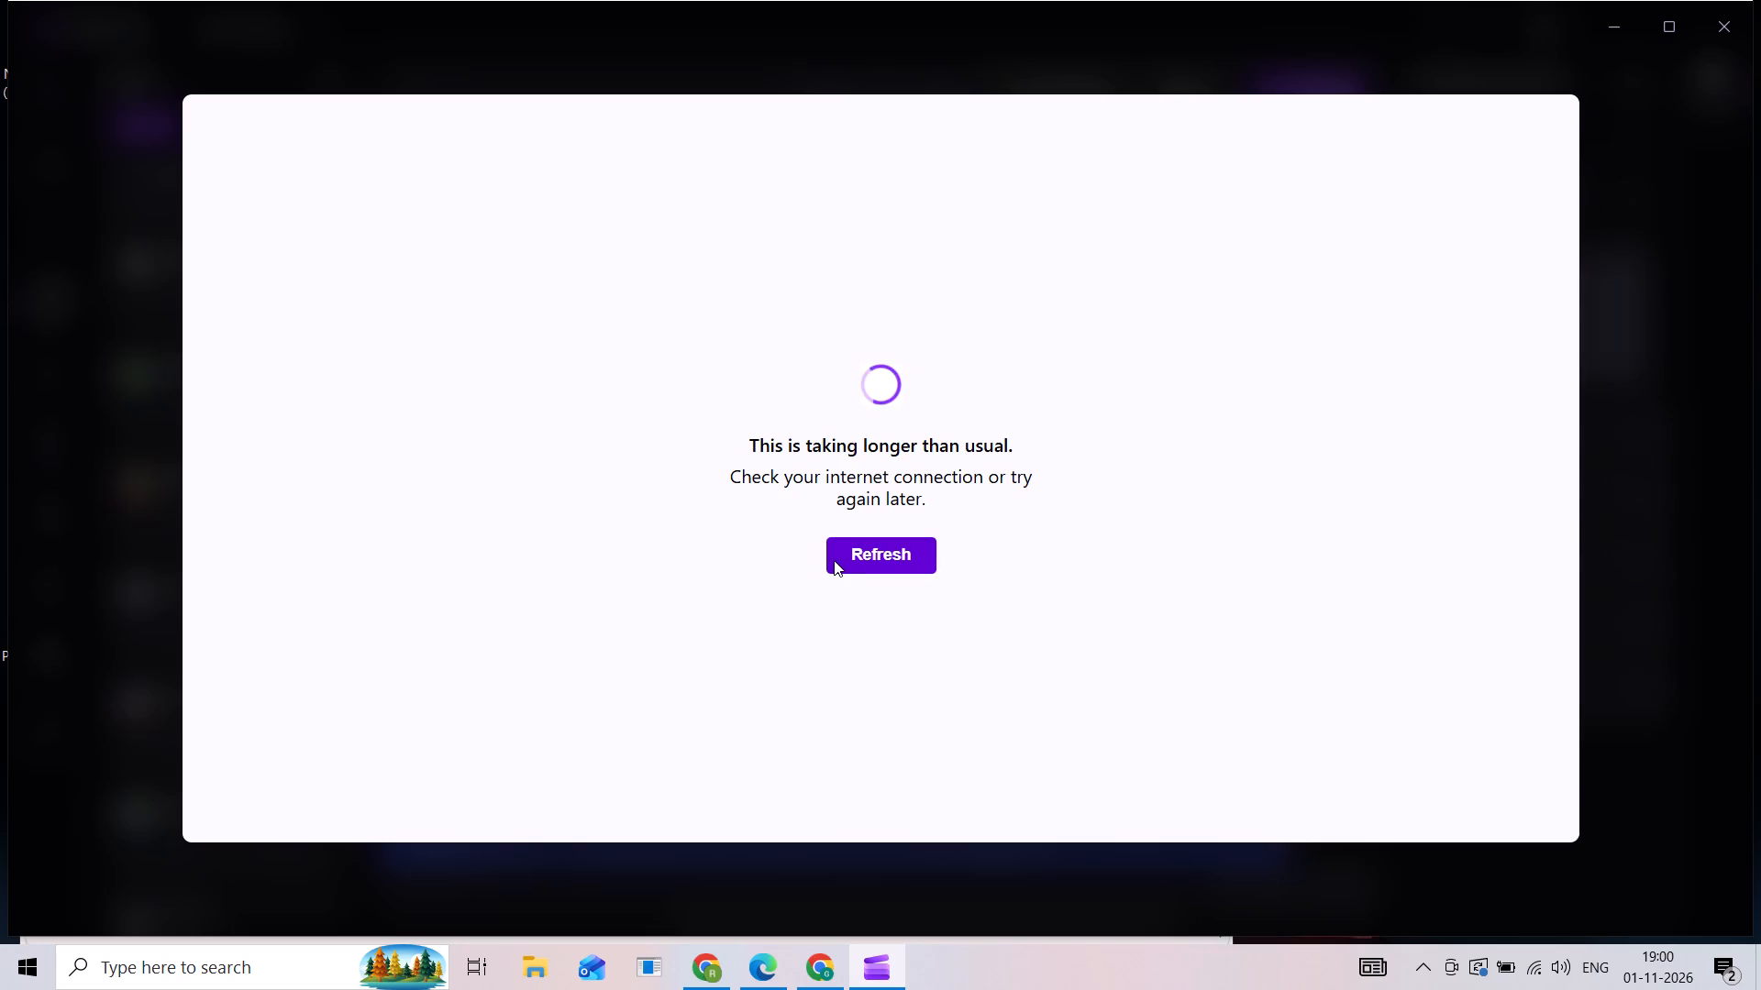
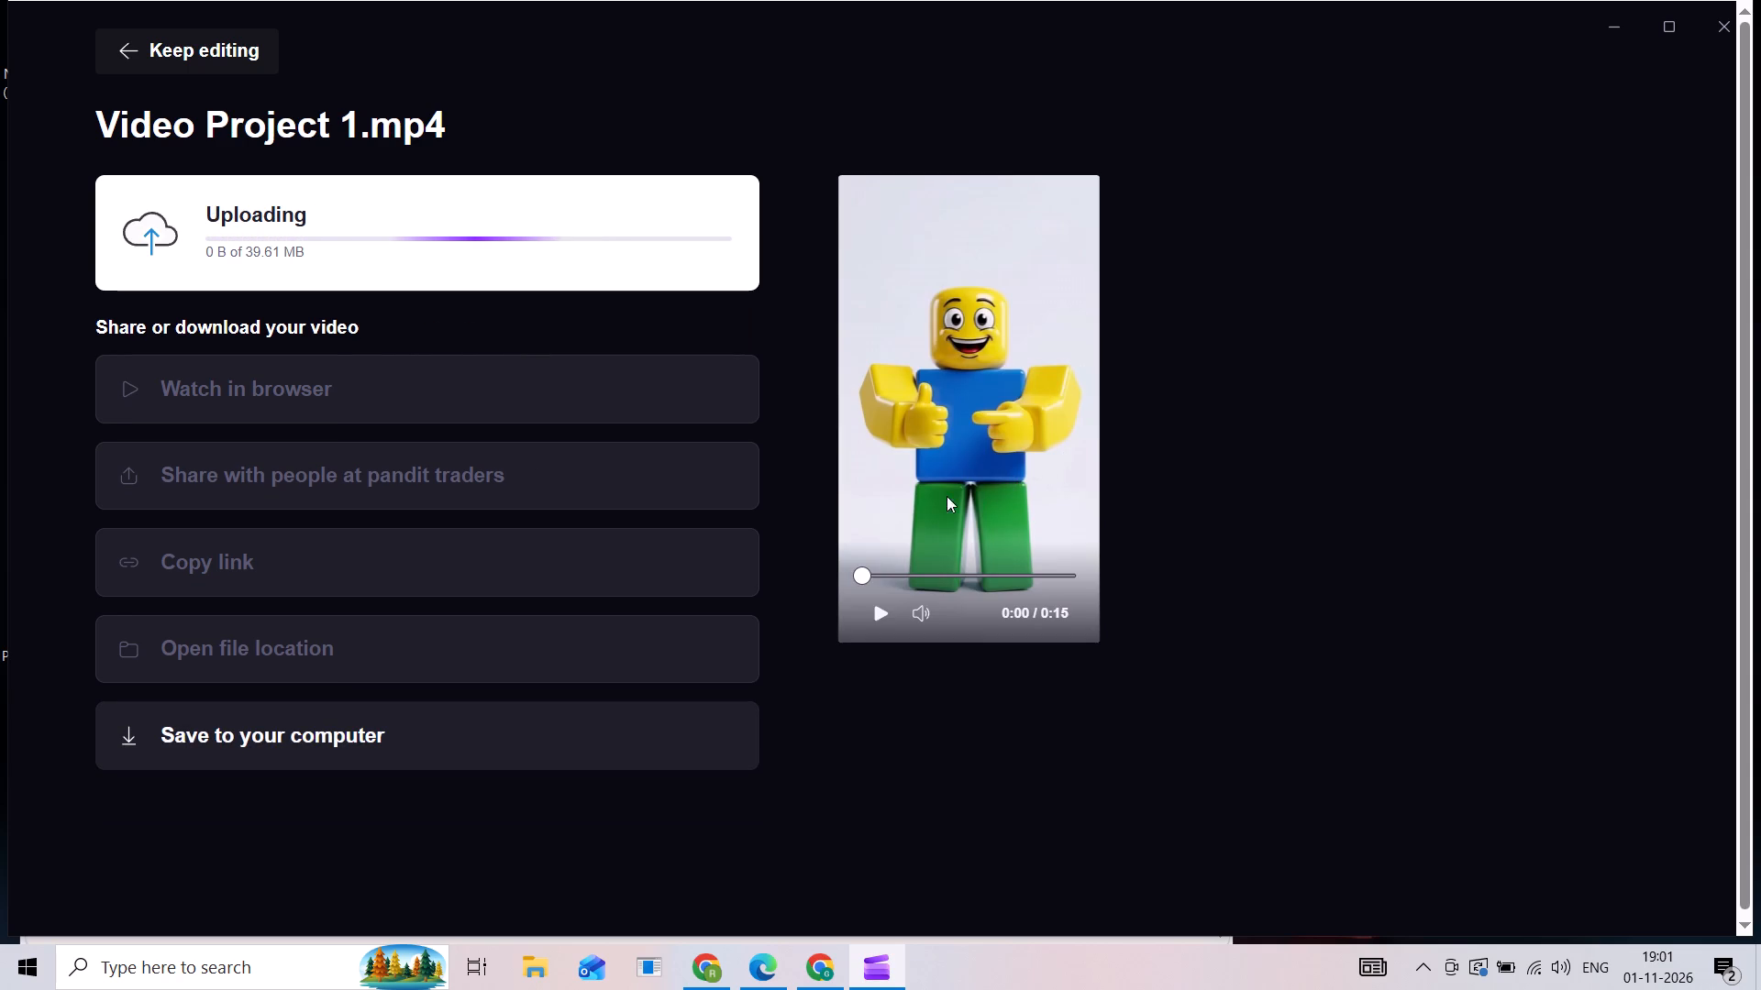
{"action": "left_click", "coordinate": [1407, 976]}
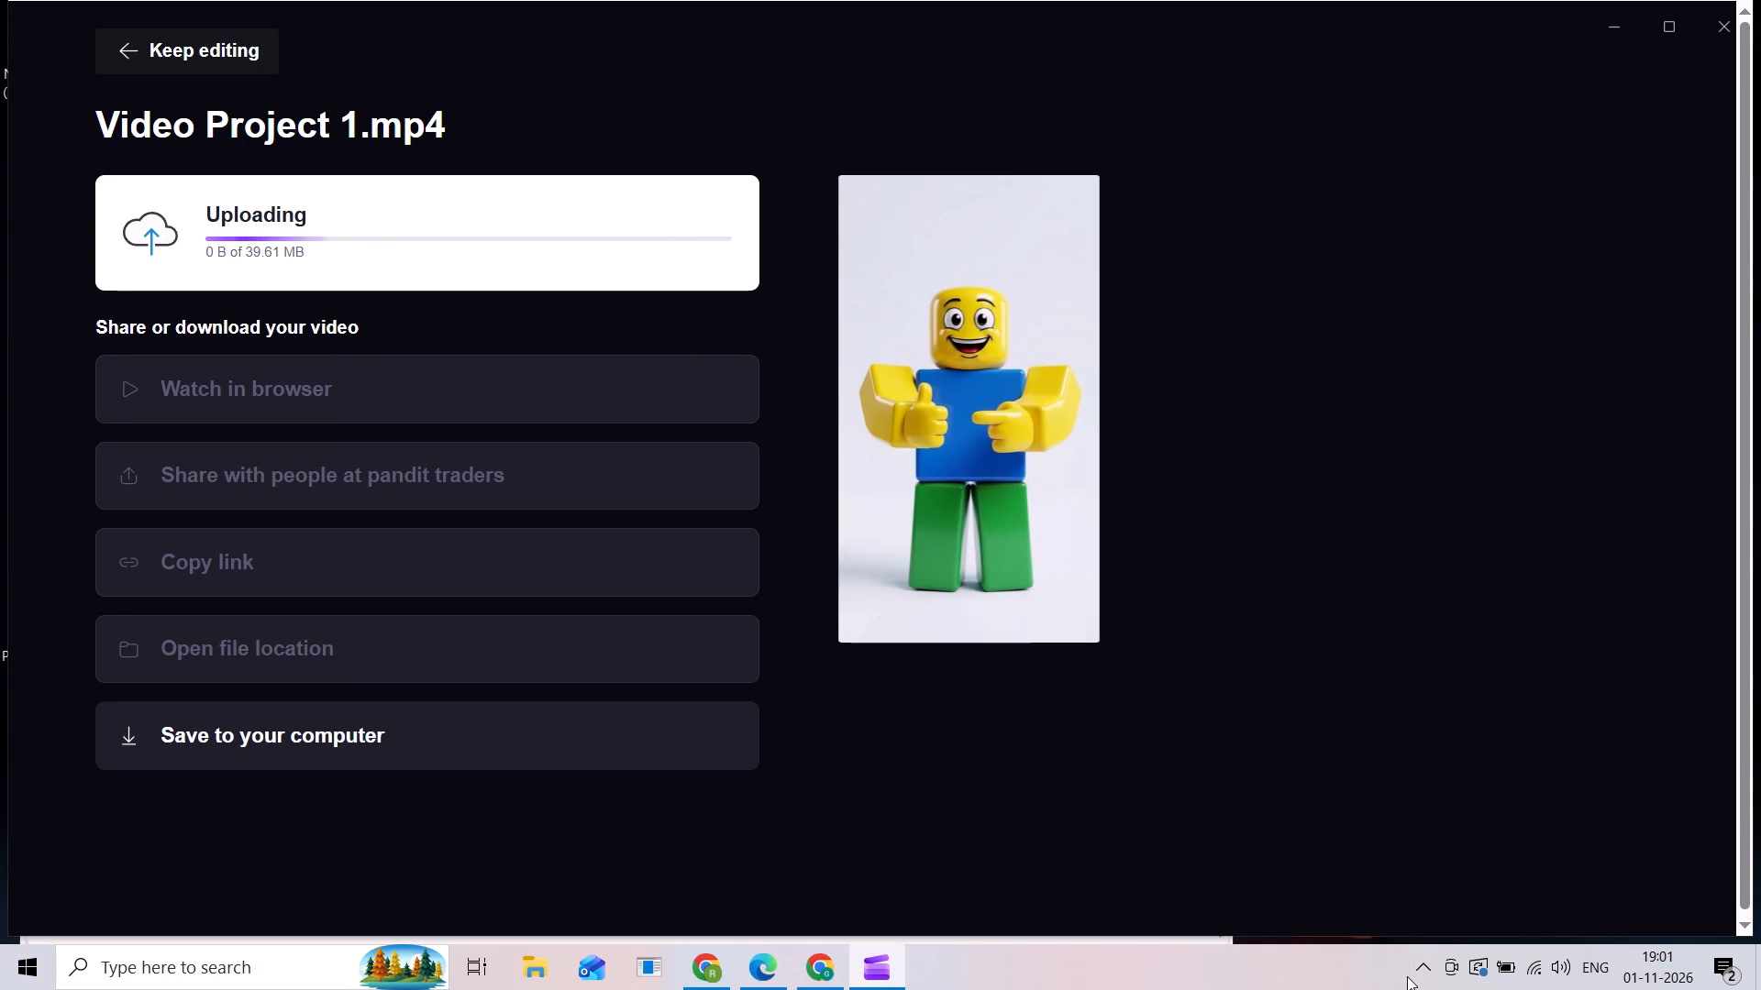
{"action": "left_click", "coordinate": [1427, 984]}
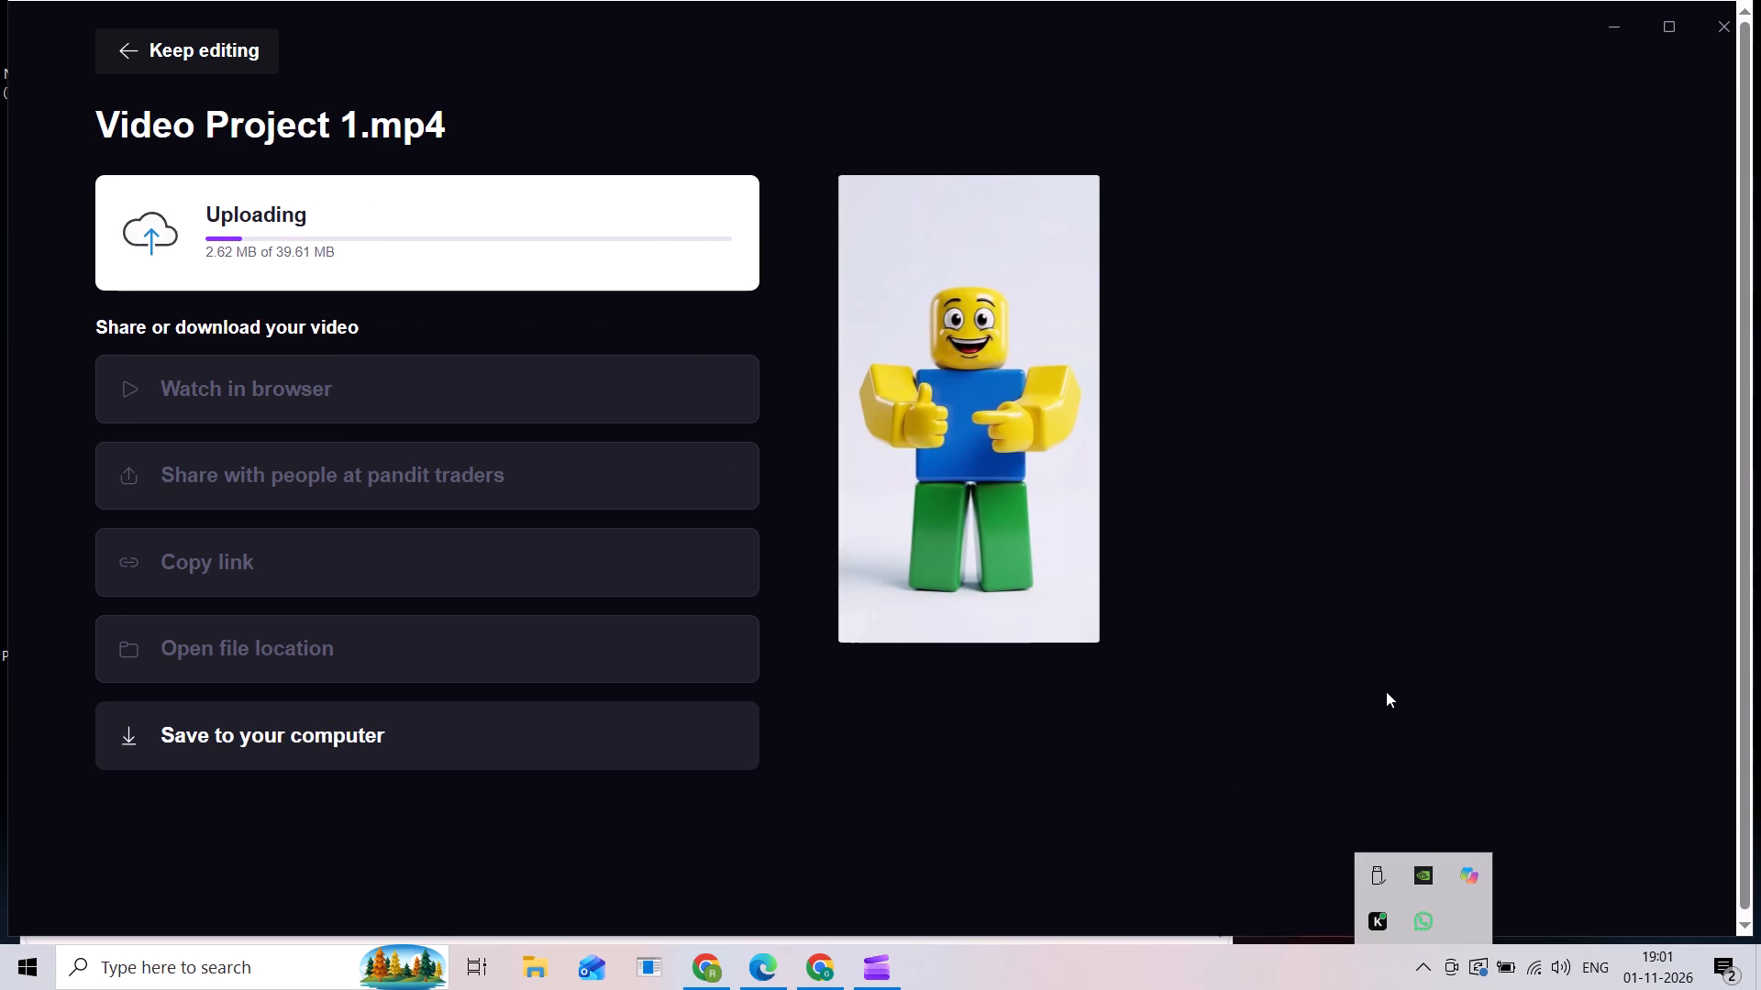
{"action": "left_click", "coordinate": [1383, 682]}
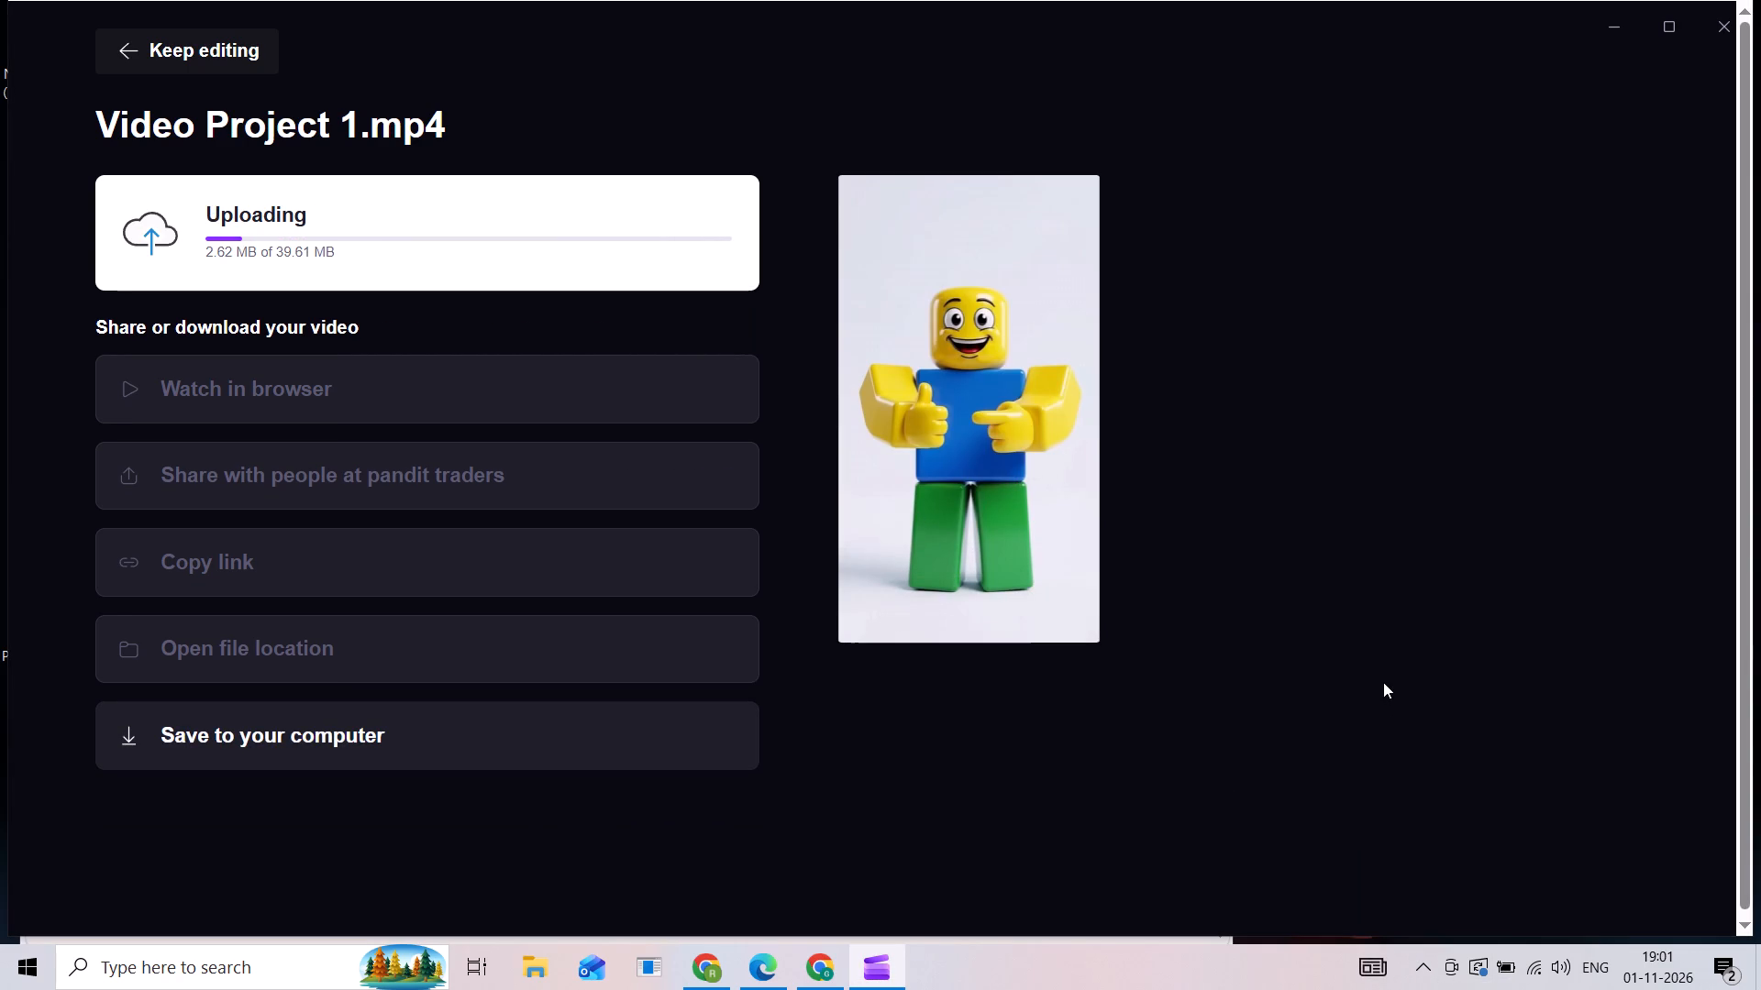